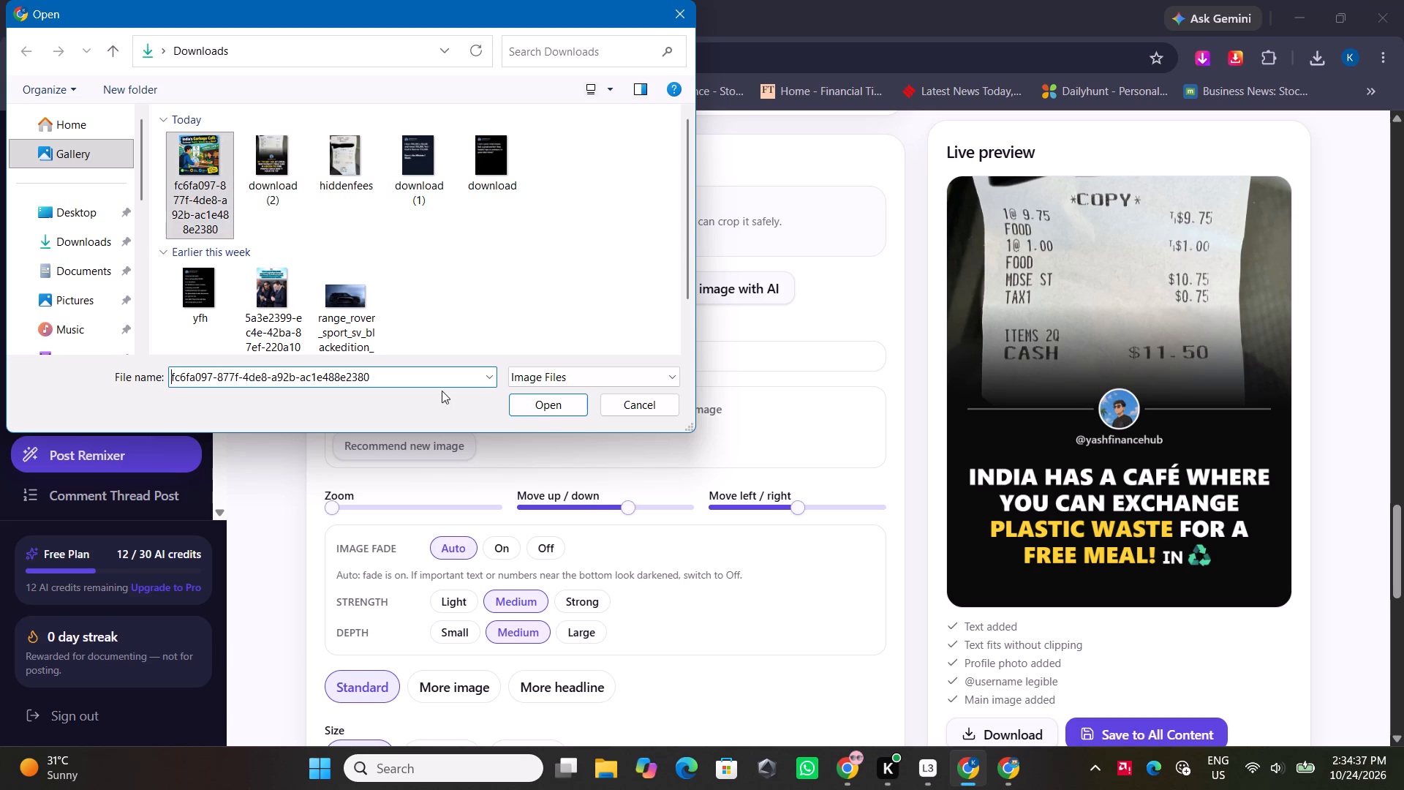
left_click(541, 413)
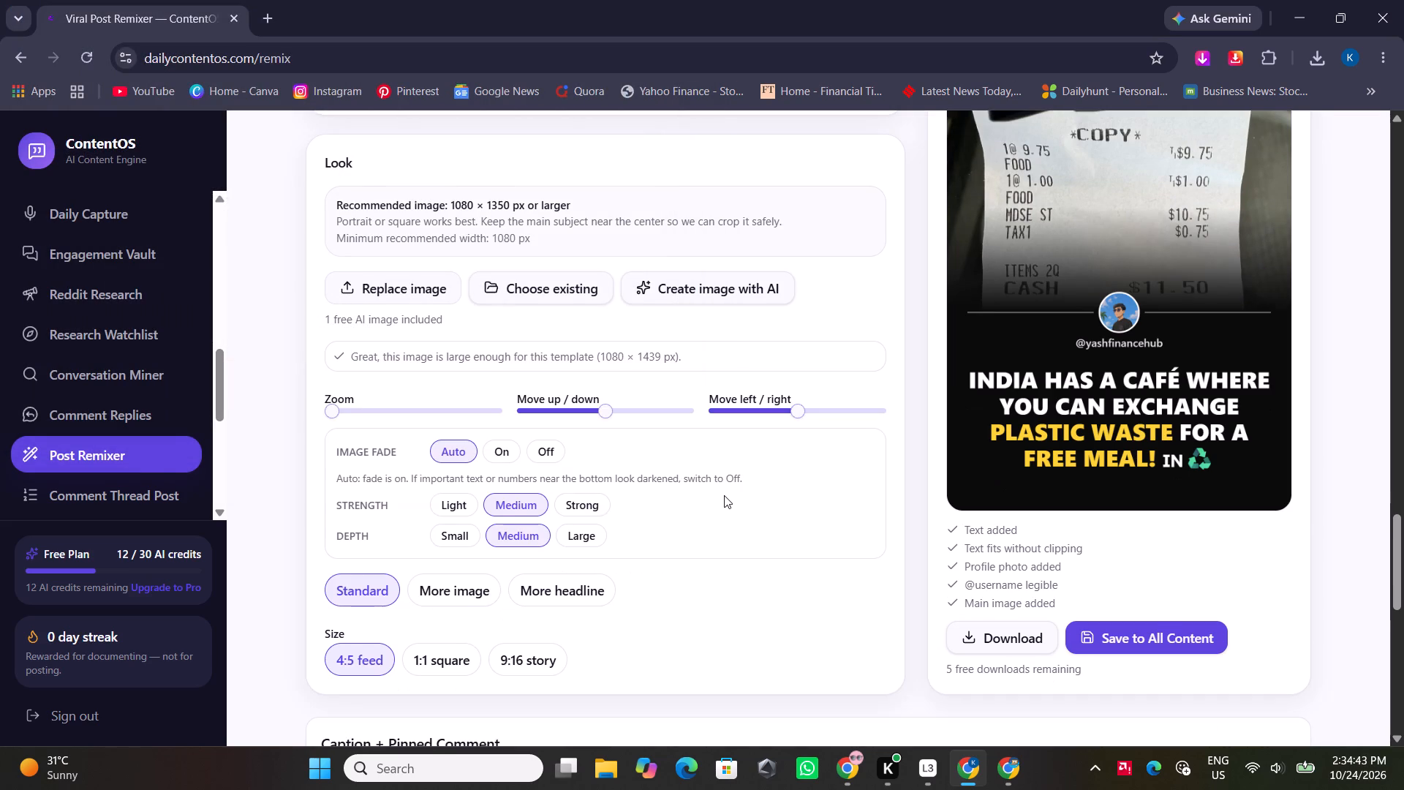
Reposition the cartoon vertically and horizontally so its top banner is cropped out and the café scene fills the frame, at minimum zoom.
scroll(720, 499, "up", 2)
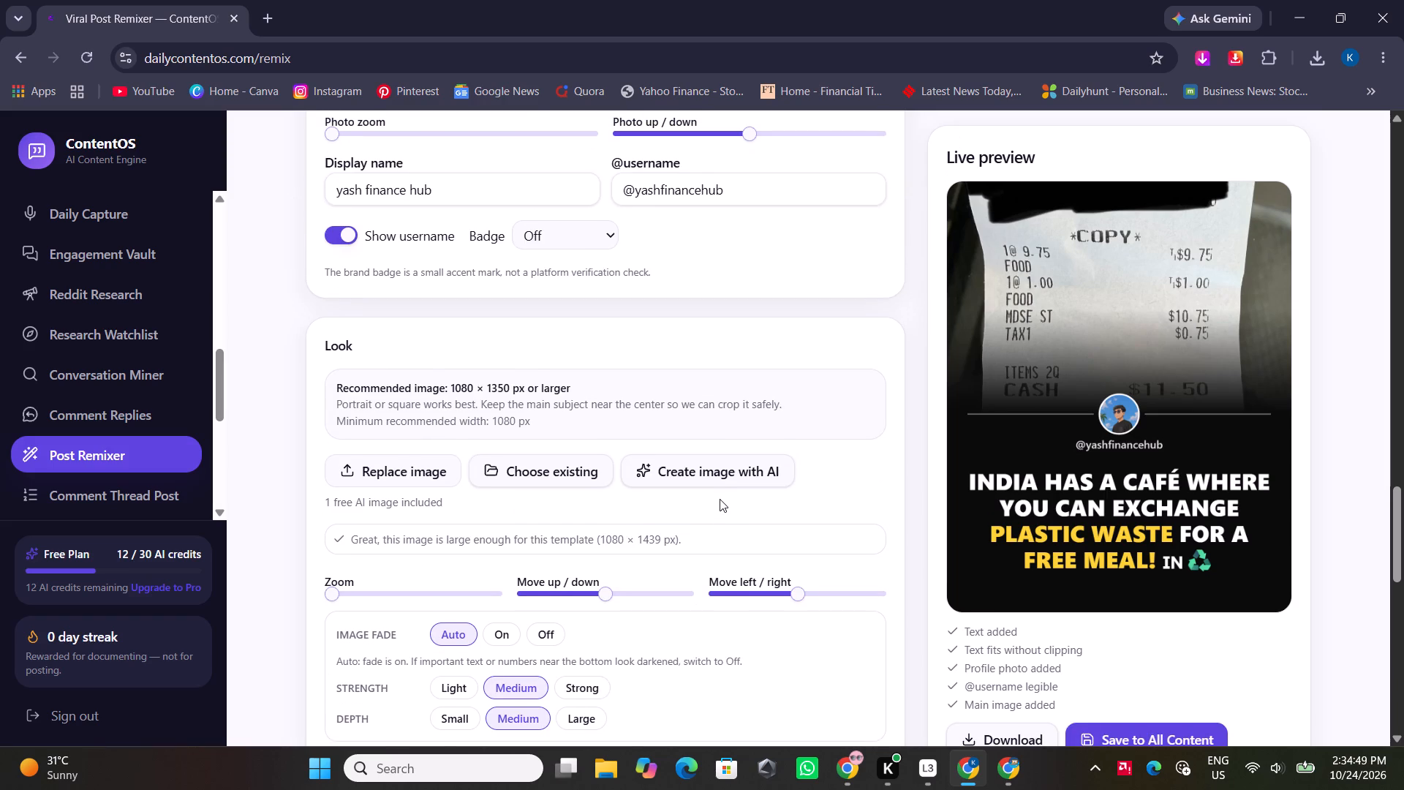
scroll(521, 434, "down", 4)
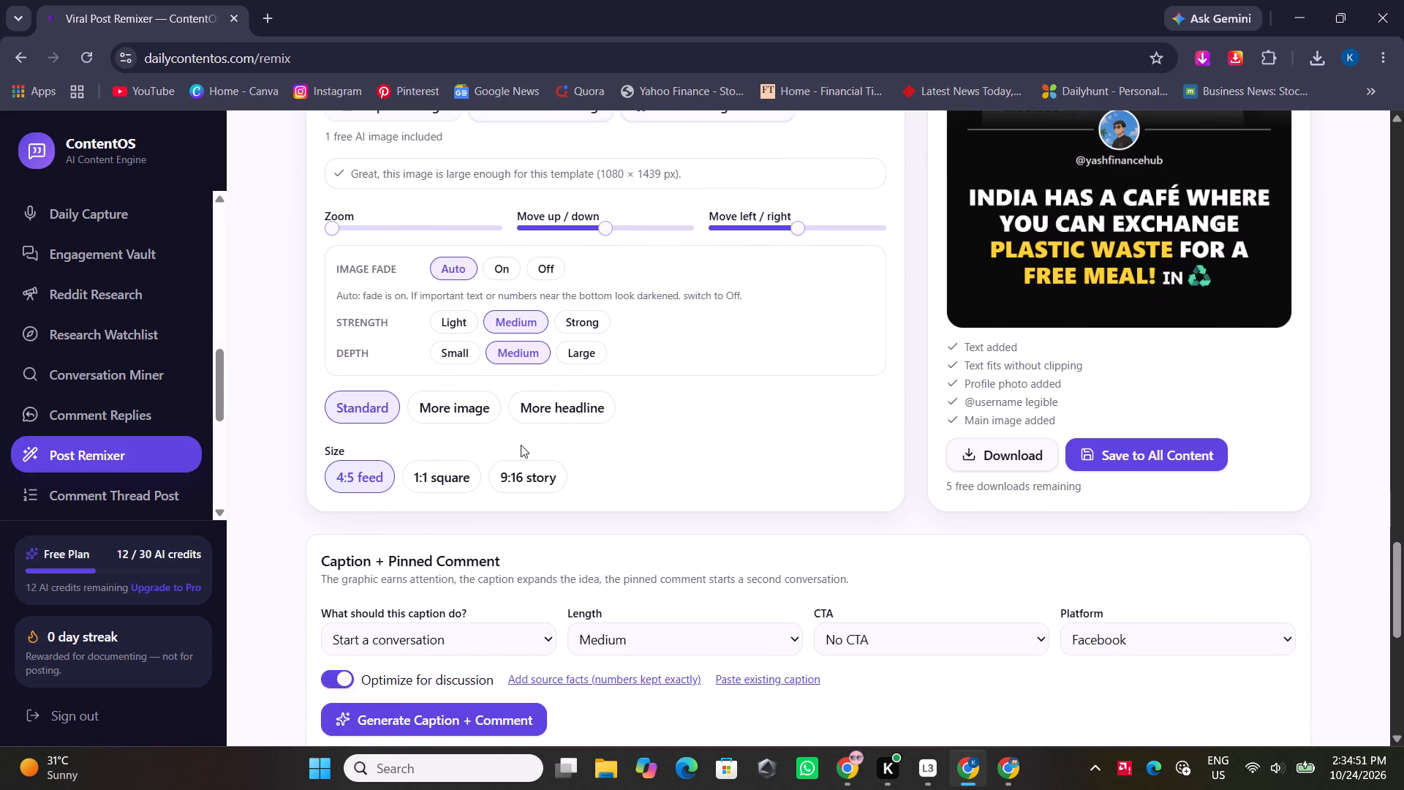
scroll(521, 445, "down", 1)
scroll(521, 447, "up", 3)
scroll(521, 447, "down", 1)
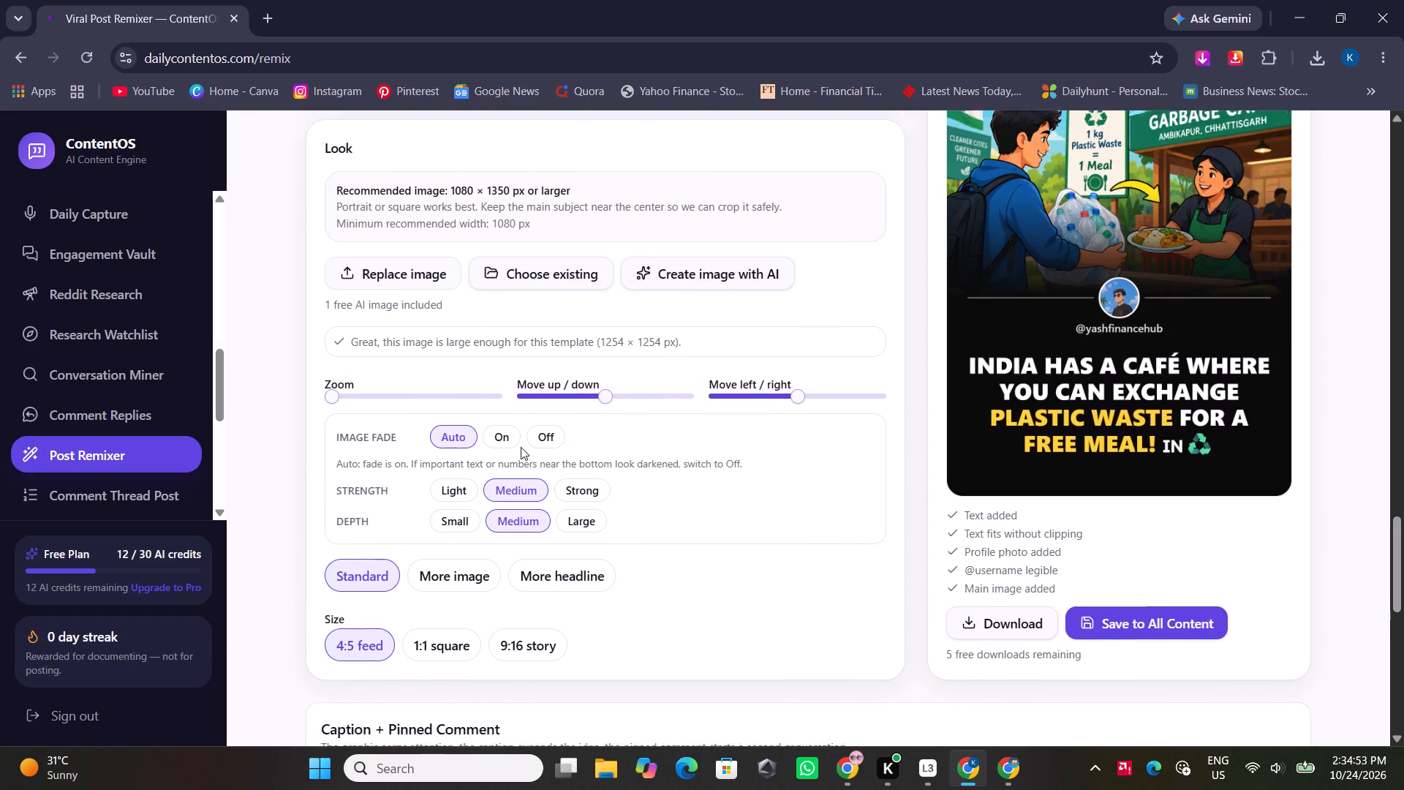
scroll(521, 447, "up", 3)
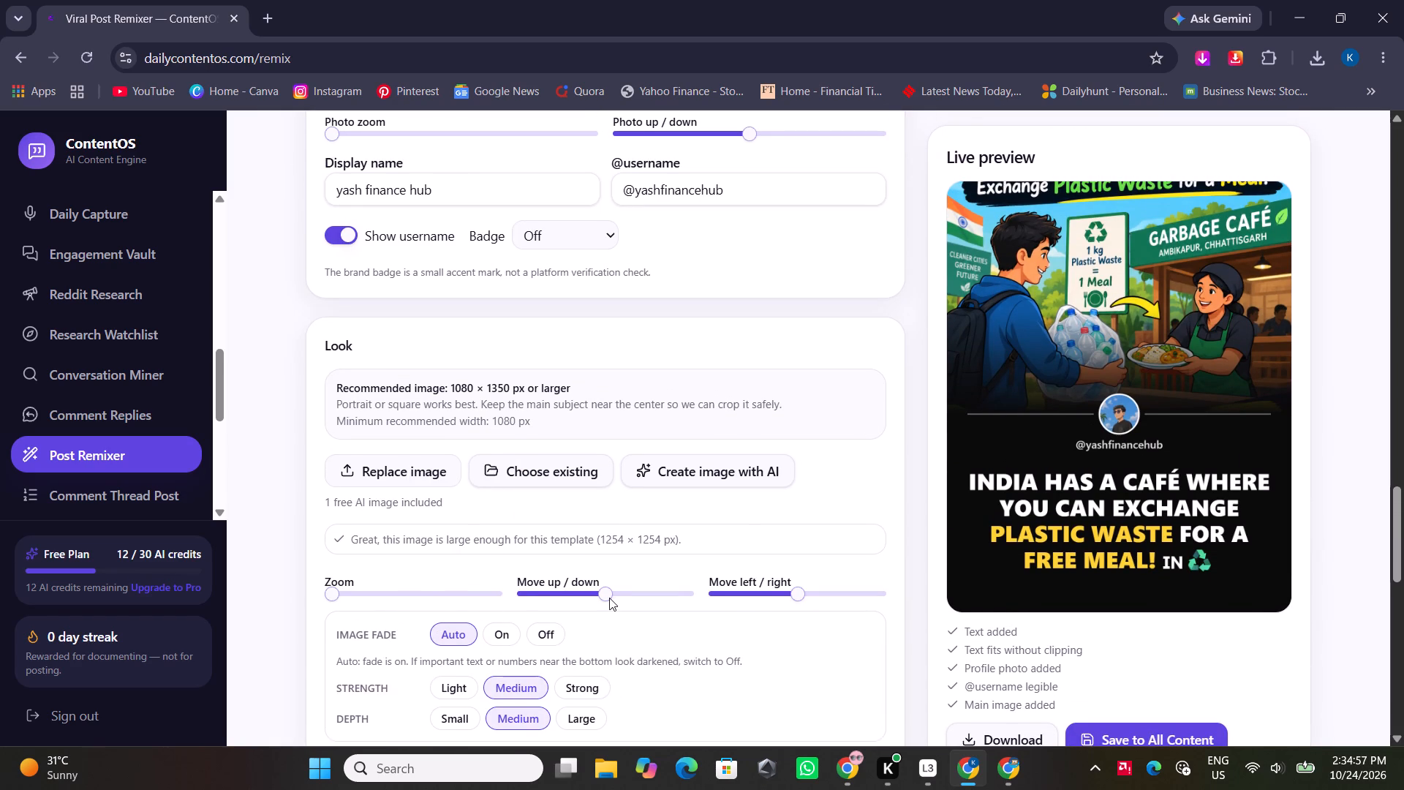
left_click_drag(796, 595, 789, 595)
left_click_drag(789, 595, 766, 595)
left_click_drag(766, 595, 763, 595)
left_click_drag(605, 596, 591, 597)
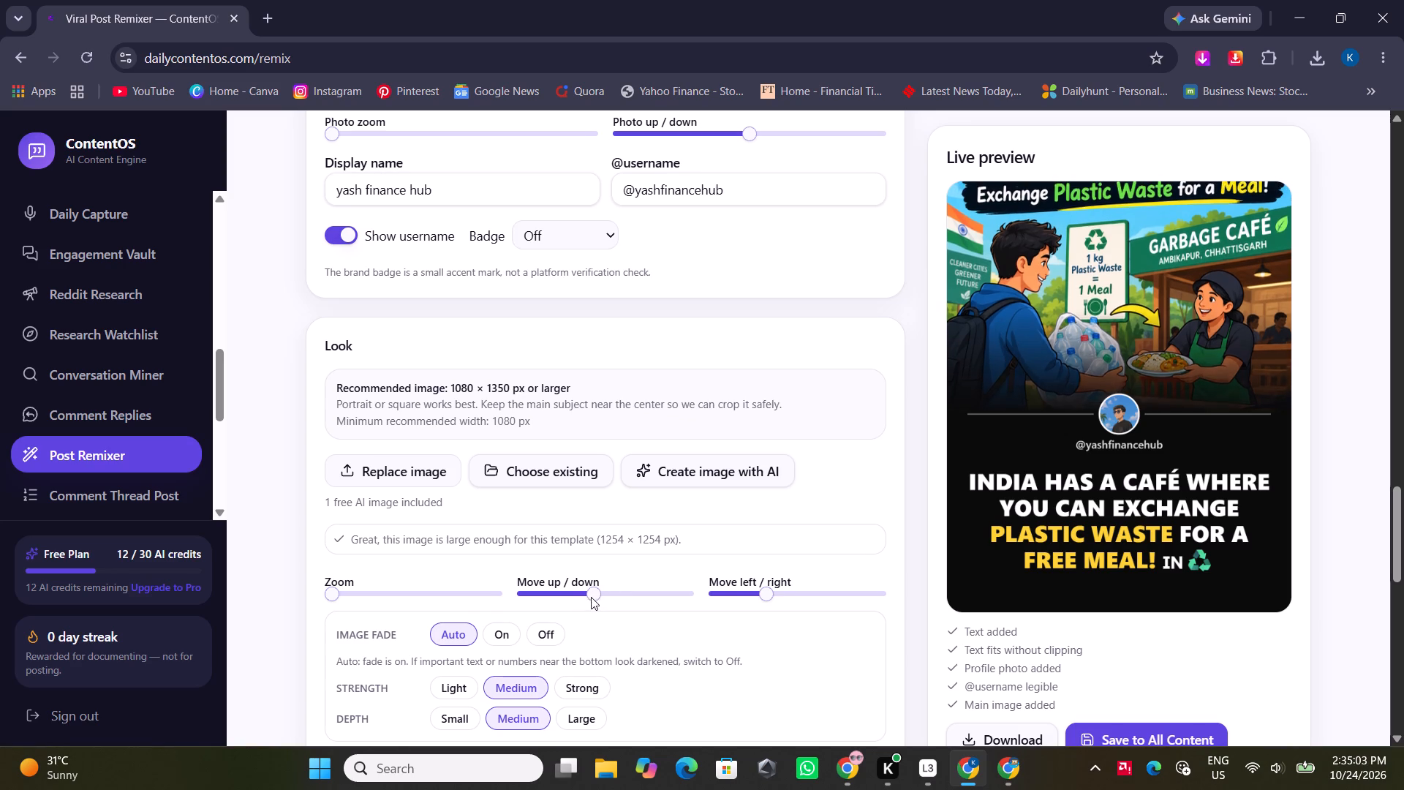
left_click_drag(591, 597, 643, 589)
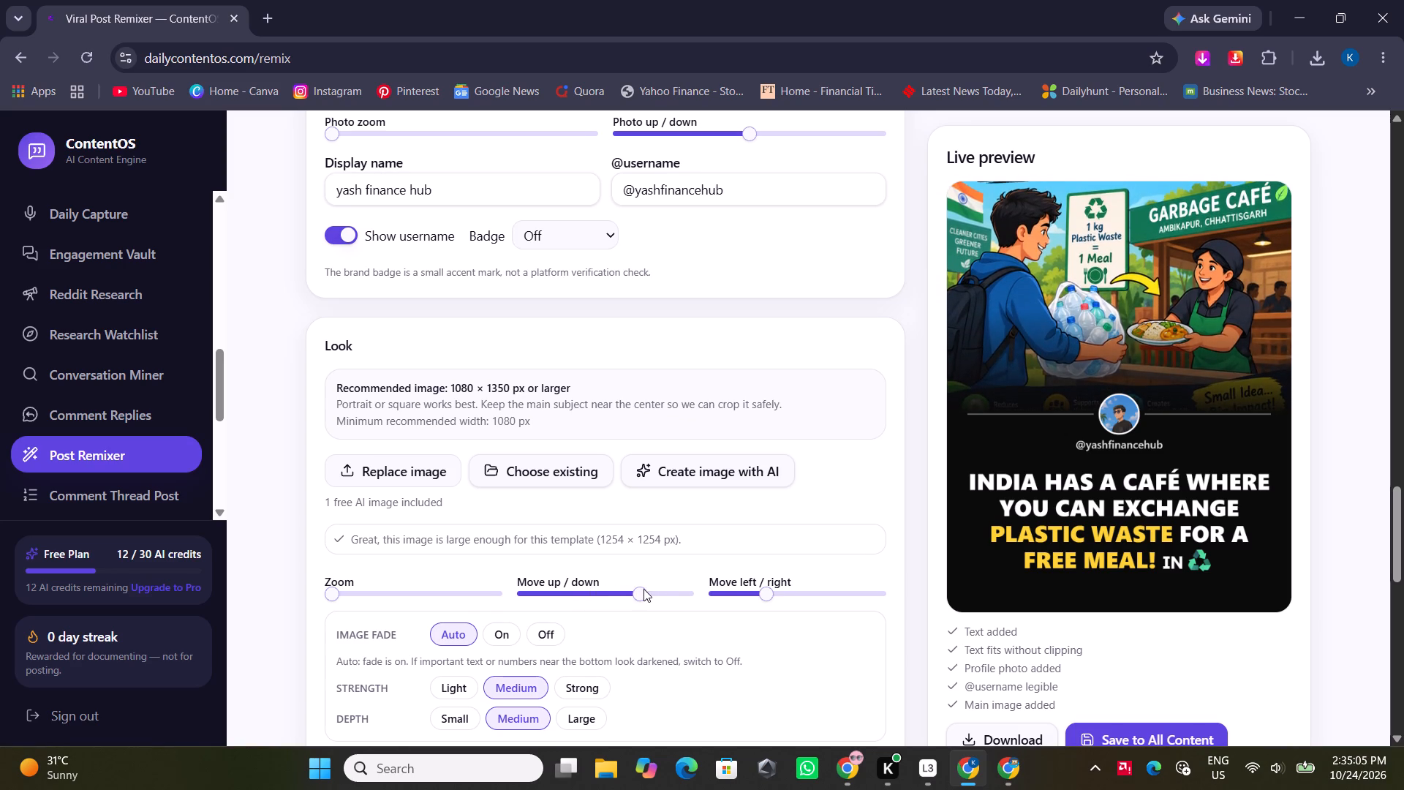
left_click_drag(643, 589, 635, 592)
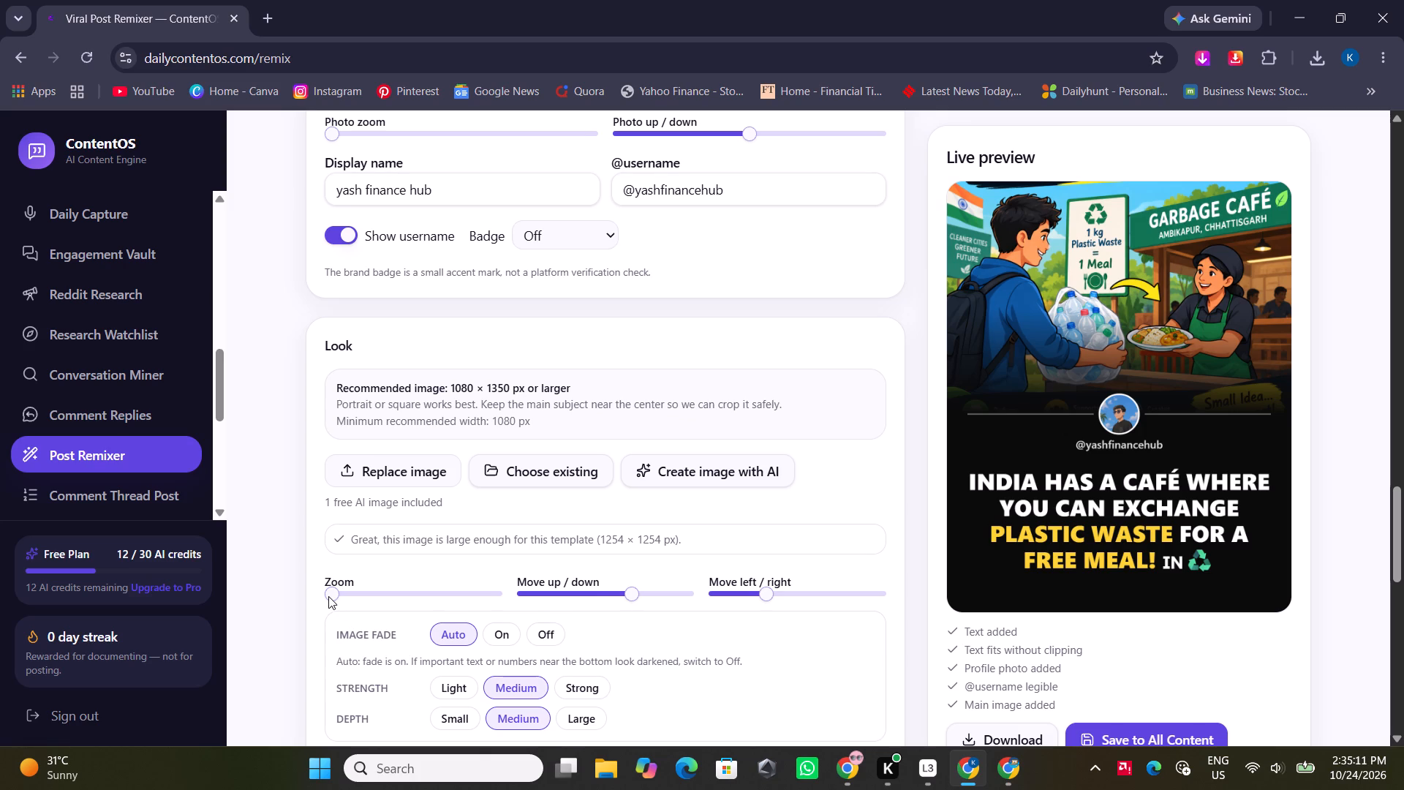
left_click_drag(328, 596, 329, 596)
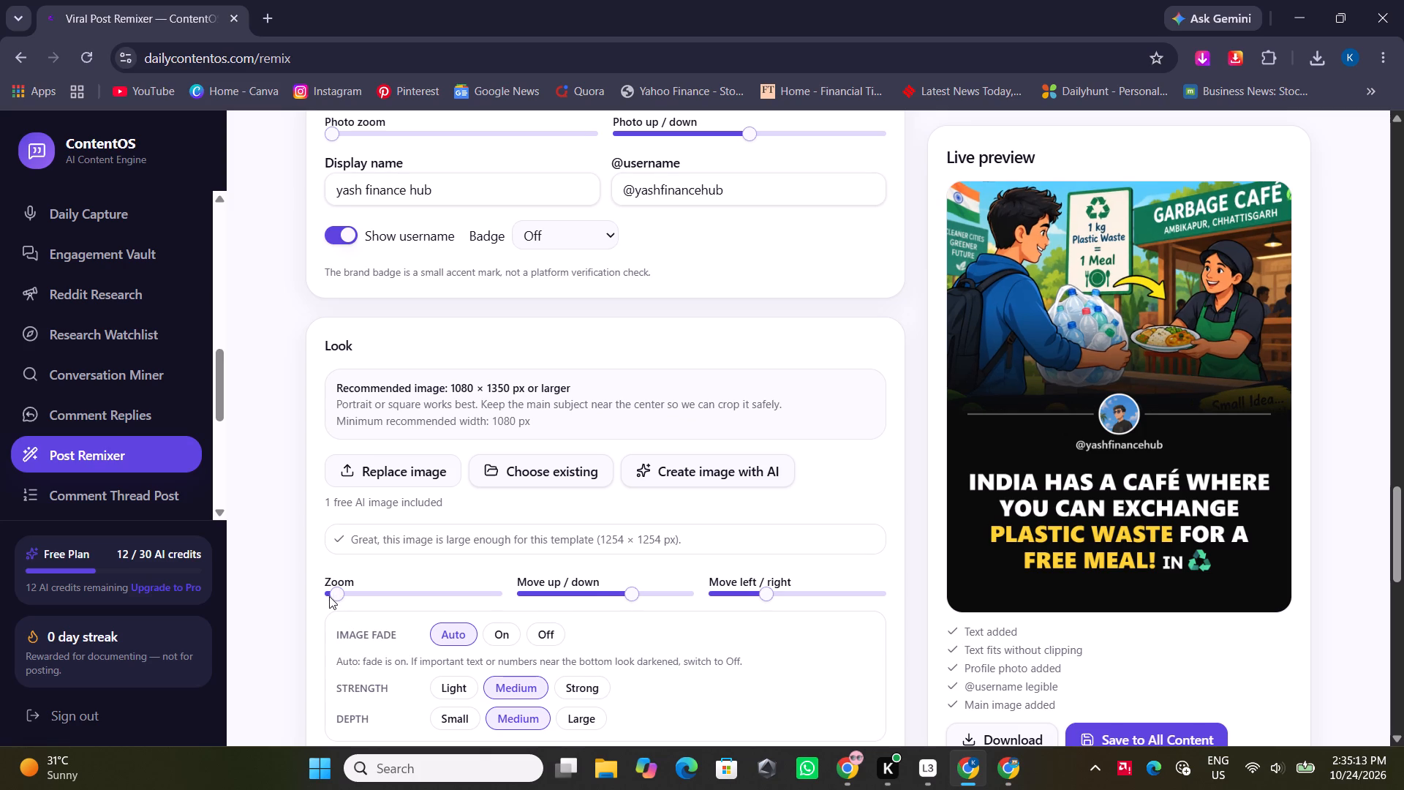
left_click_drag(329, 596, 321, 599)
left_click(843, 494)
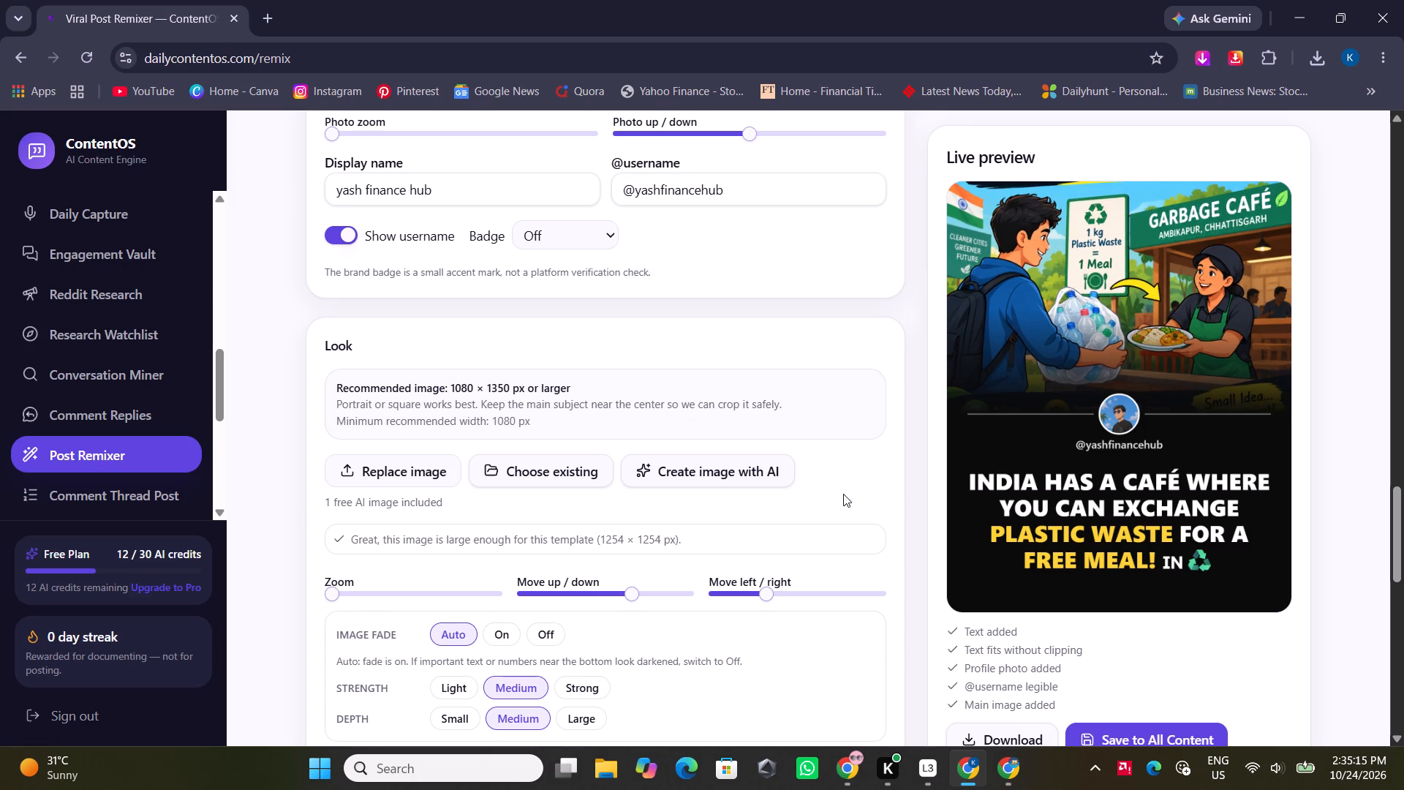
Grab the finished Garbage Café graphic from the live preview for use in the Buffer post.
right_click(1135, 417)
left_click(1148, 442)
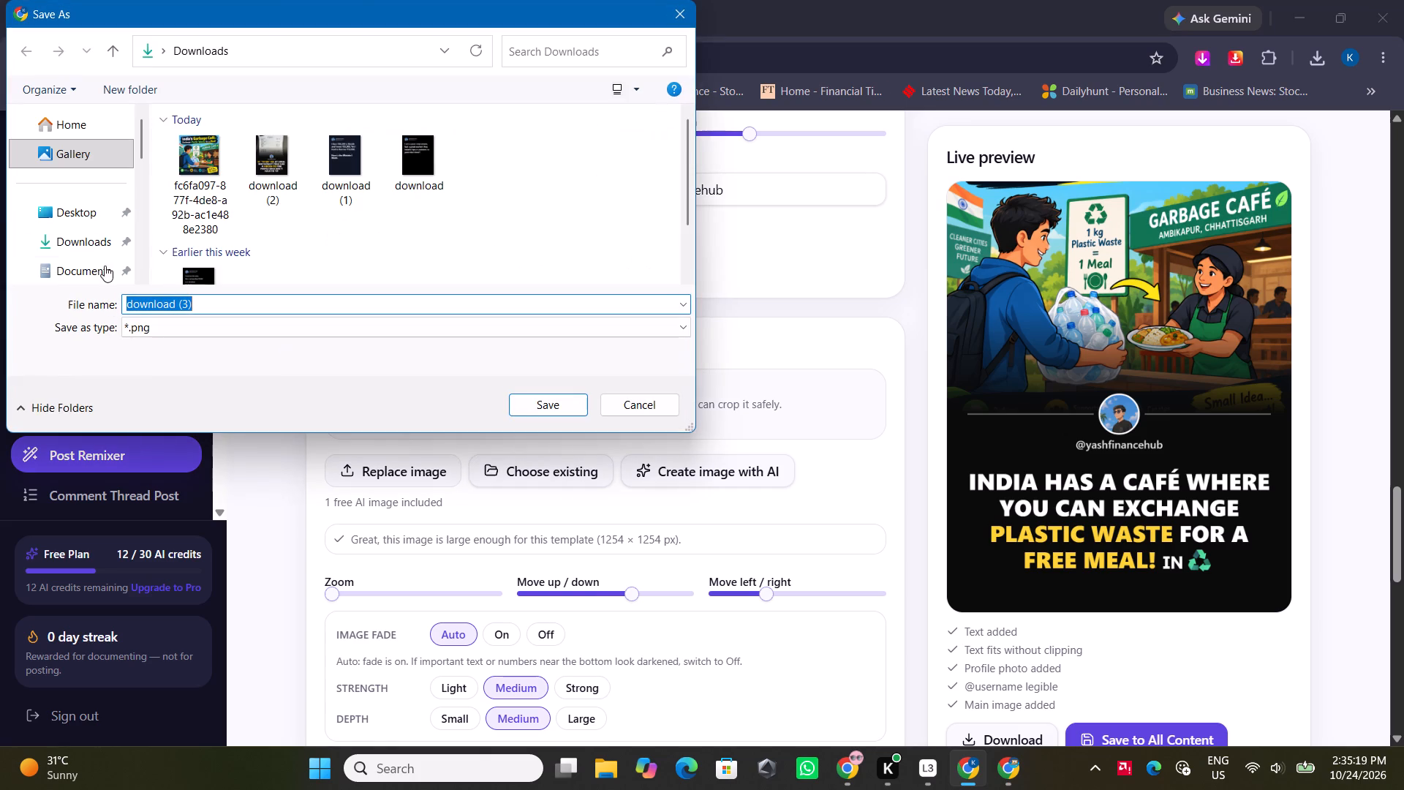
Save the Garbage Café graphic to the Downloads folder as a PNG named download (3).
left_click(90, 252)
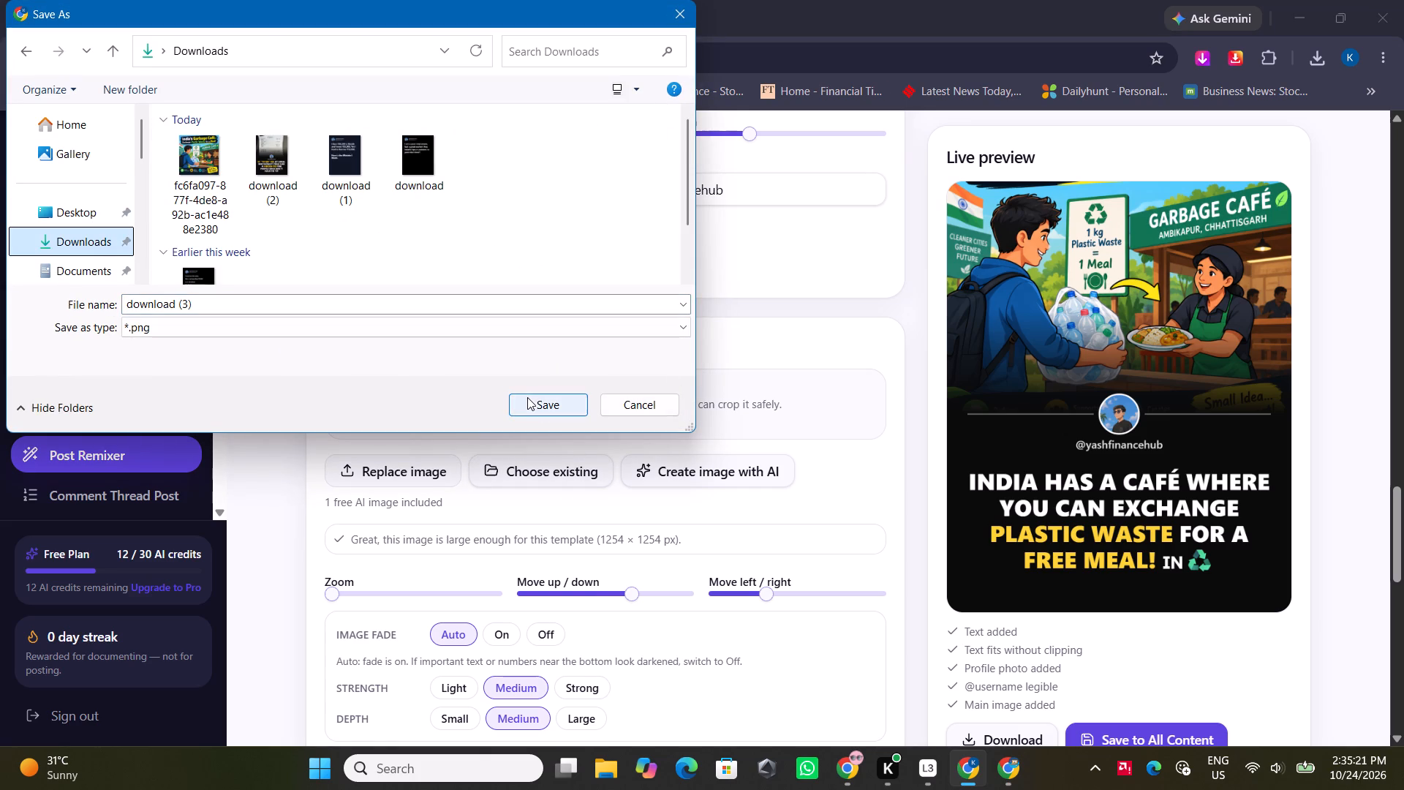
left_click(527, 397)
Switch to the Garbage Café draft post in Buffer, attach the download (3) image from Downloads, and check it in the post previews.
left_click(1005, 764)
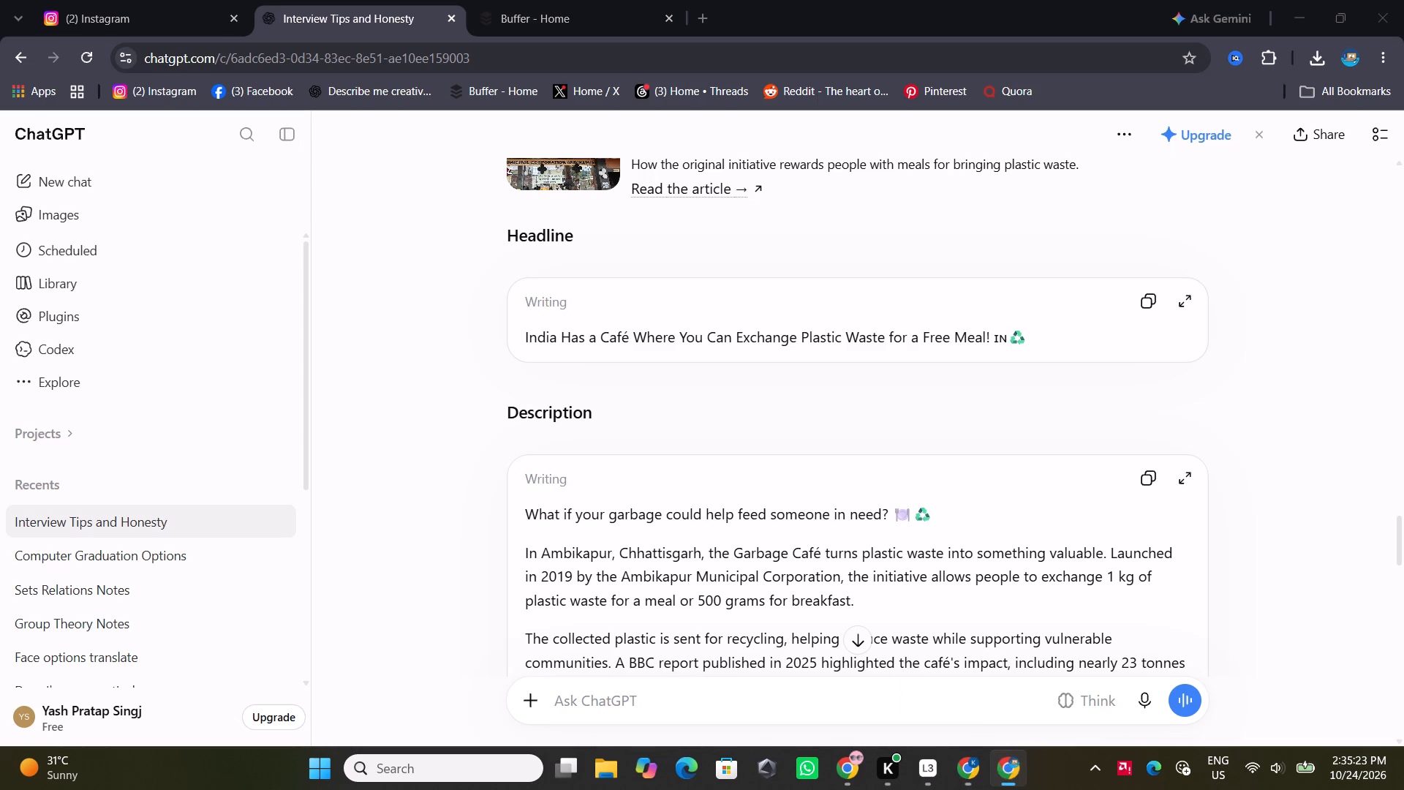
left_click(546, 12)
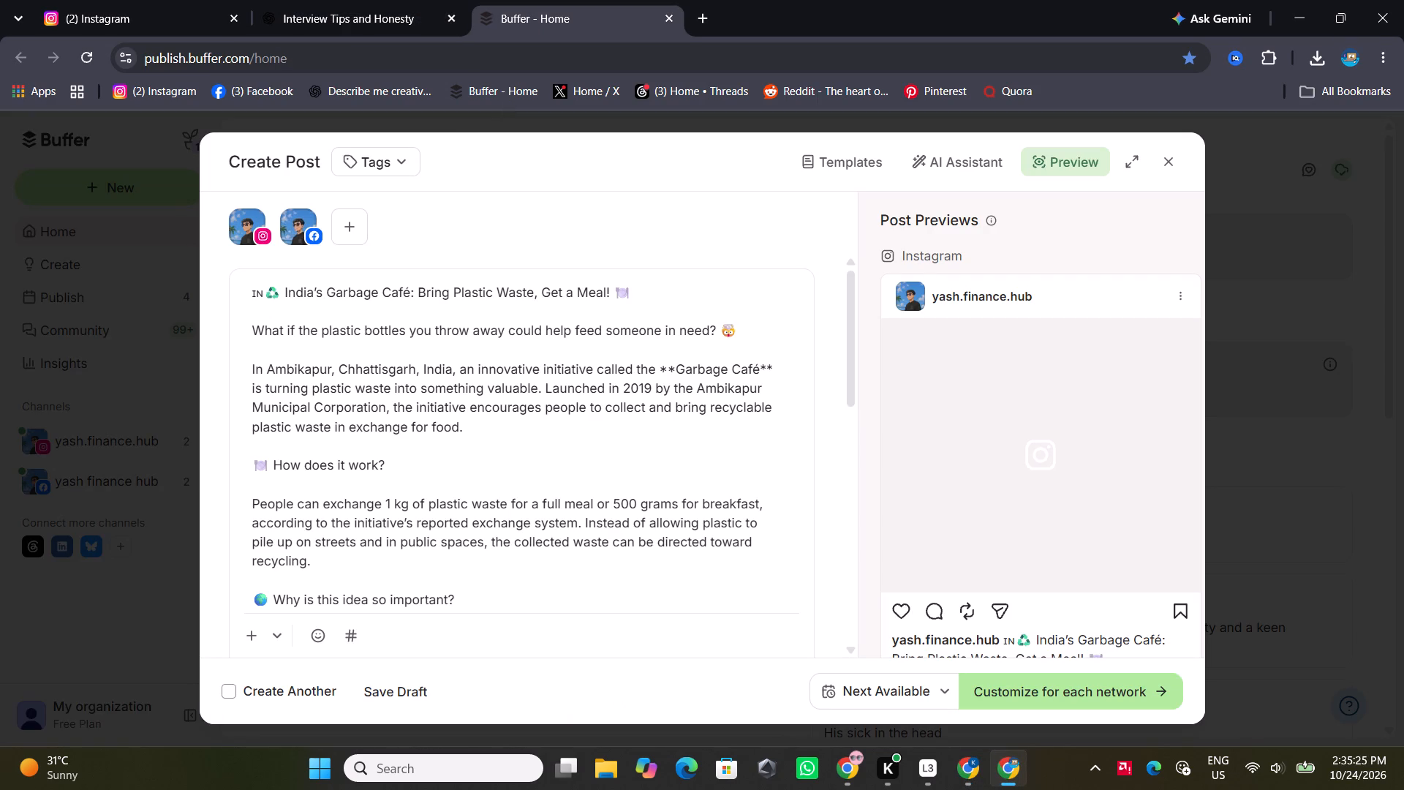
scroll(510, 445, "down", 3)
scroll(366, 529, "down", 3)
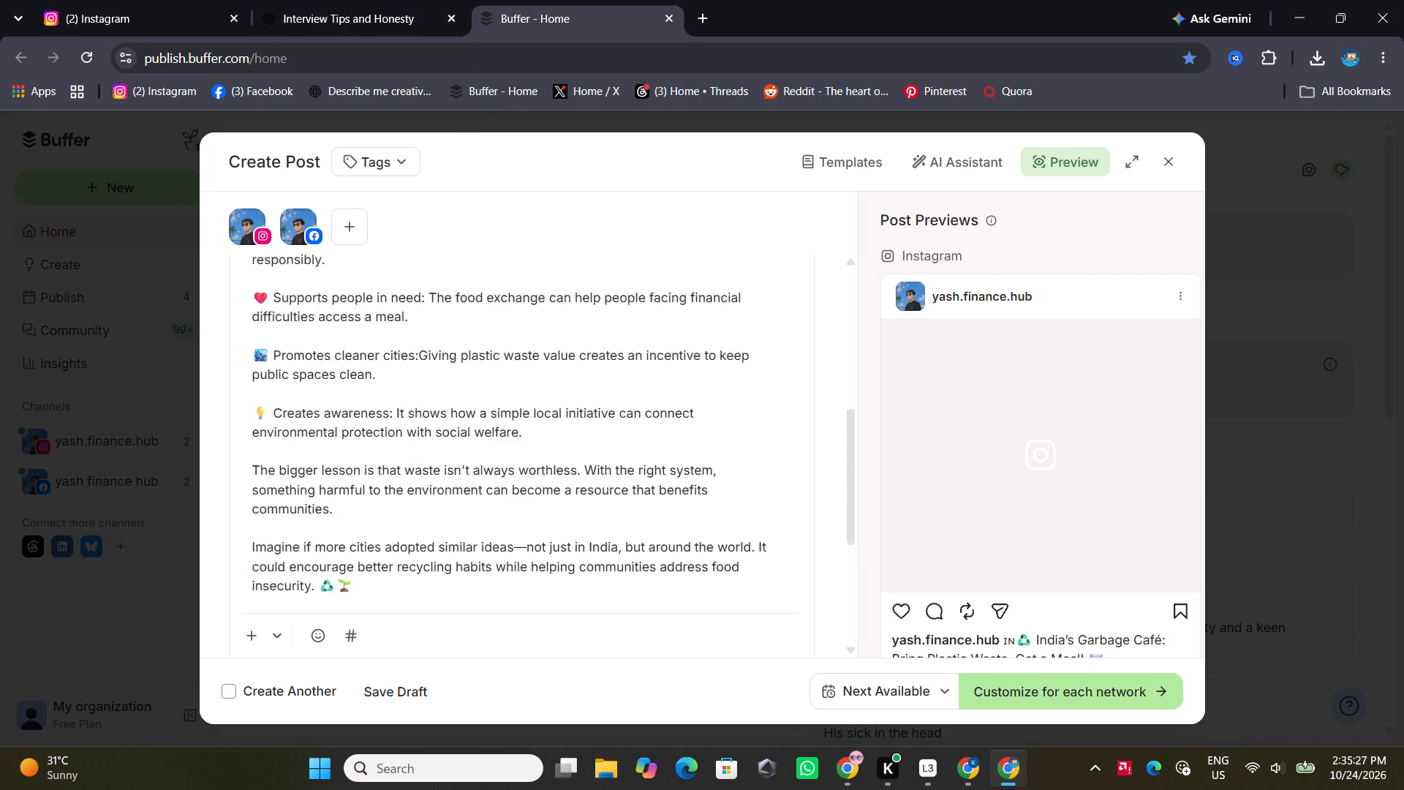
scroll(366, 529, "down", 5)
left_click(331, 527)
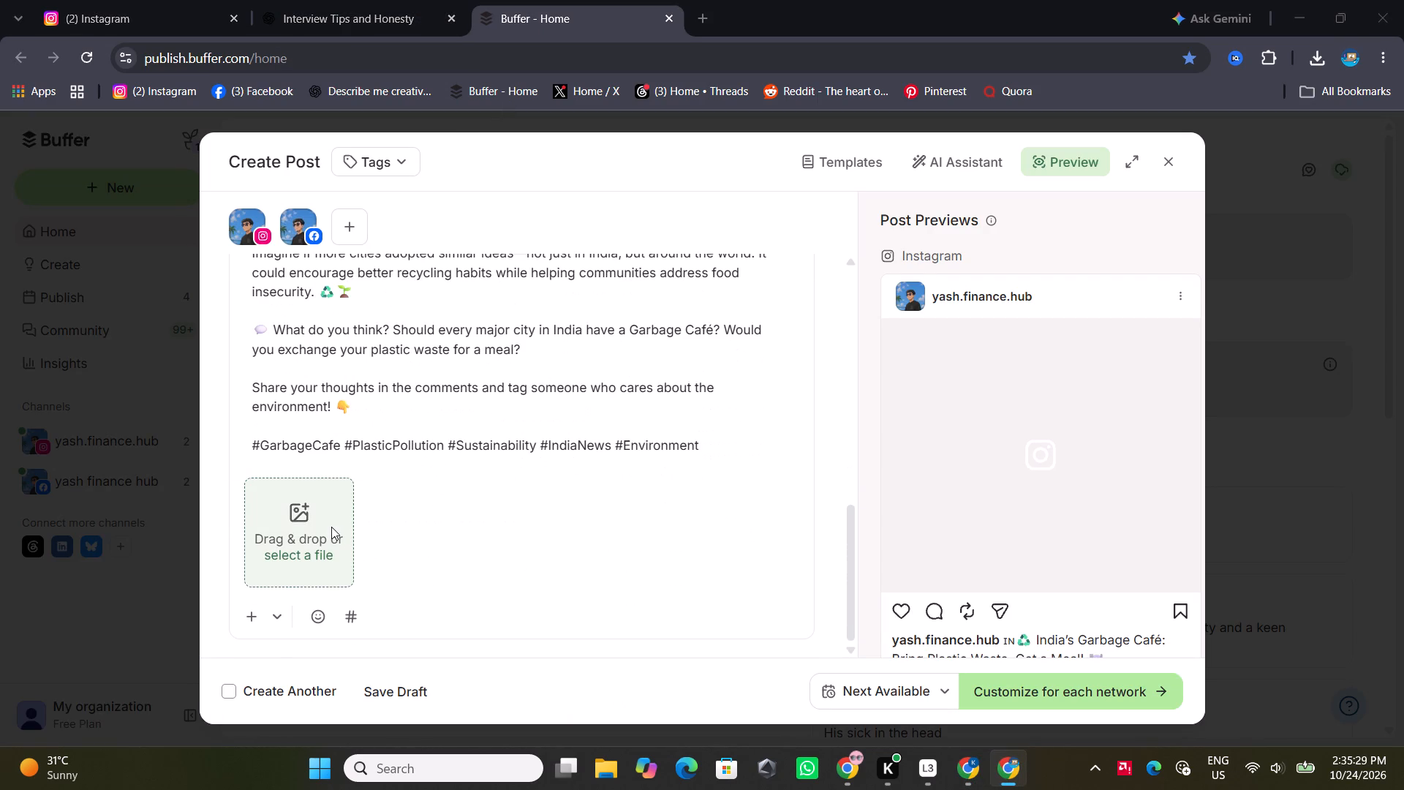
left_click(184, 157)
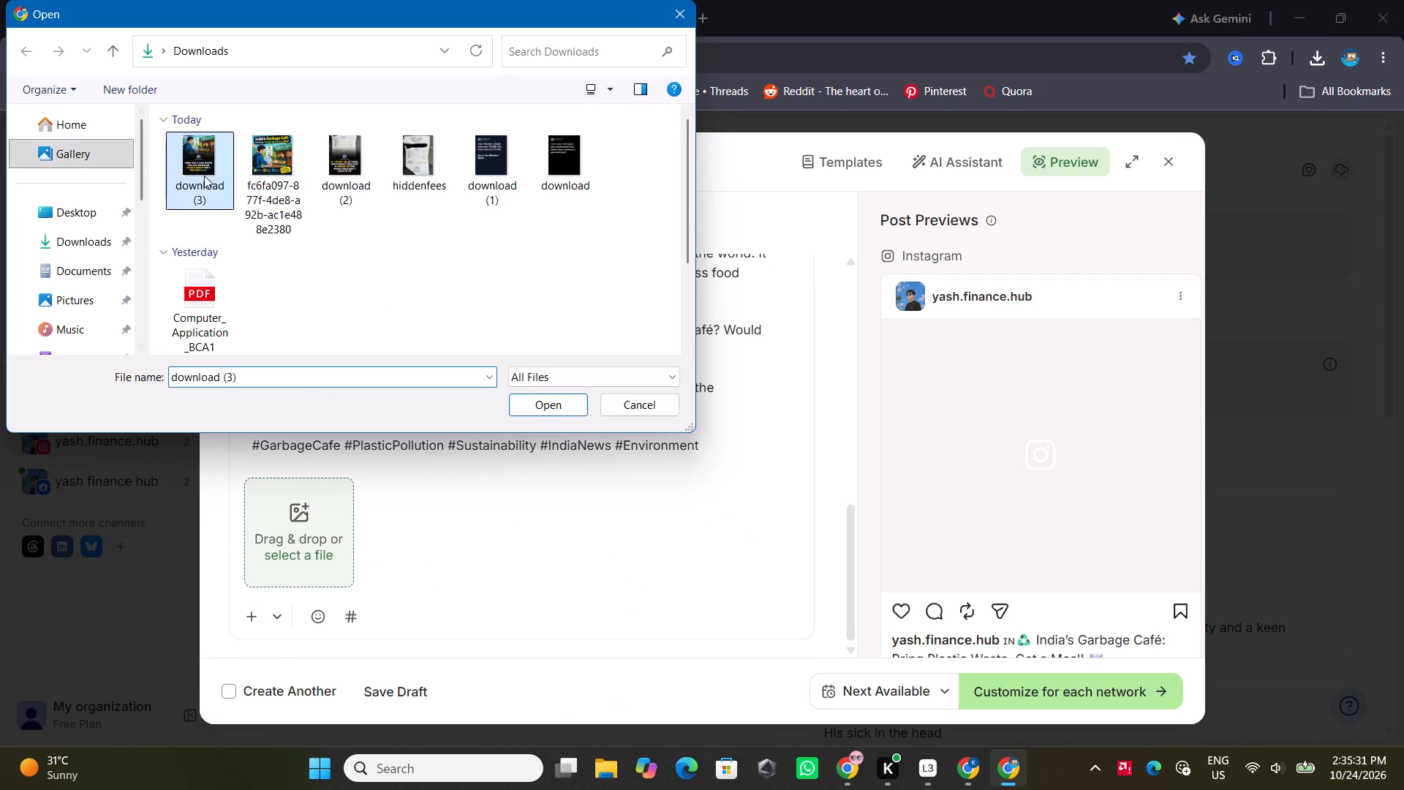
left_click(556, 407)
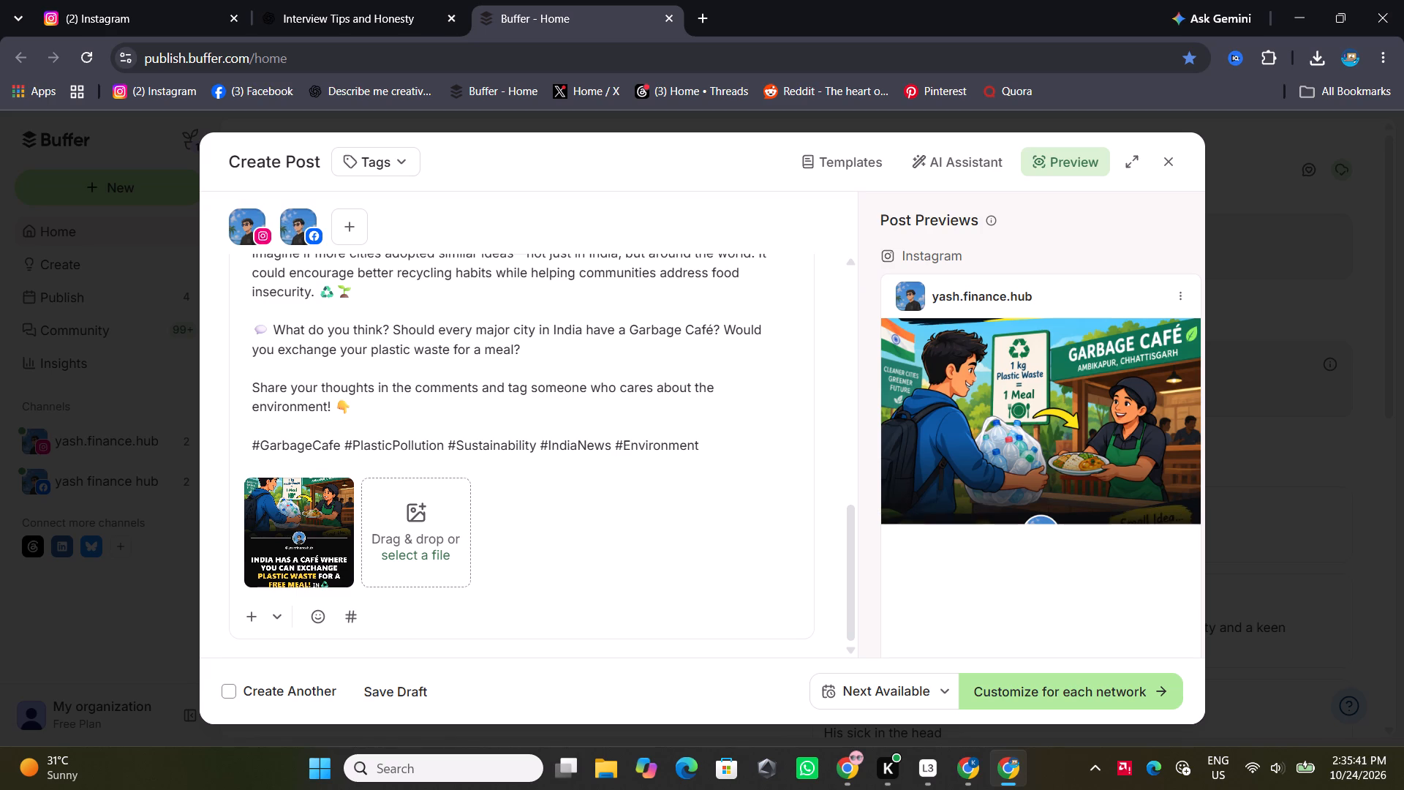
scroll(932, 457, "down", 10)
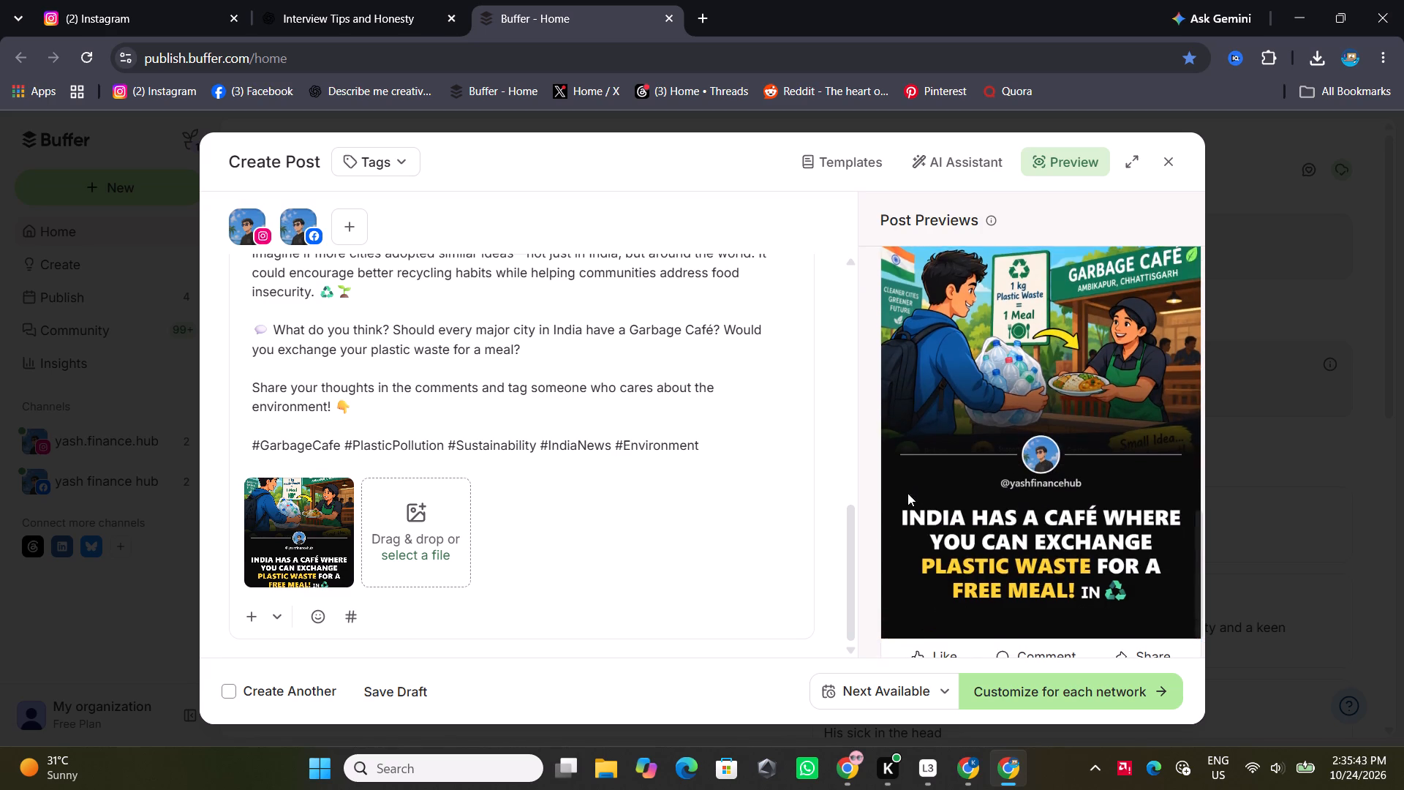
scroll(907, 493, "down", 2)
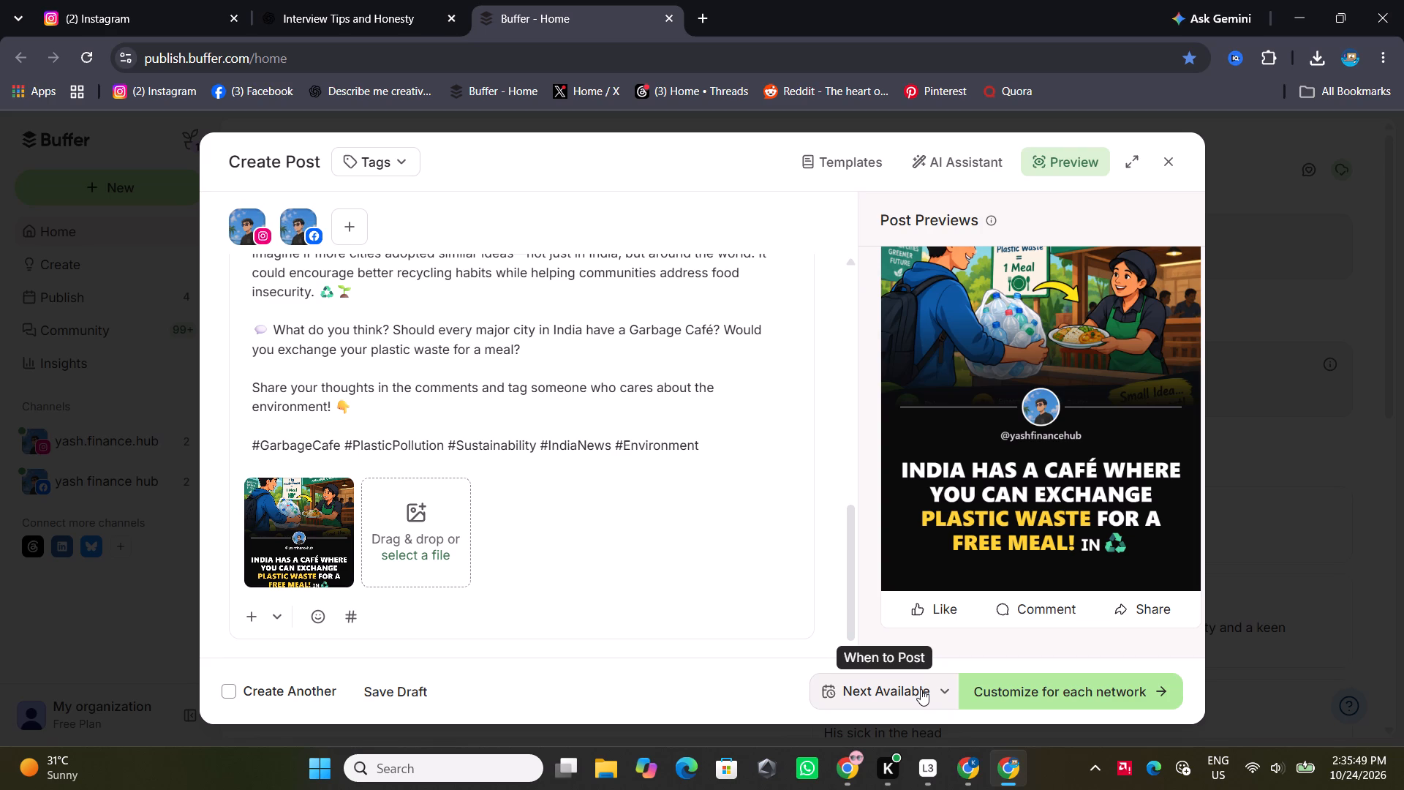
In Buffer's post composer, change the posting time from the next available slot to a specific date and time.
left_click(921, 688)
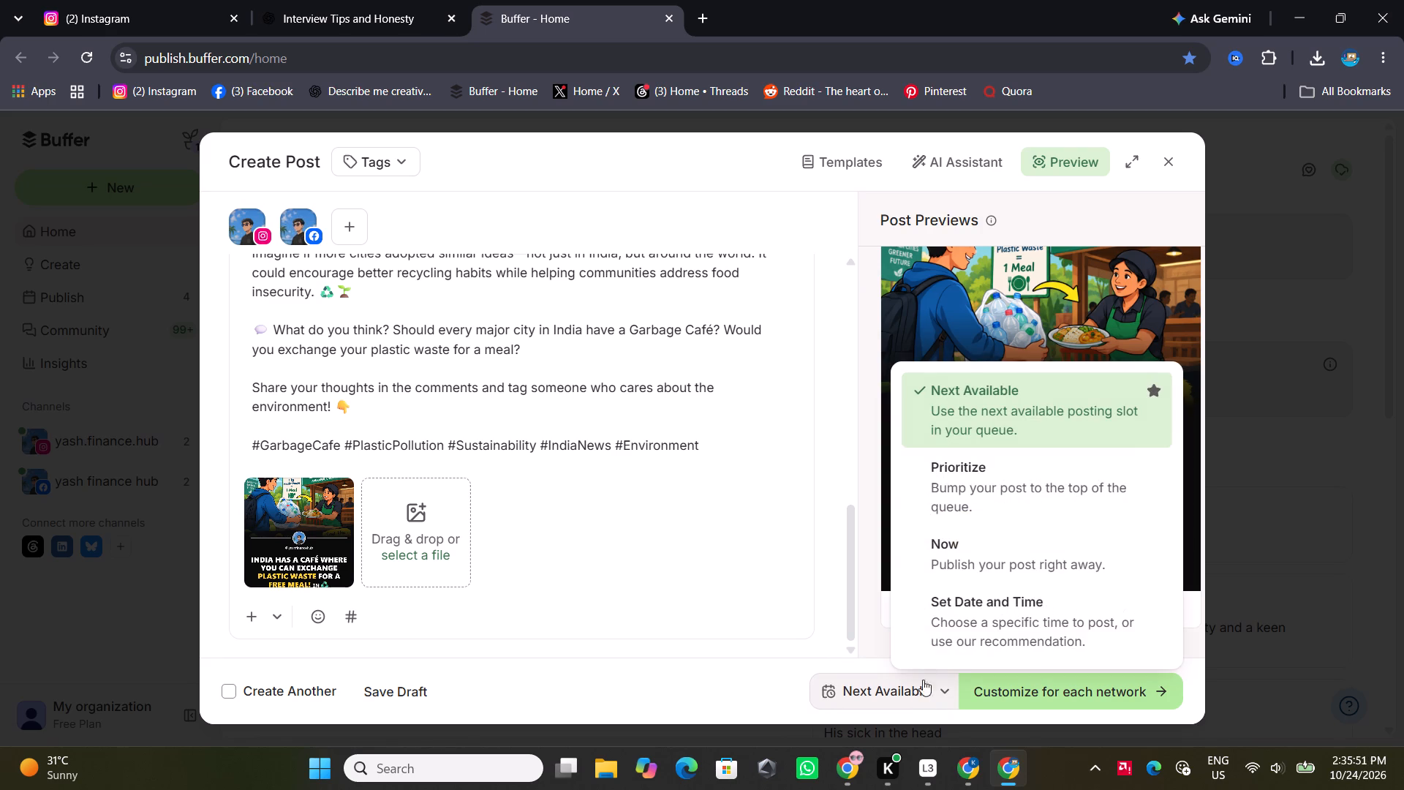
left_click(937, 642)
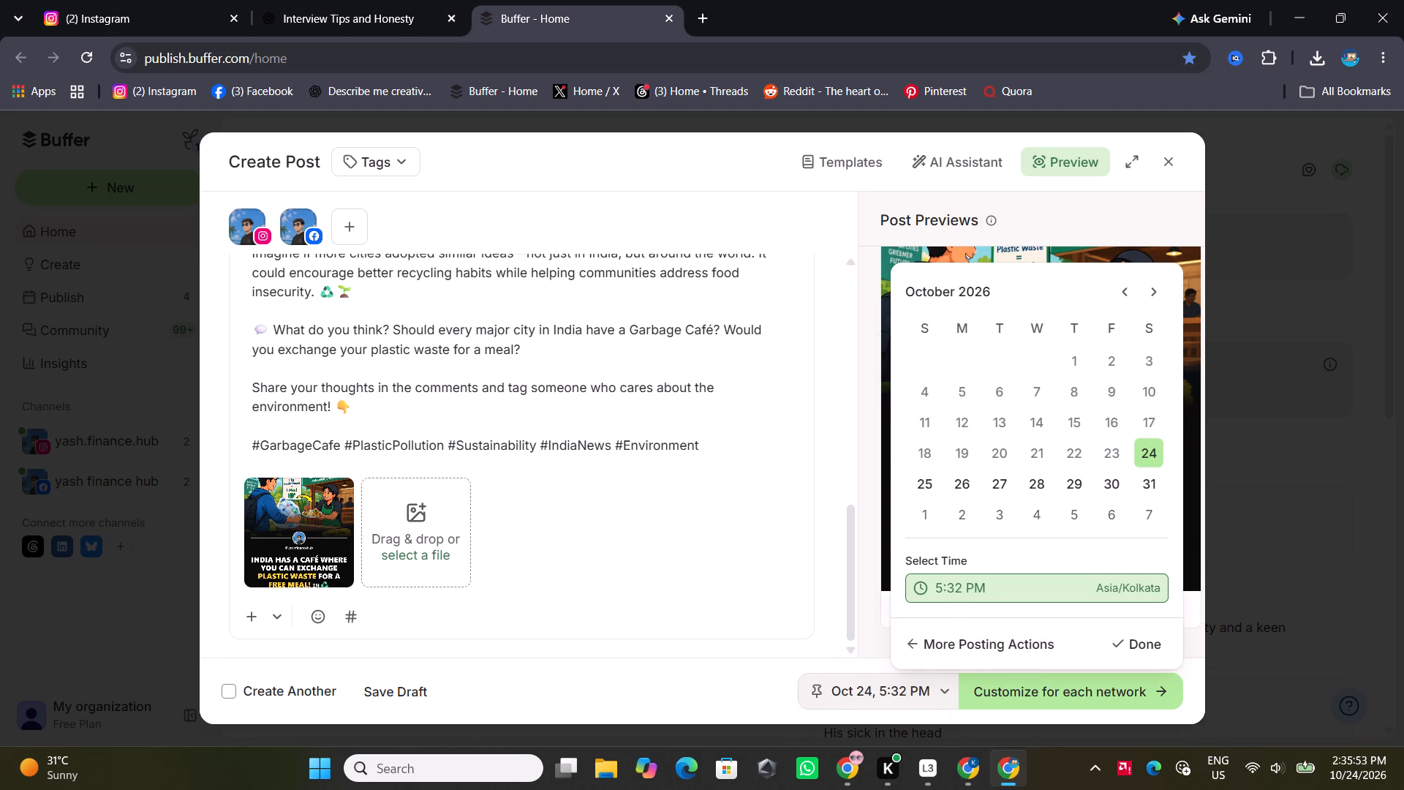
Set the post's scheduled time to 7:18 PM on October 24.
left_click(955, 584)
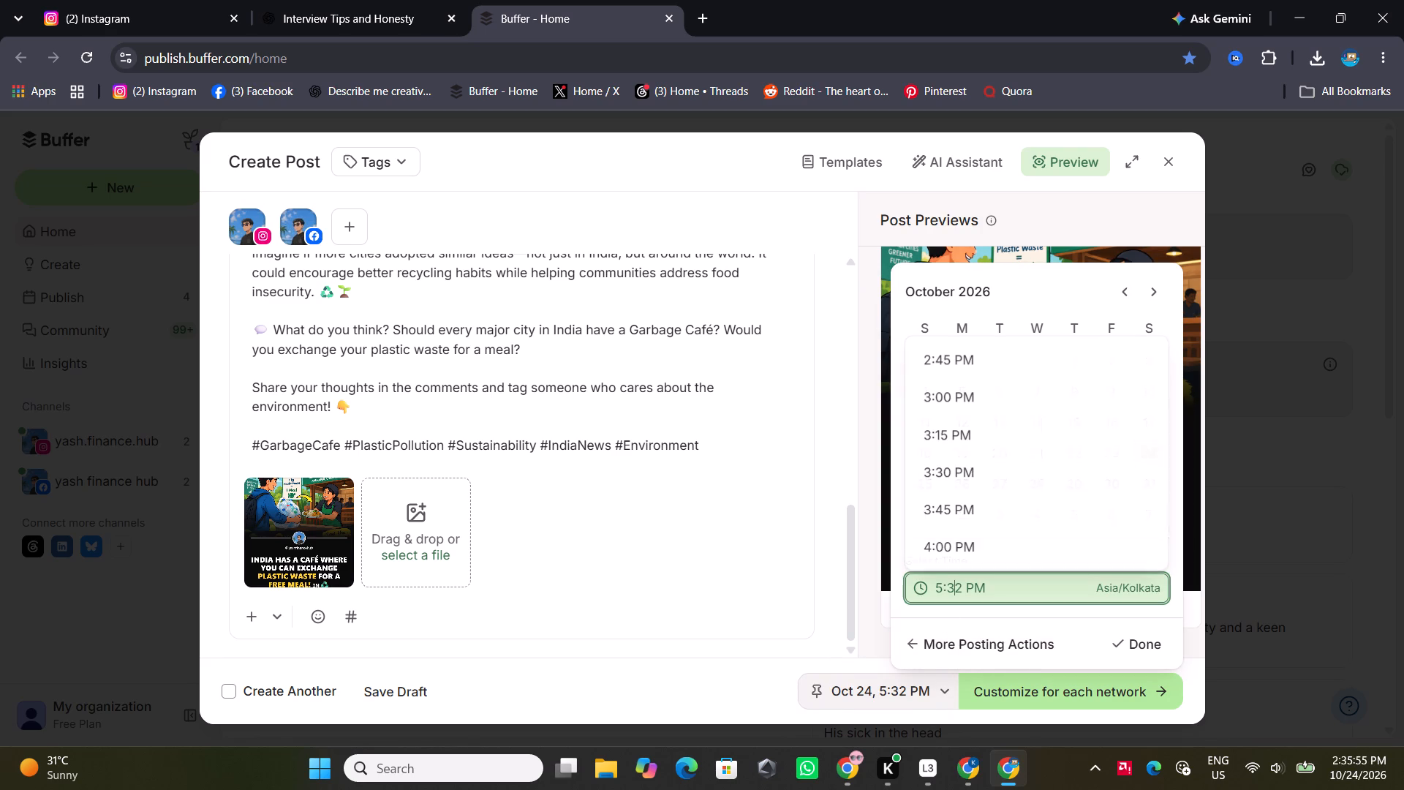
scroll(946, 494, "down", 7)
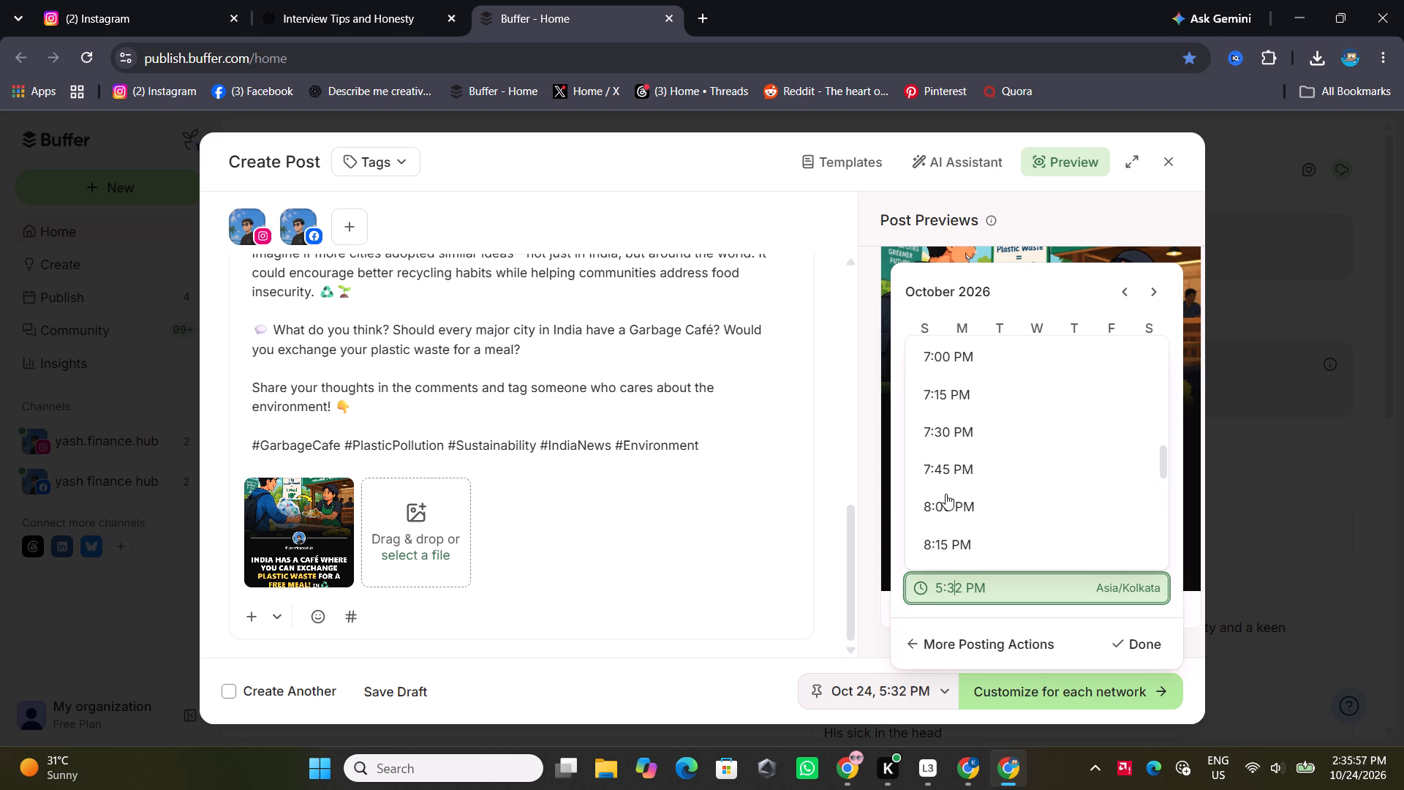
left_click(944, 396)
left_click(957, 585)
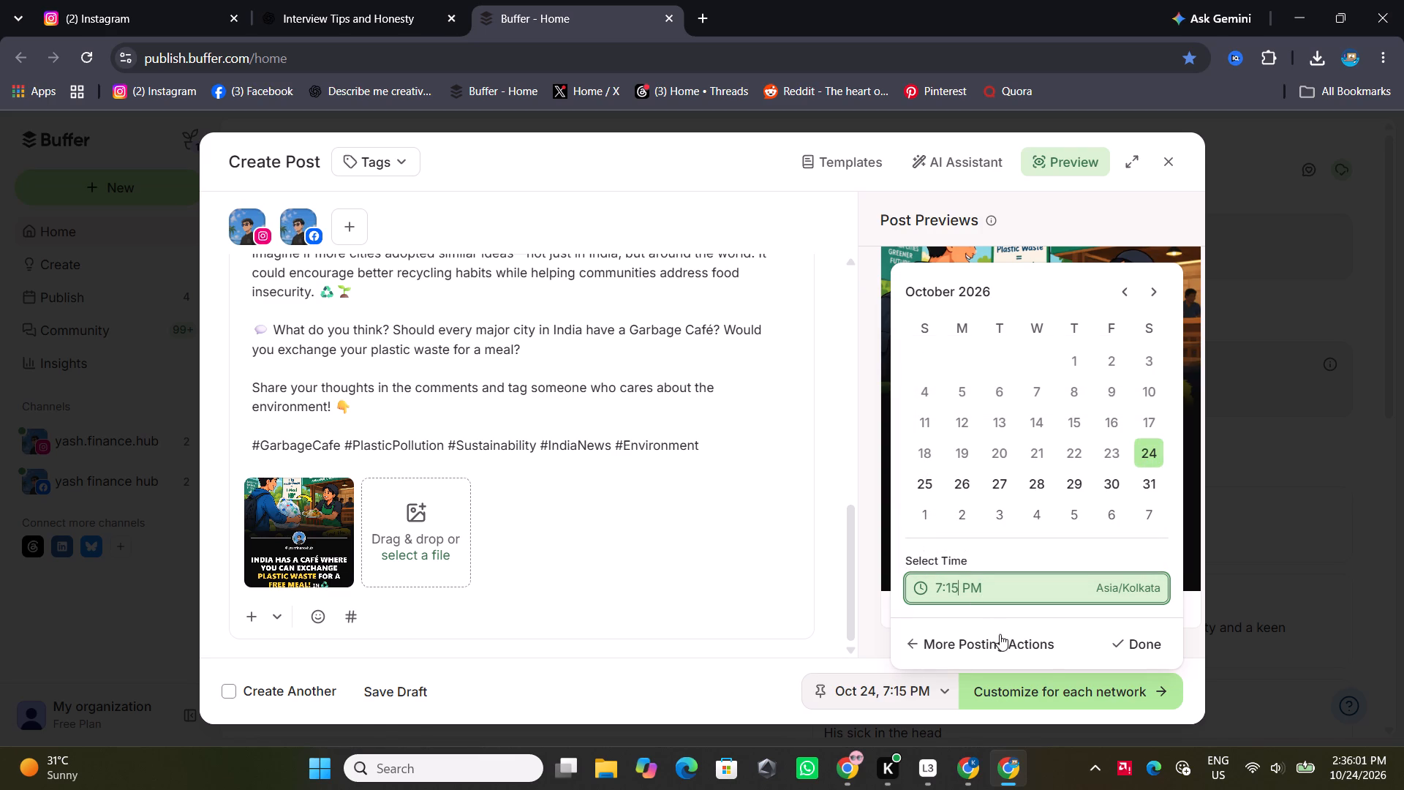
key("BackSpace")
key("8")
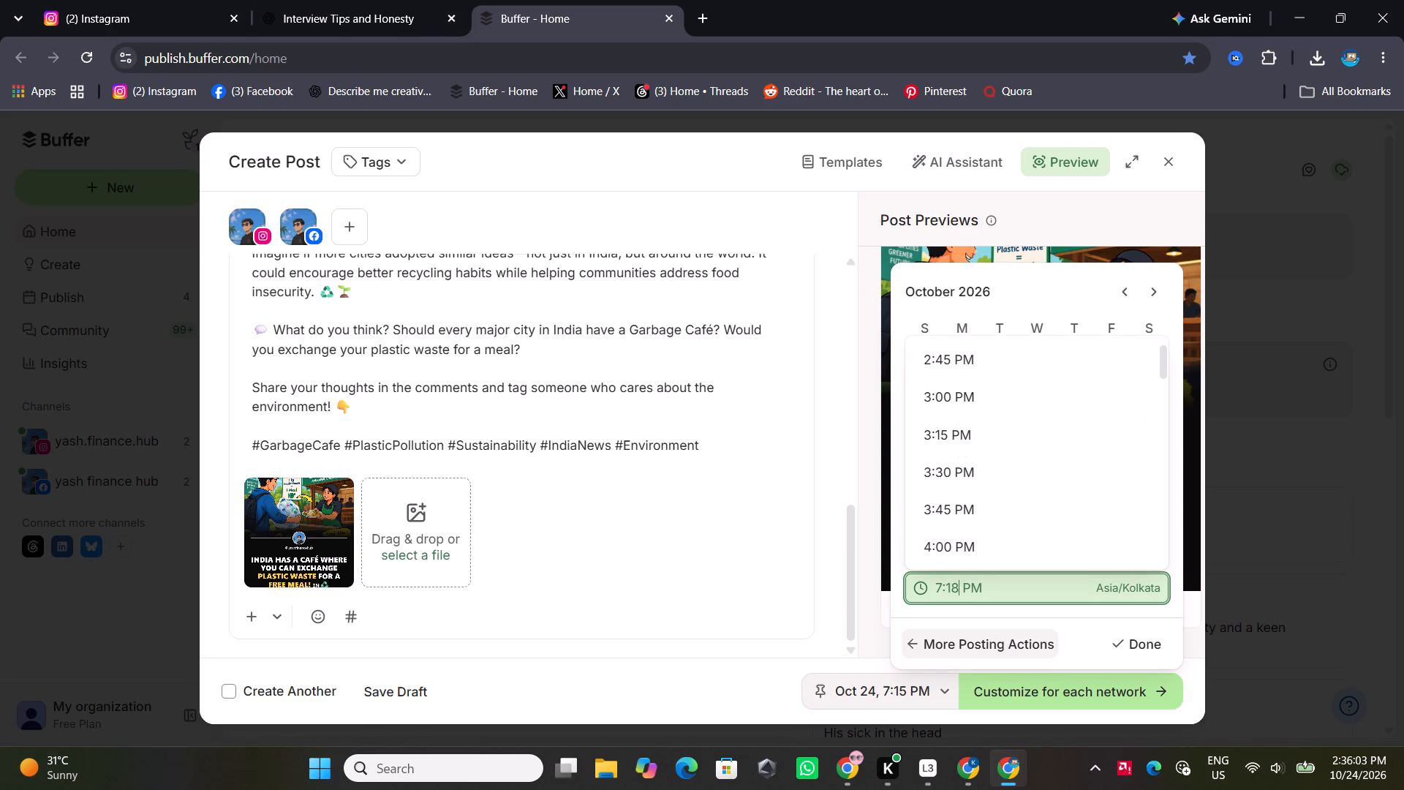
left_click(1161, 643)
Continue through the per-network customization and schedule the Garbage Café post for Instagram and Facebook.
left_click(1114, 686)
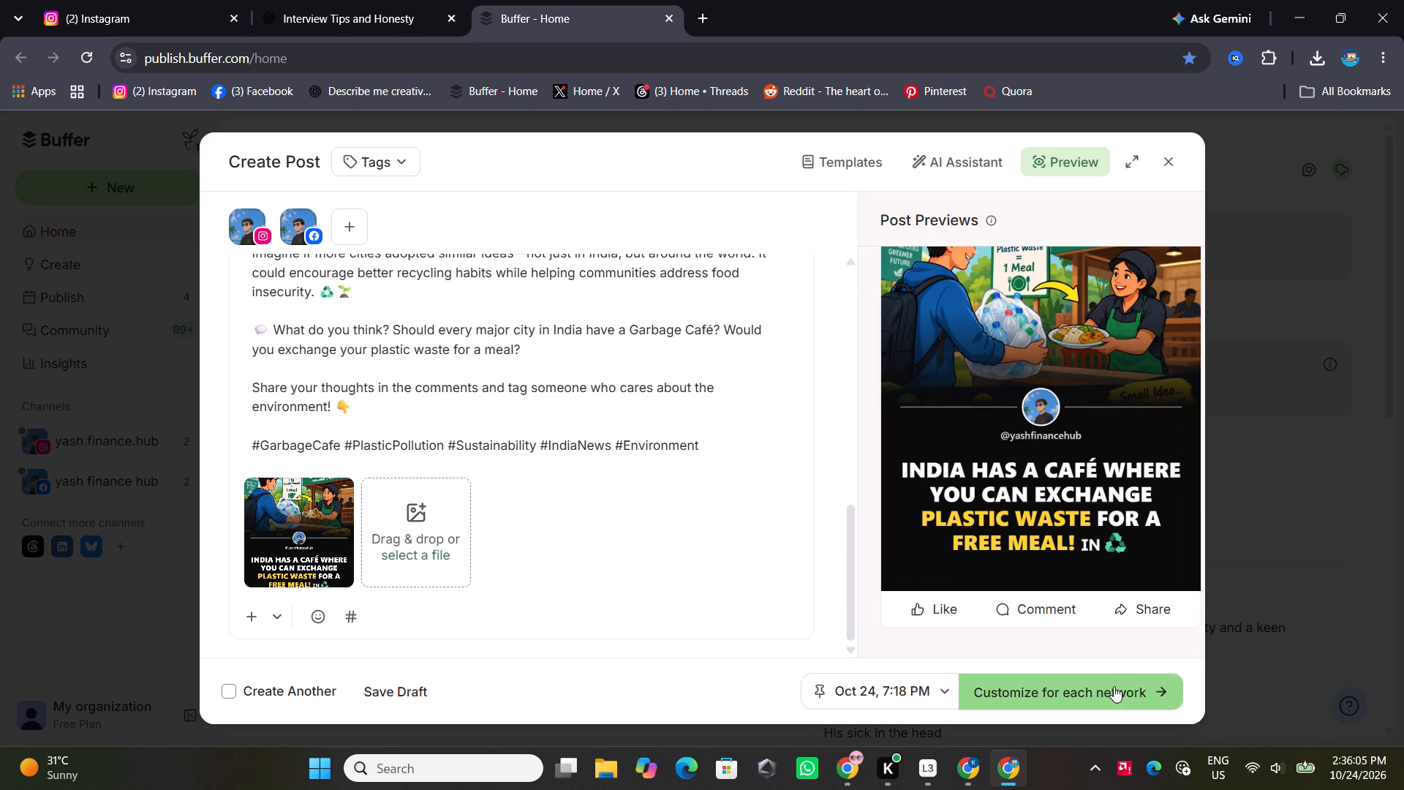
left_click(1111, 686)
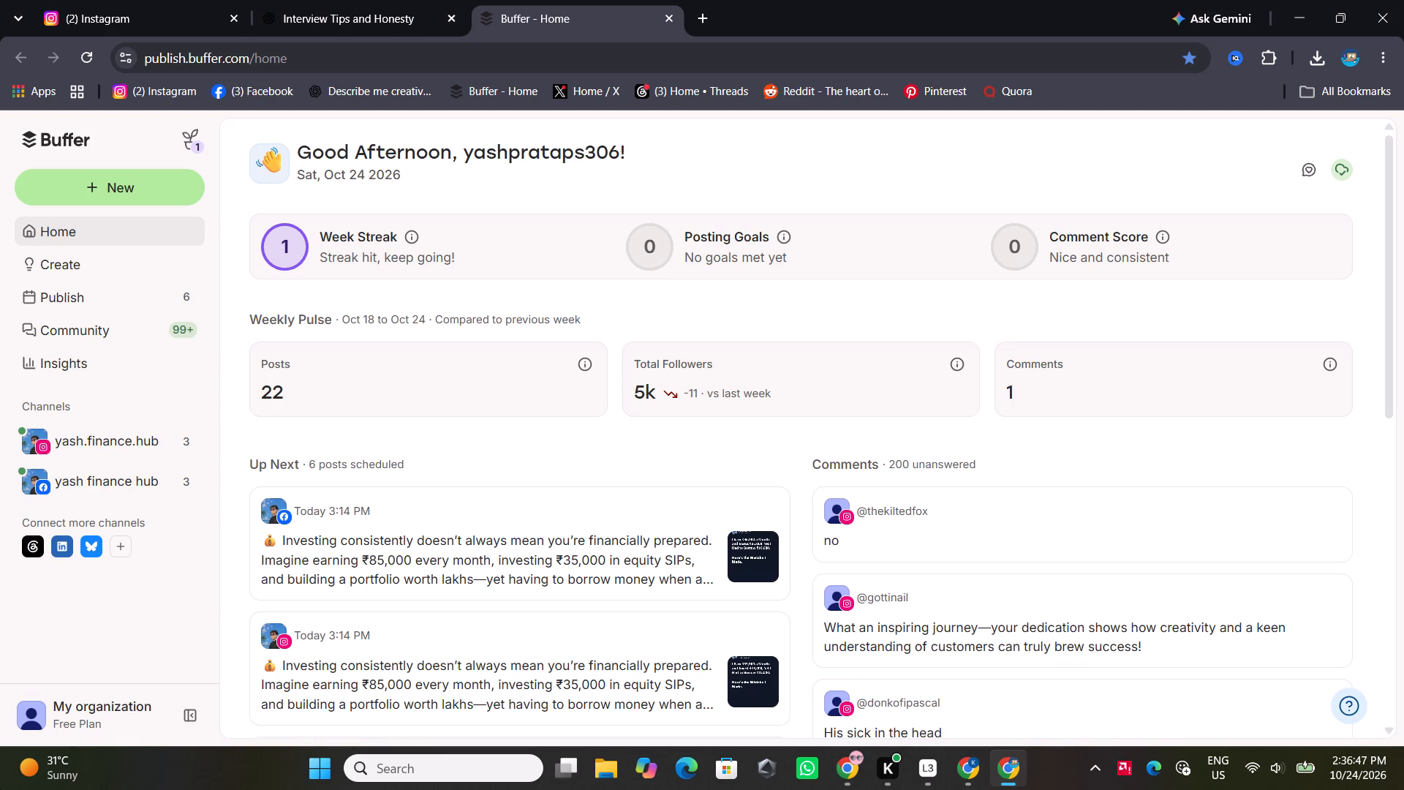
Go back to the Instagram feed and look past the Garbage Café post for further headline-style news posts.
left_click(194, 789)
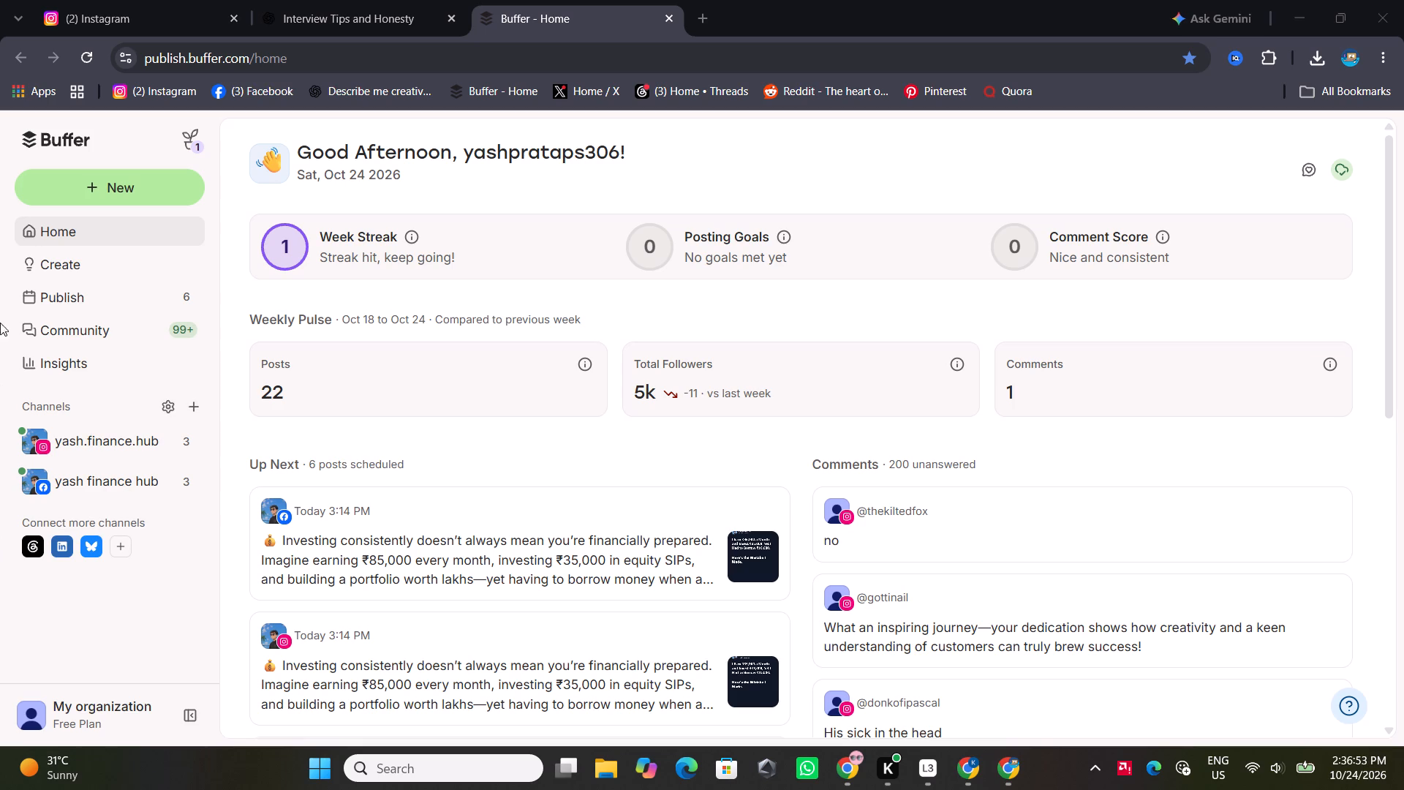
left_click(53, 0)
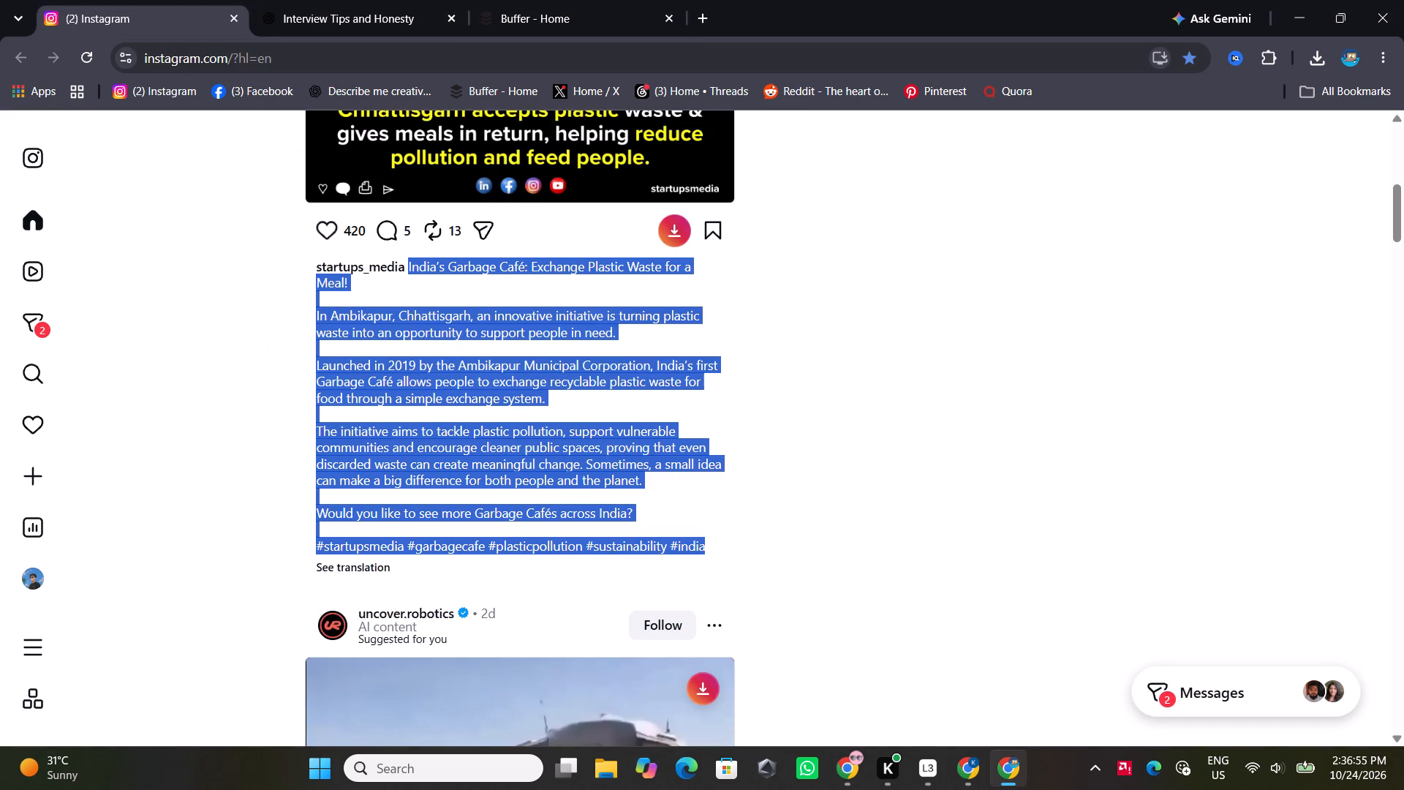
left_click(189, 409)
scroll(192, 413, "down", 5)
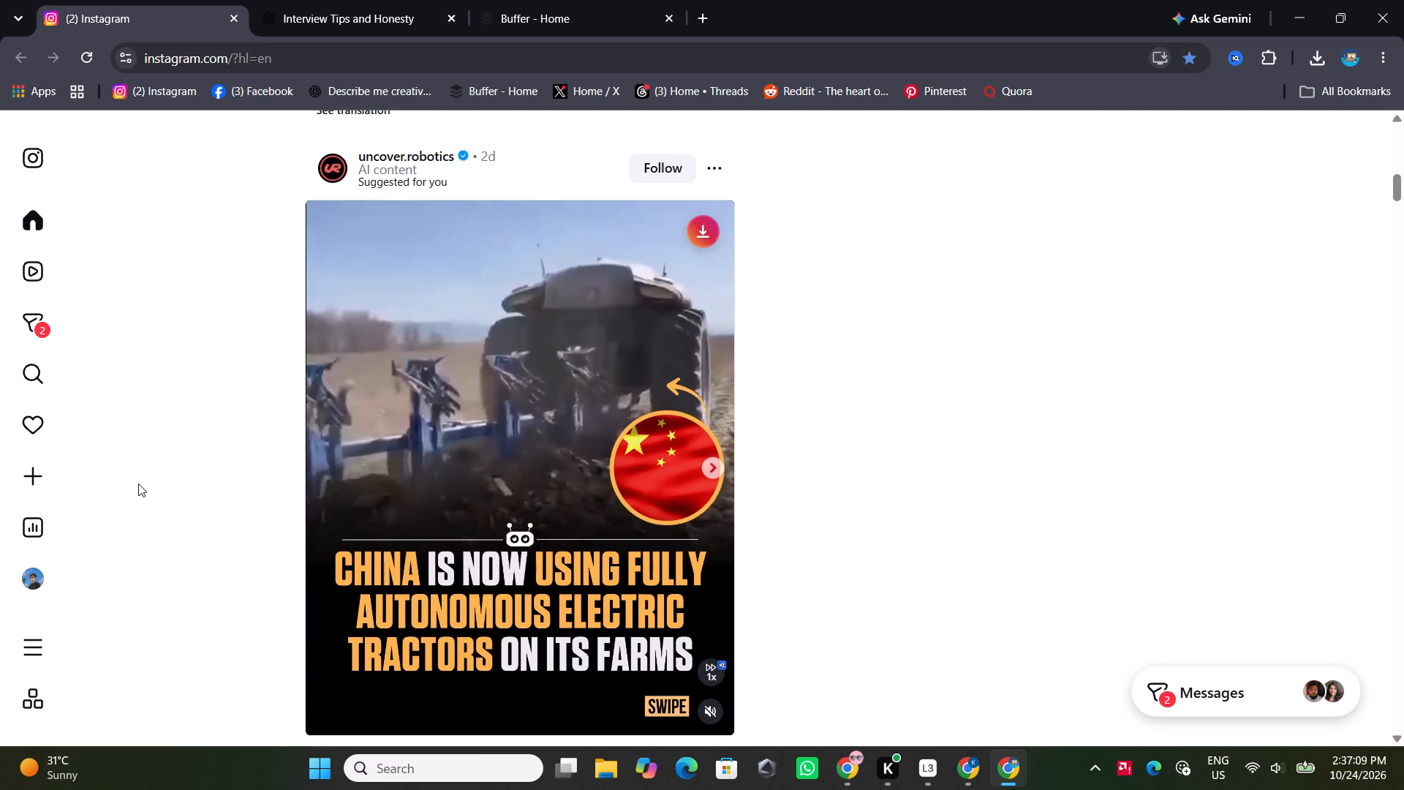
scroll(138, 484, "down", 5)
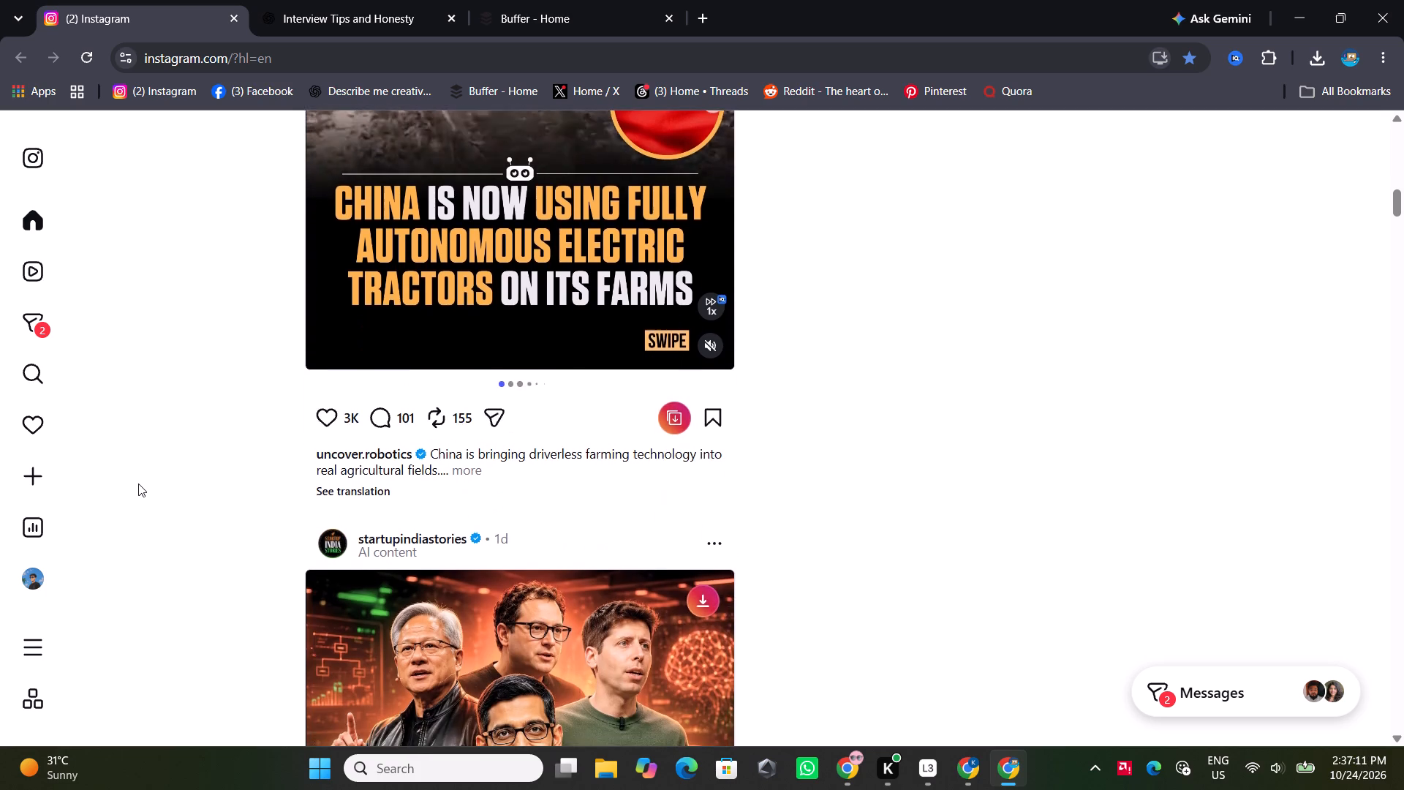
scroll(138, 484, "down", 6)
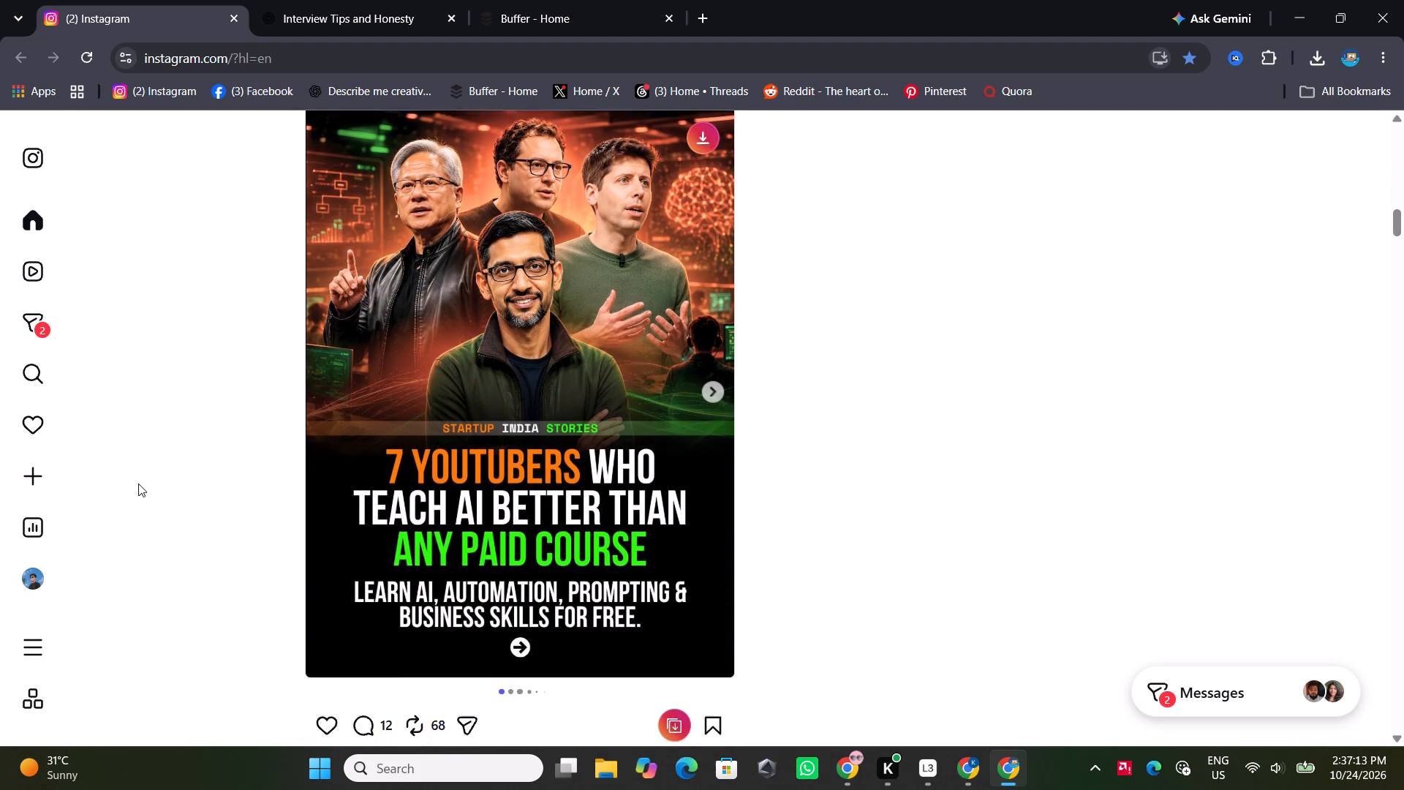
scroll(138, 484, "down", 7)
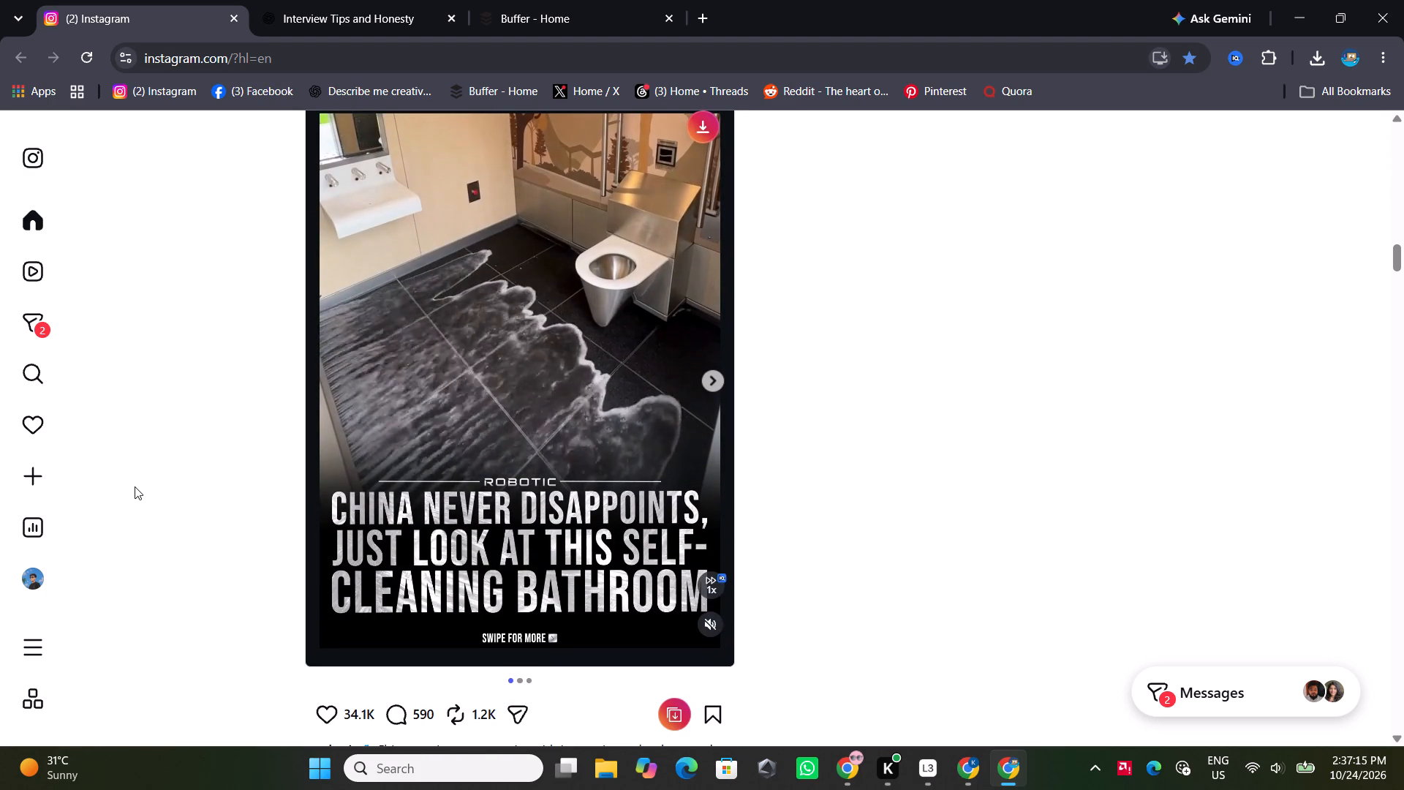
scroll(129, 491, "down", 4)
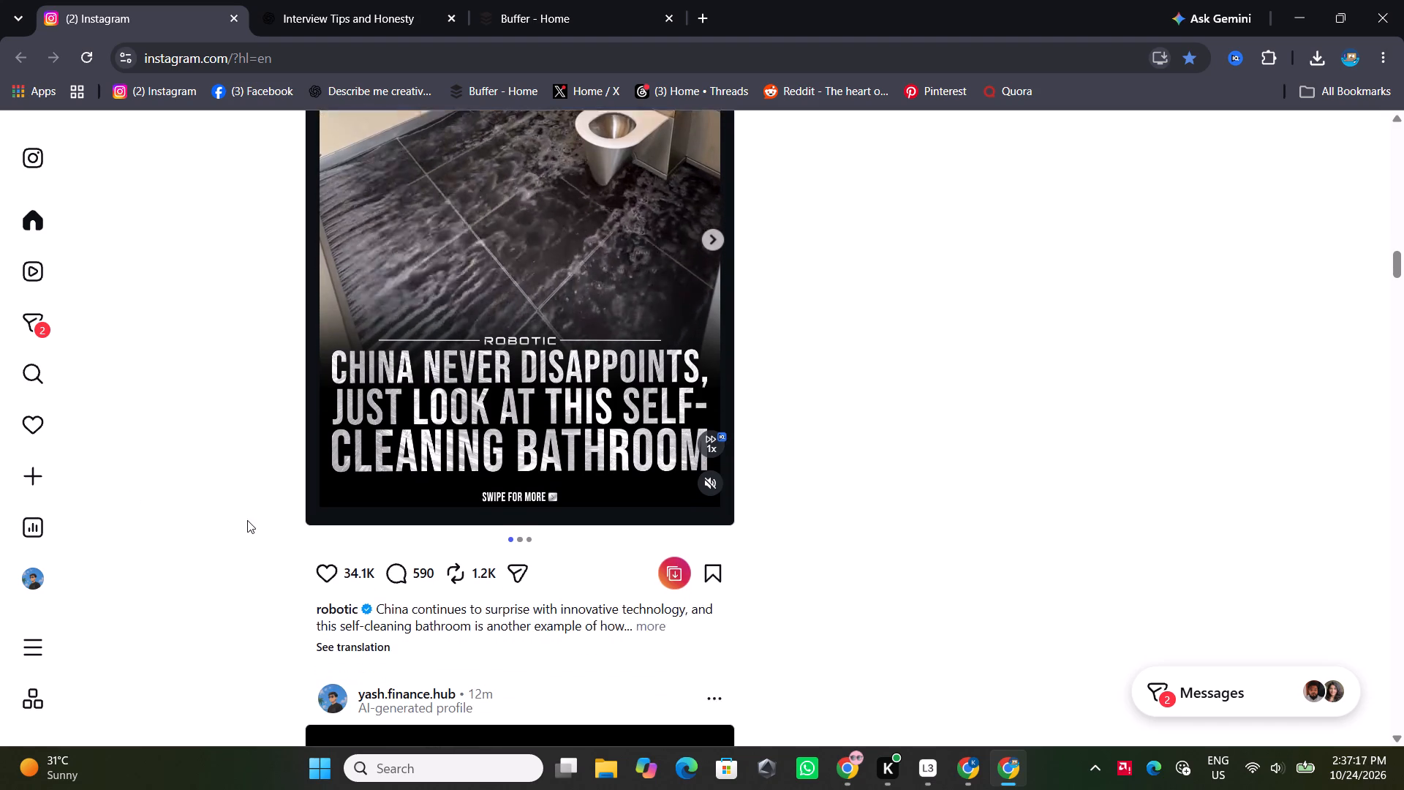
Like the yash.finance.hub post about showing who you really are in an interview.
scroll(247, 520, "down", 7)
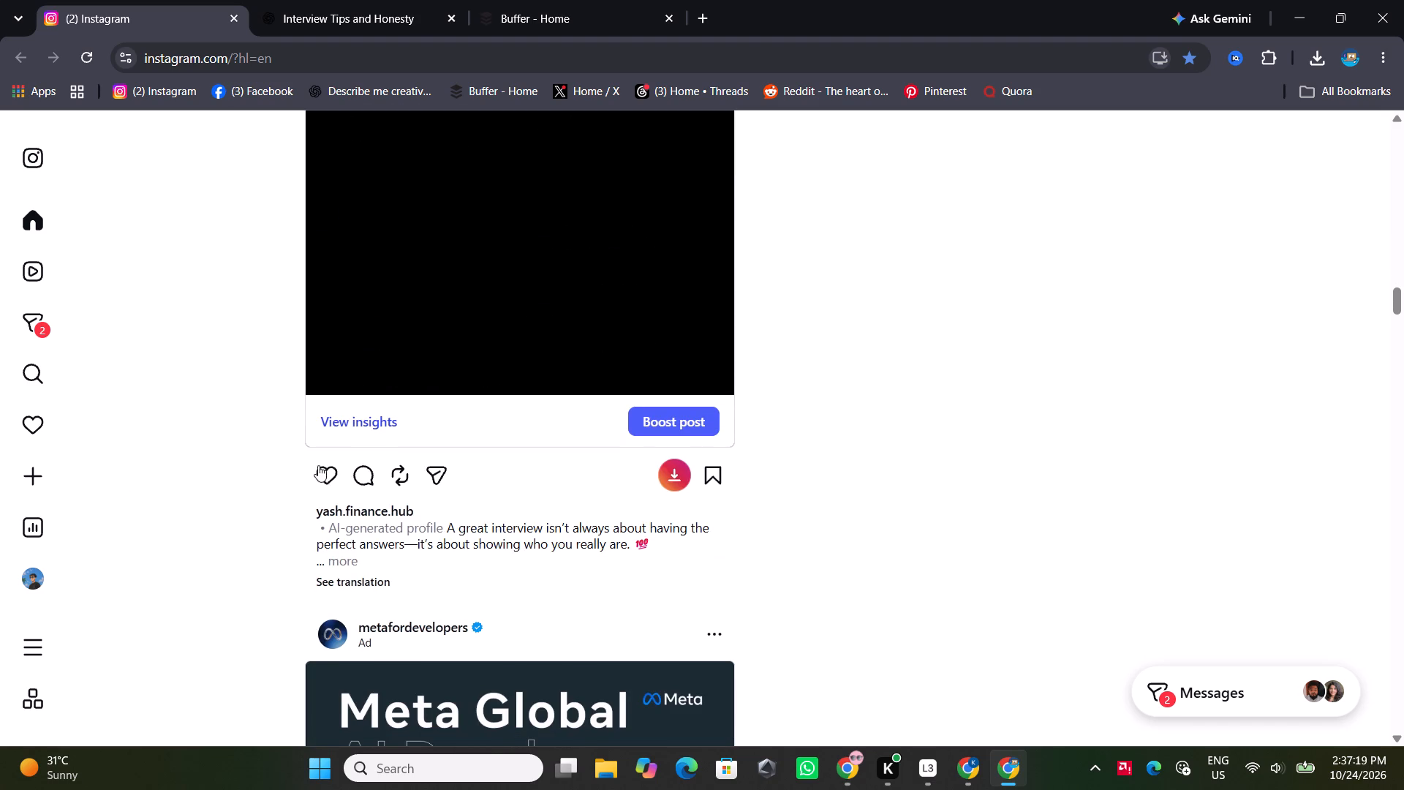
left_click(329, 480)
Examine further headline-style posts in the Instagram feed for the next story to cover.
scroll(327, 481, "down", 14)
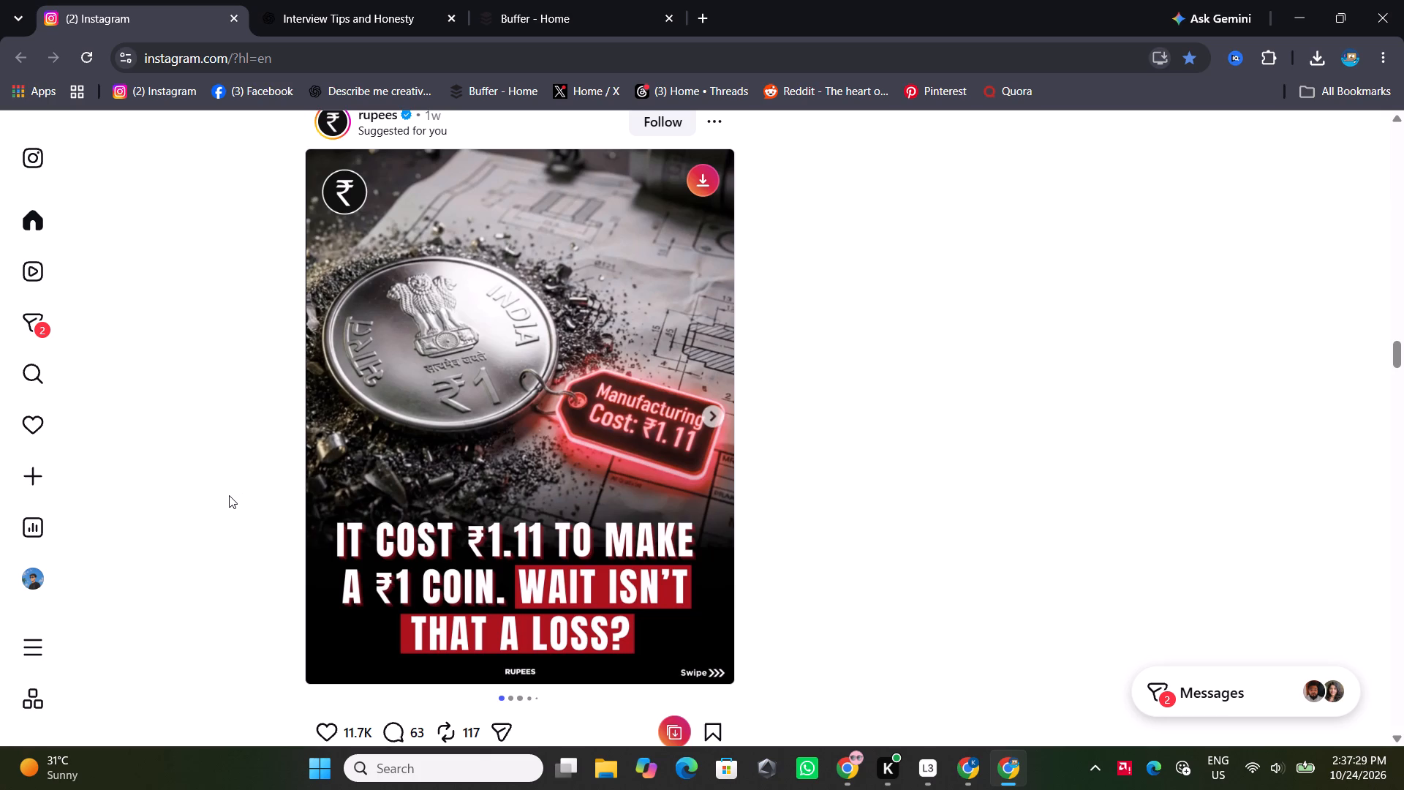
scroll(225, 497, "down", 1)
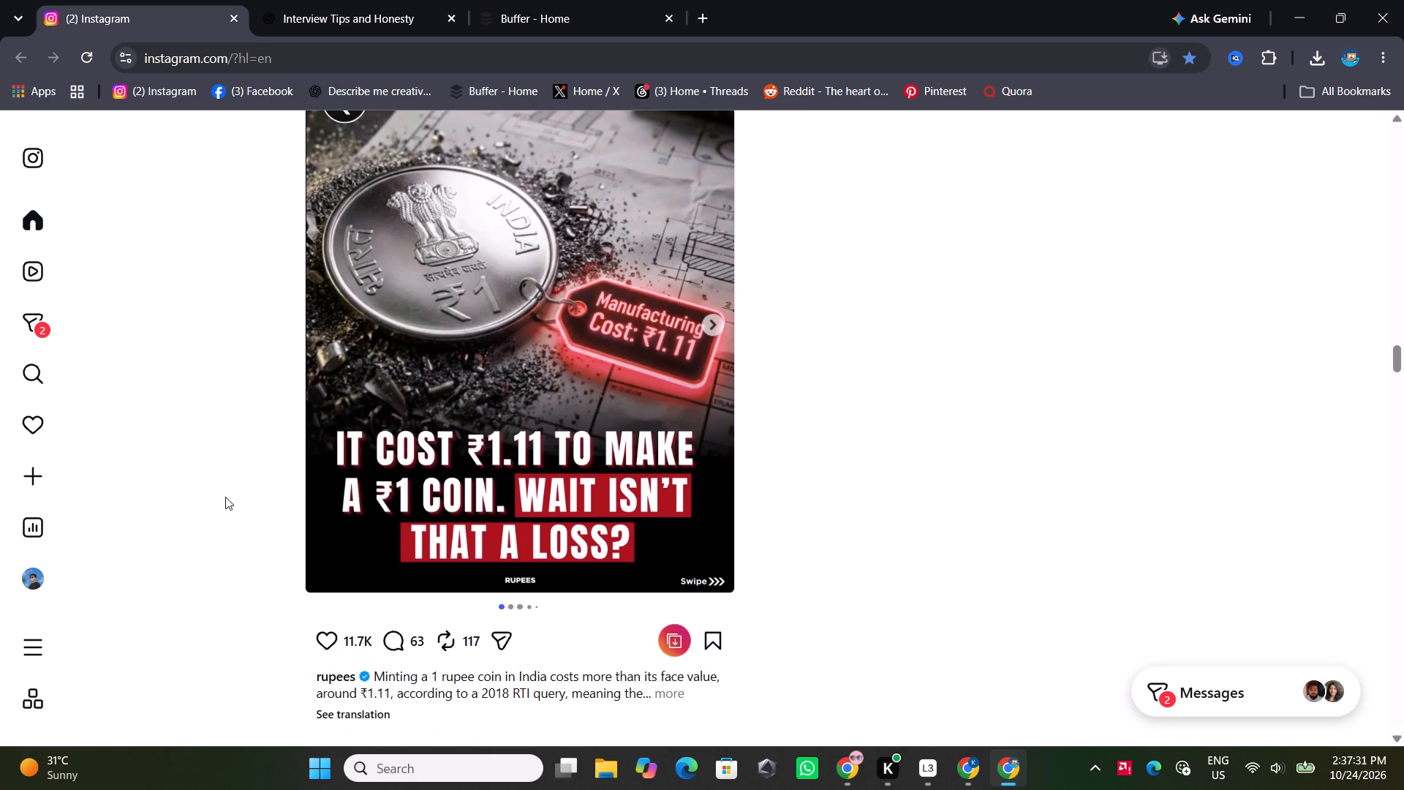
scroll(225, 497, "down", 7)
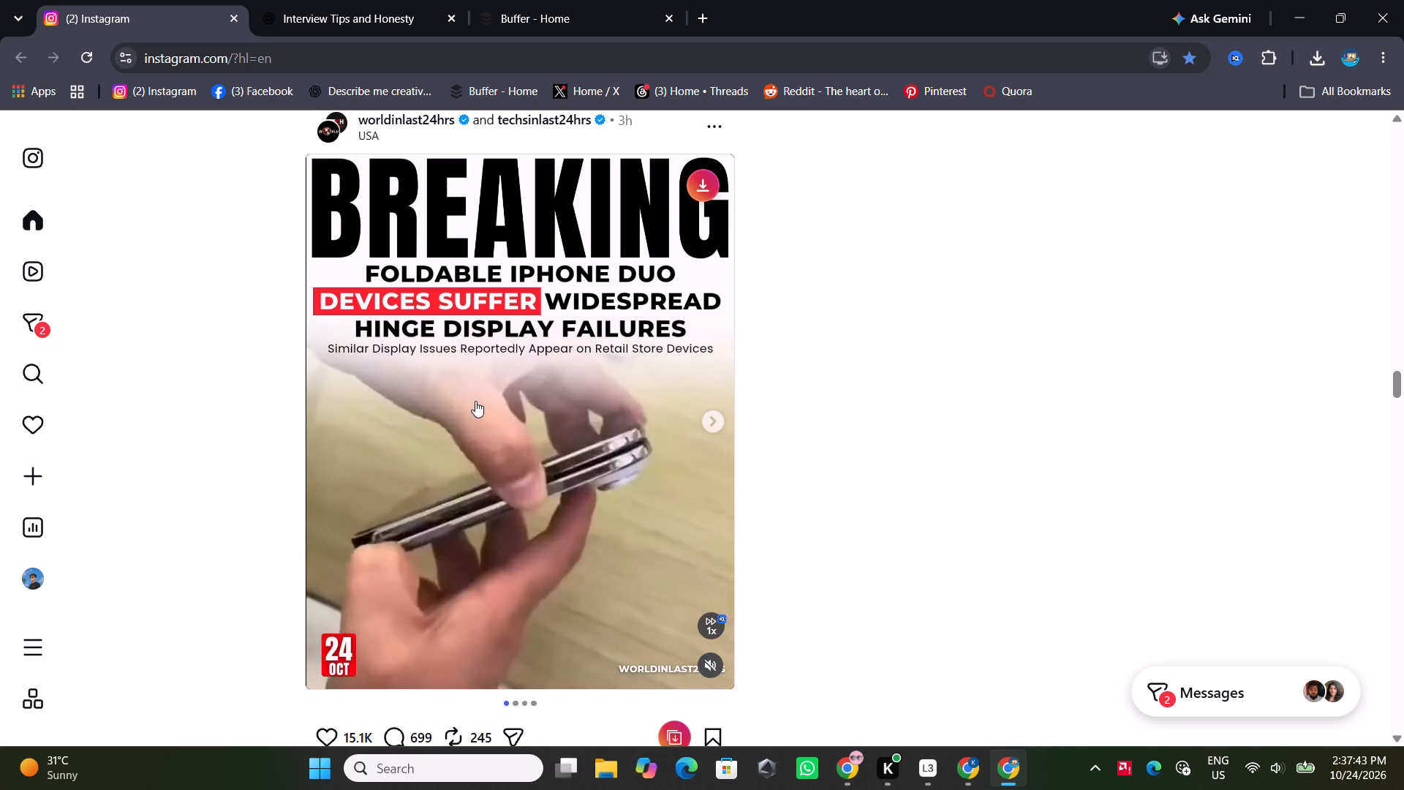
scroll(475, 401, "down", 7)
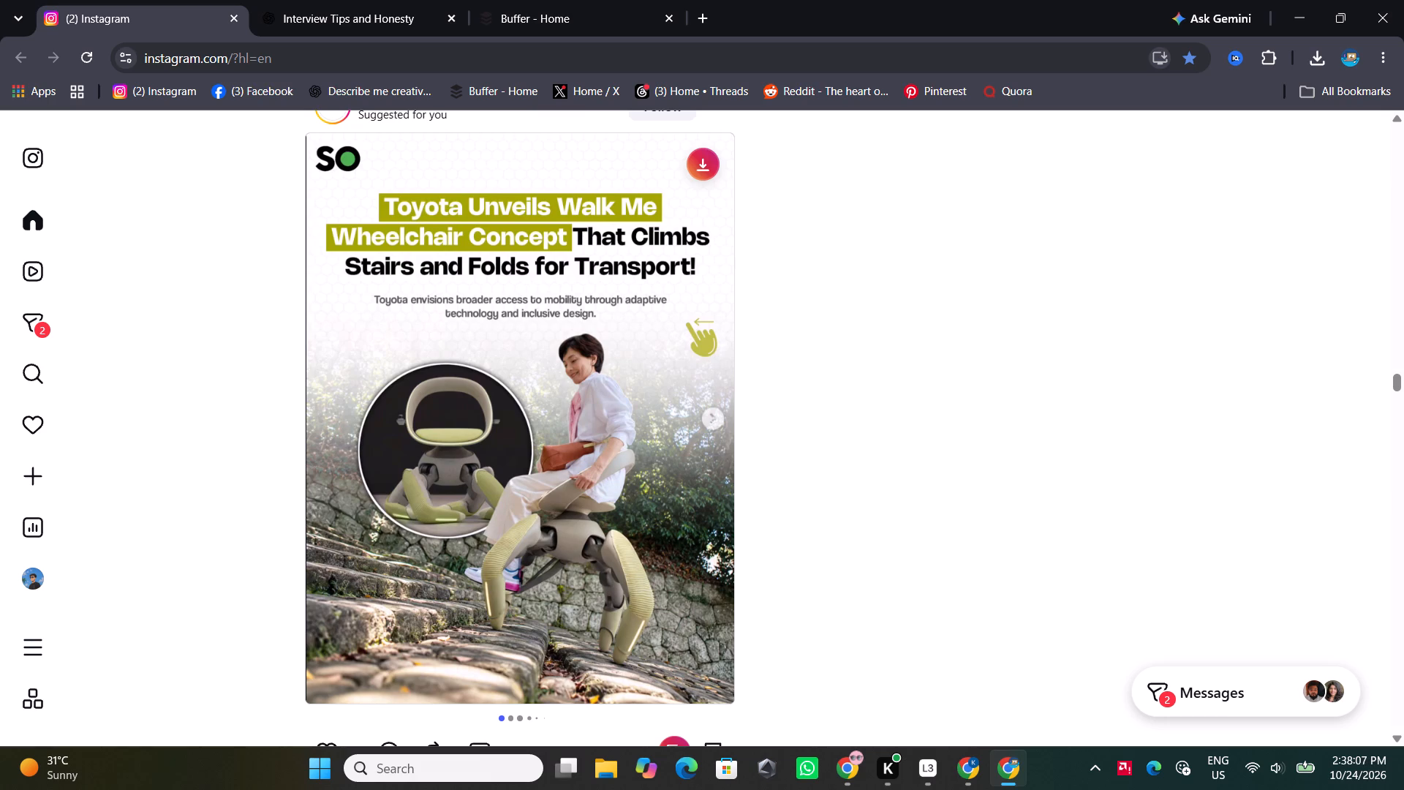
Browse the Instagram feed for the next story, examining the news posts up to the startups_media Rs 7 lottery ticket post.
scroll(425, 292, "down", 3)
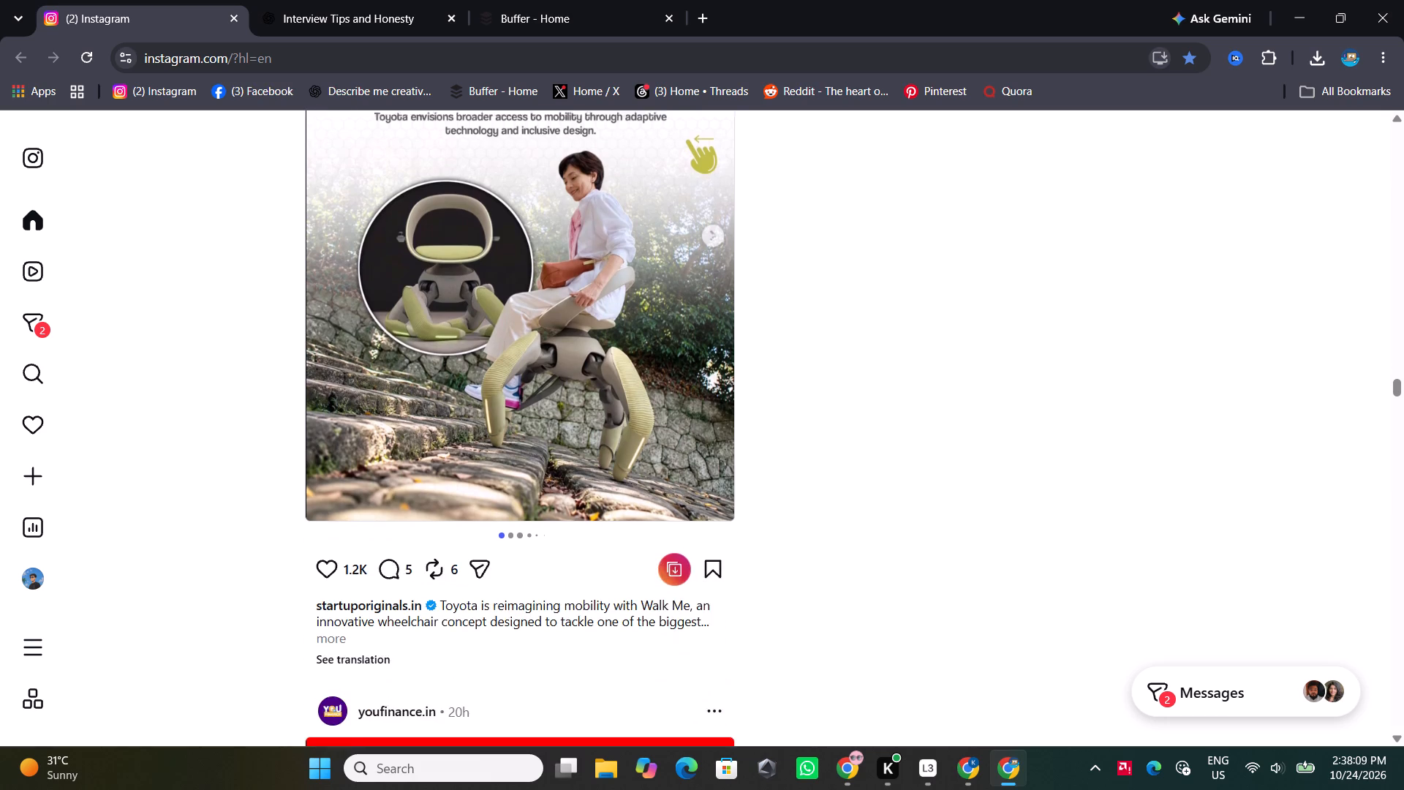
scroll(425, 293, "down", 6)
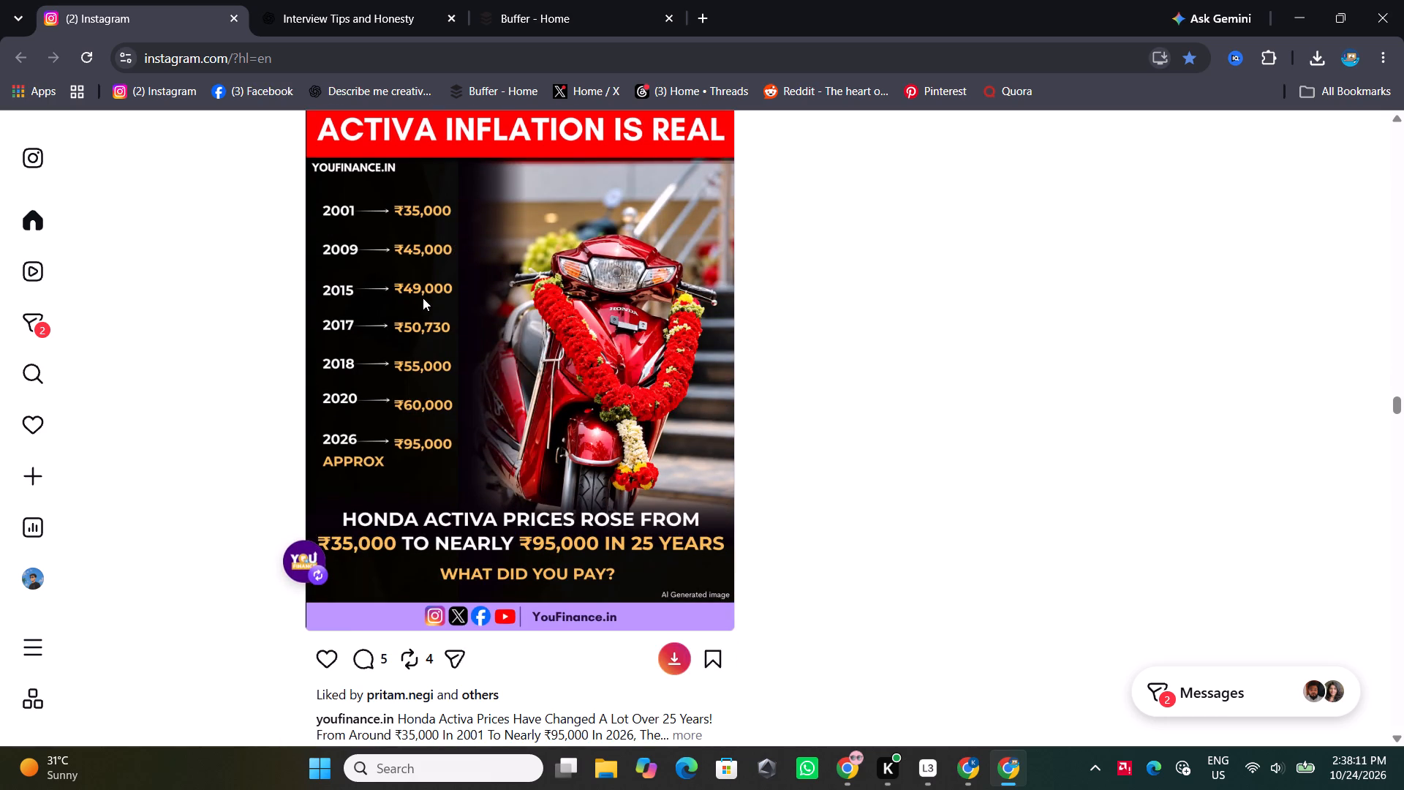
scroll(423, 298, "up", 1)
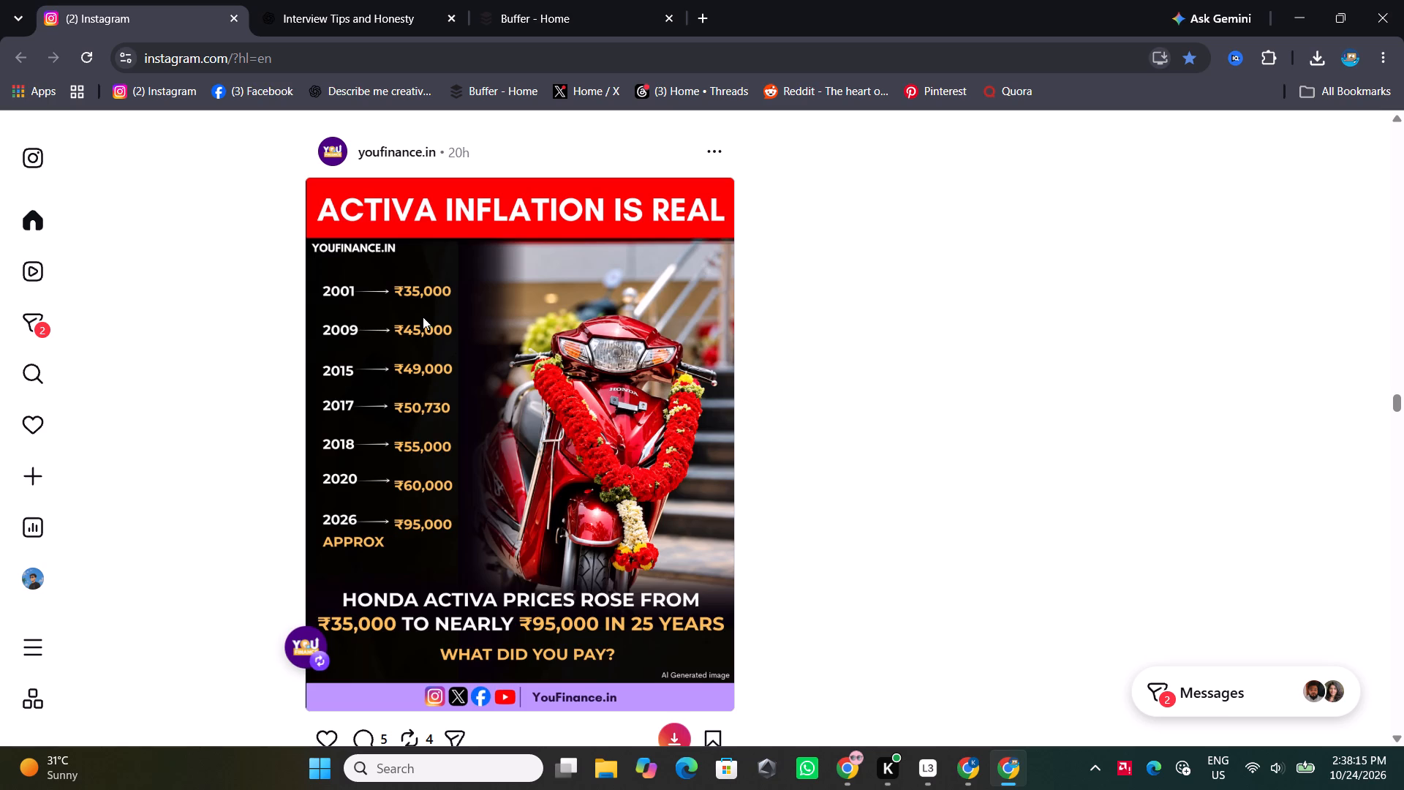
scroll(423, 317, "down", 6)
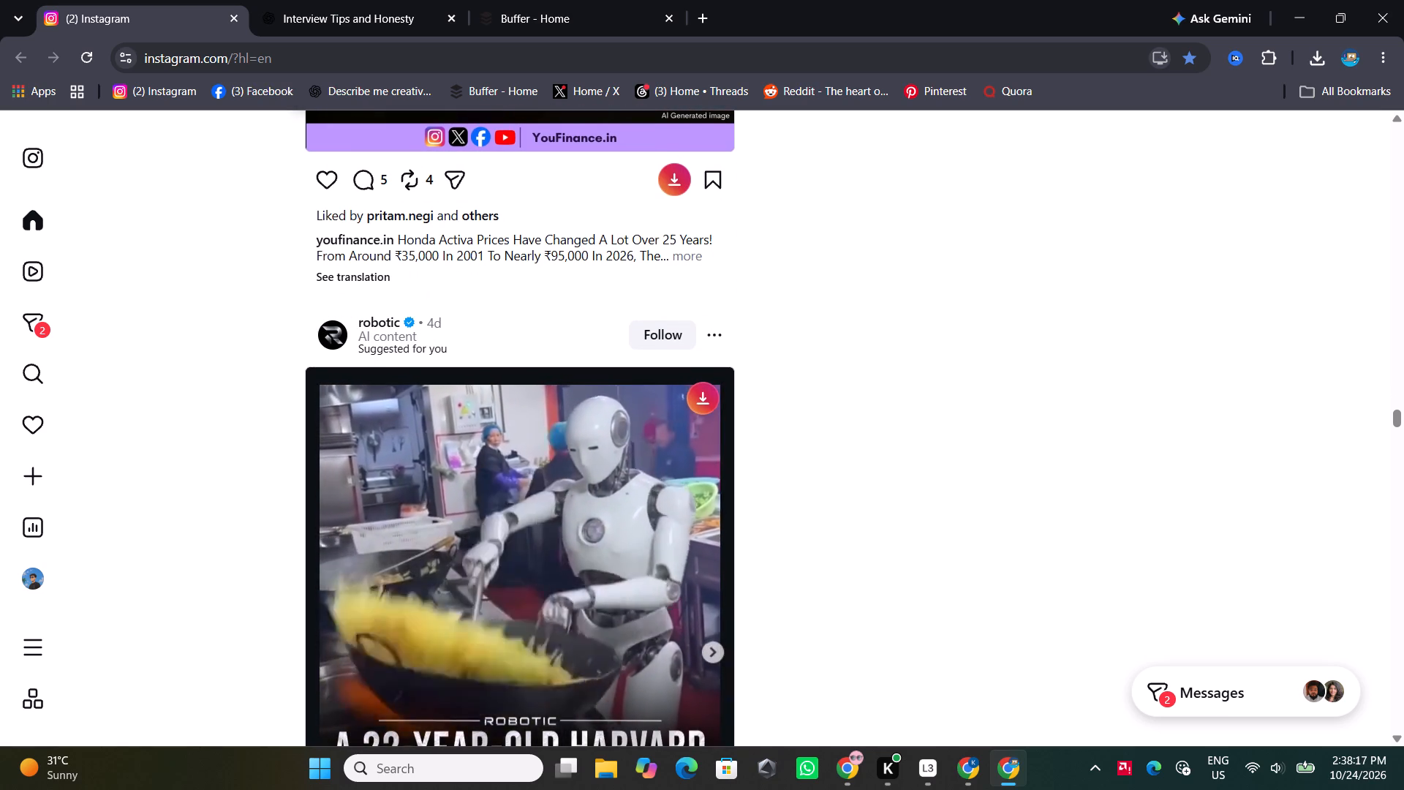
scroll(423, 321, "down", 5)
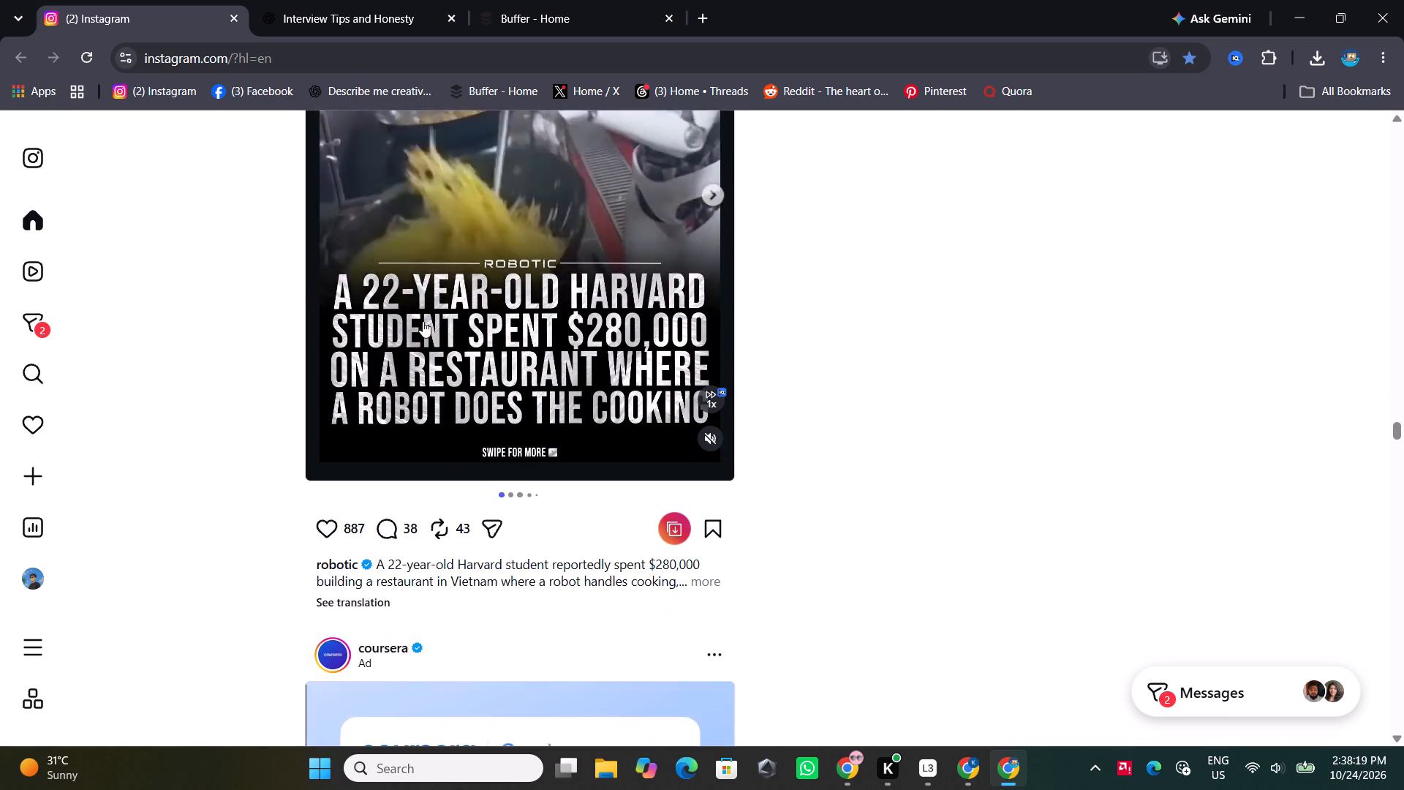
scroll(423, 321, "down", 14)
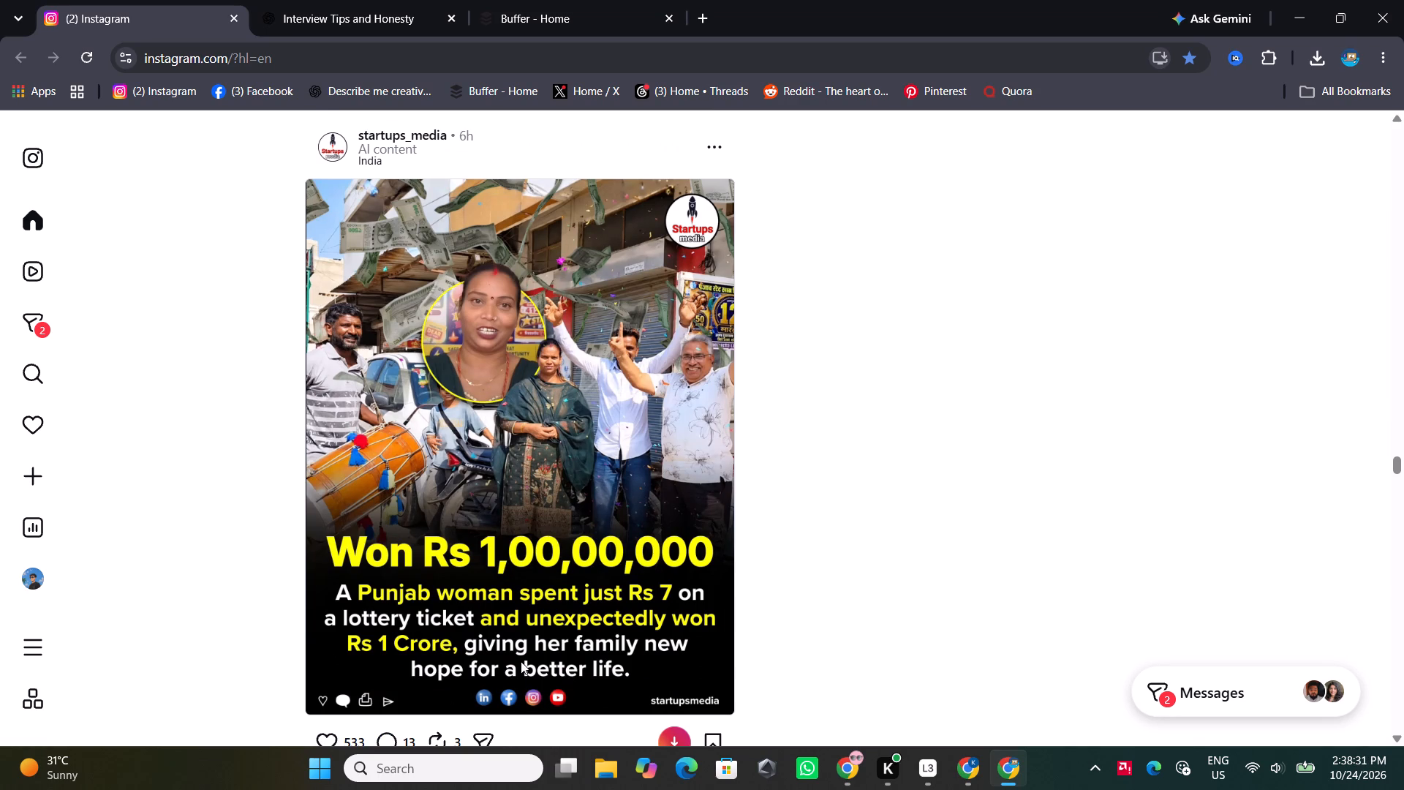
scroll(521, 661, "down", 2)
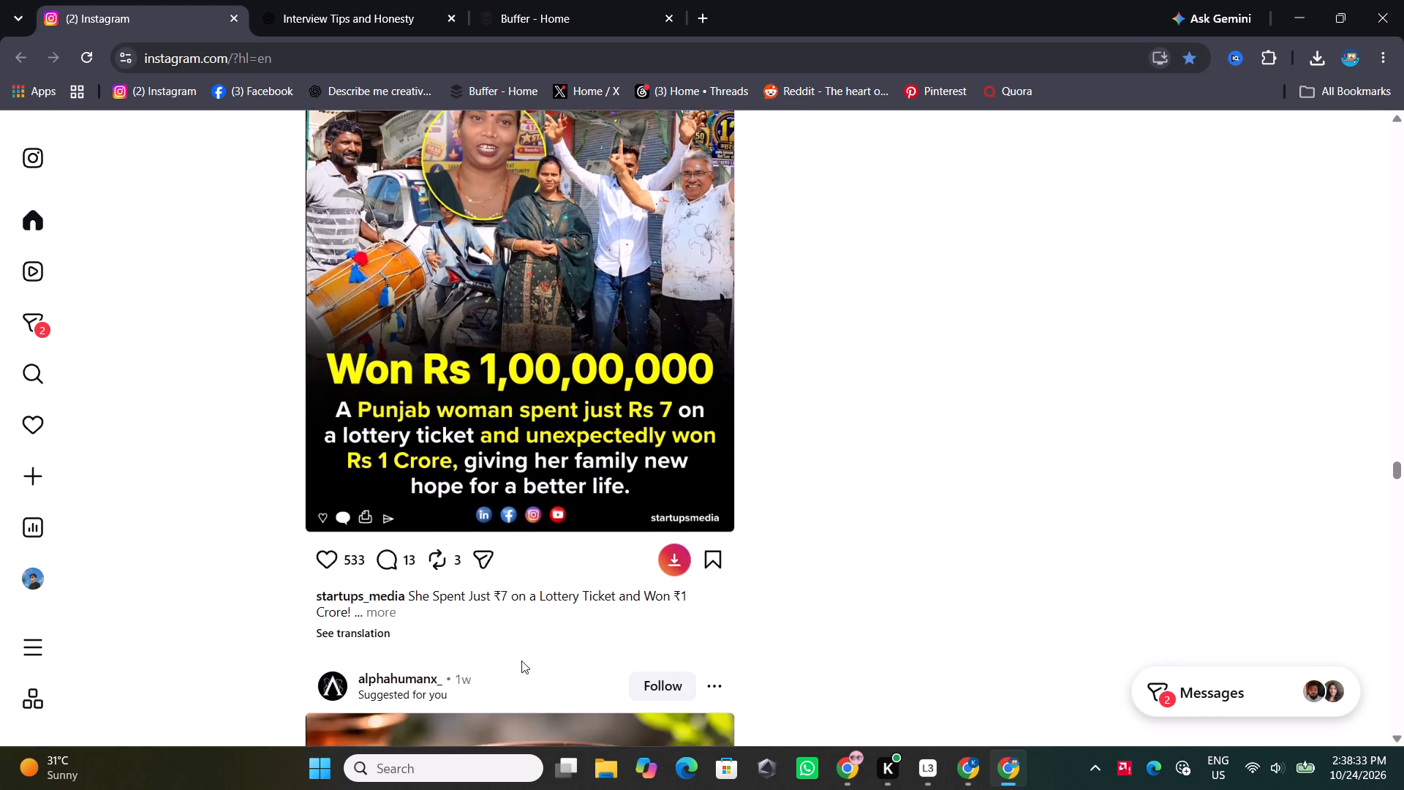
scroll(521, 661, "down", 1)
scroll(521, 661, "up", 4)
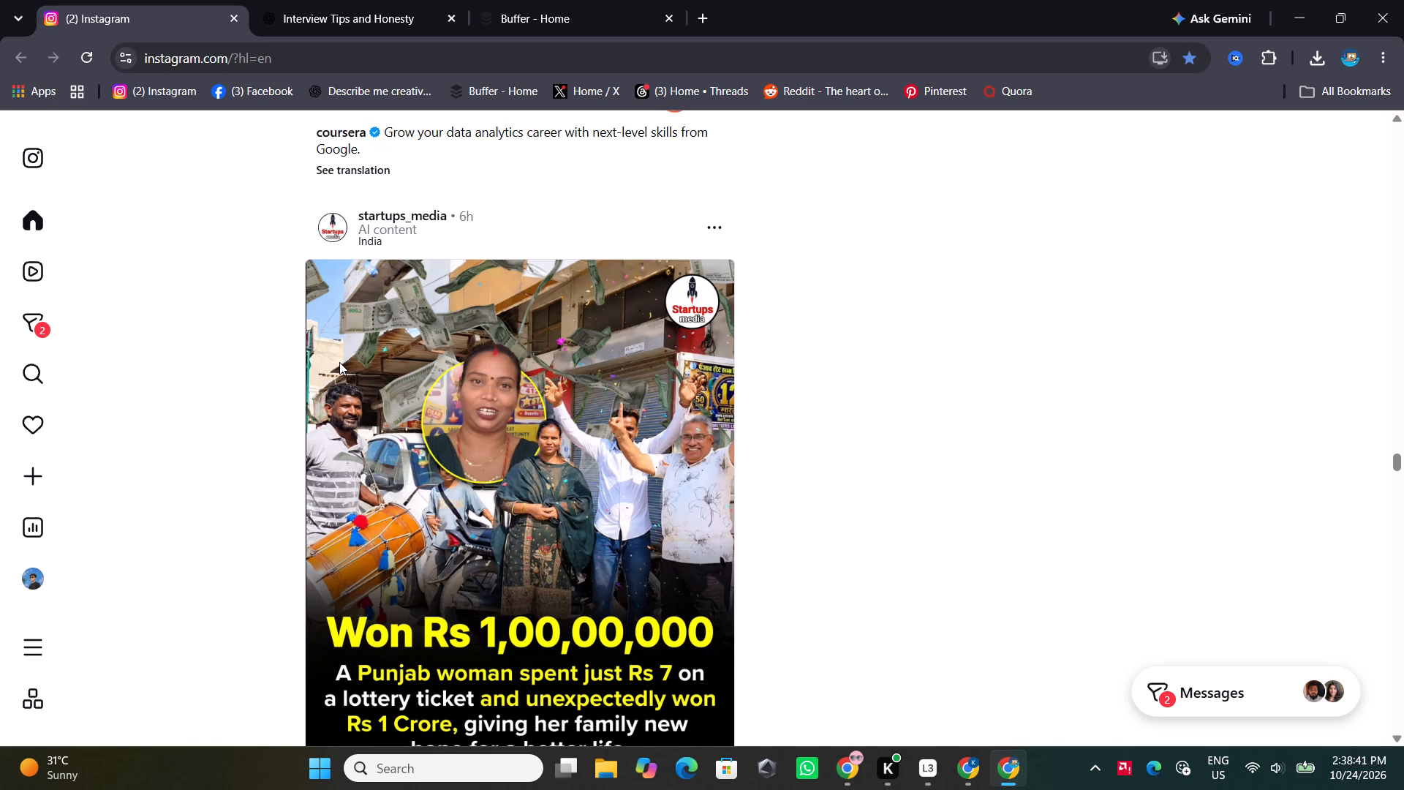
Capture a screenshot of the photo area of the startups_media lottery post, above its yellow headline.
key("shift+super+s")
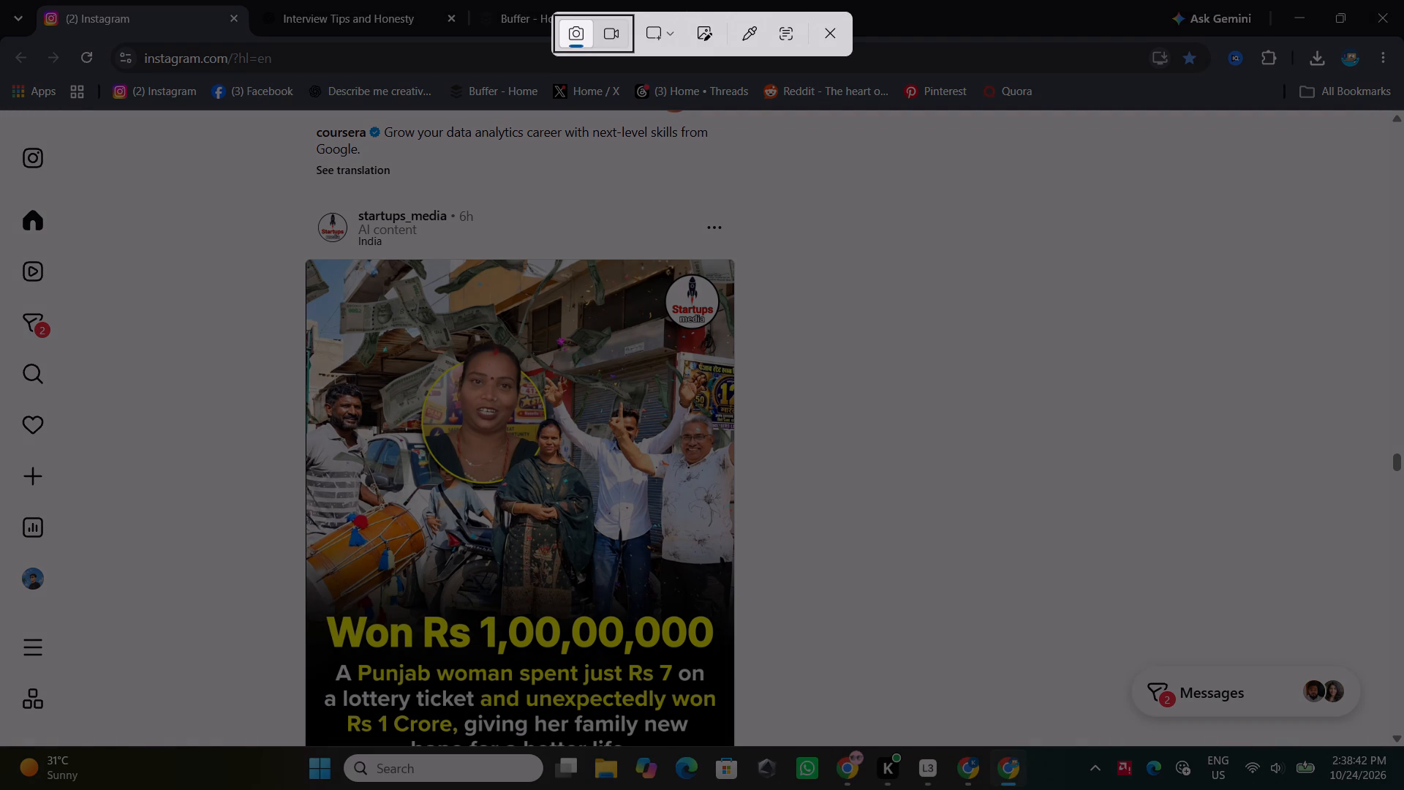
left_click_drag(307, 267, 575, 571)
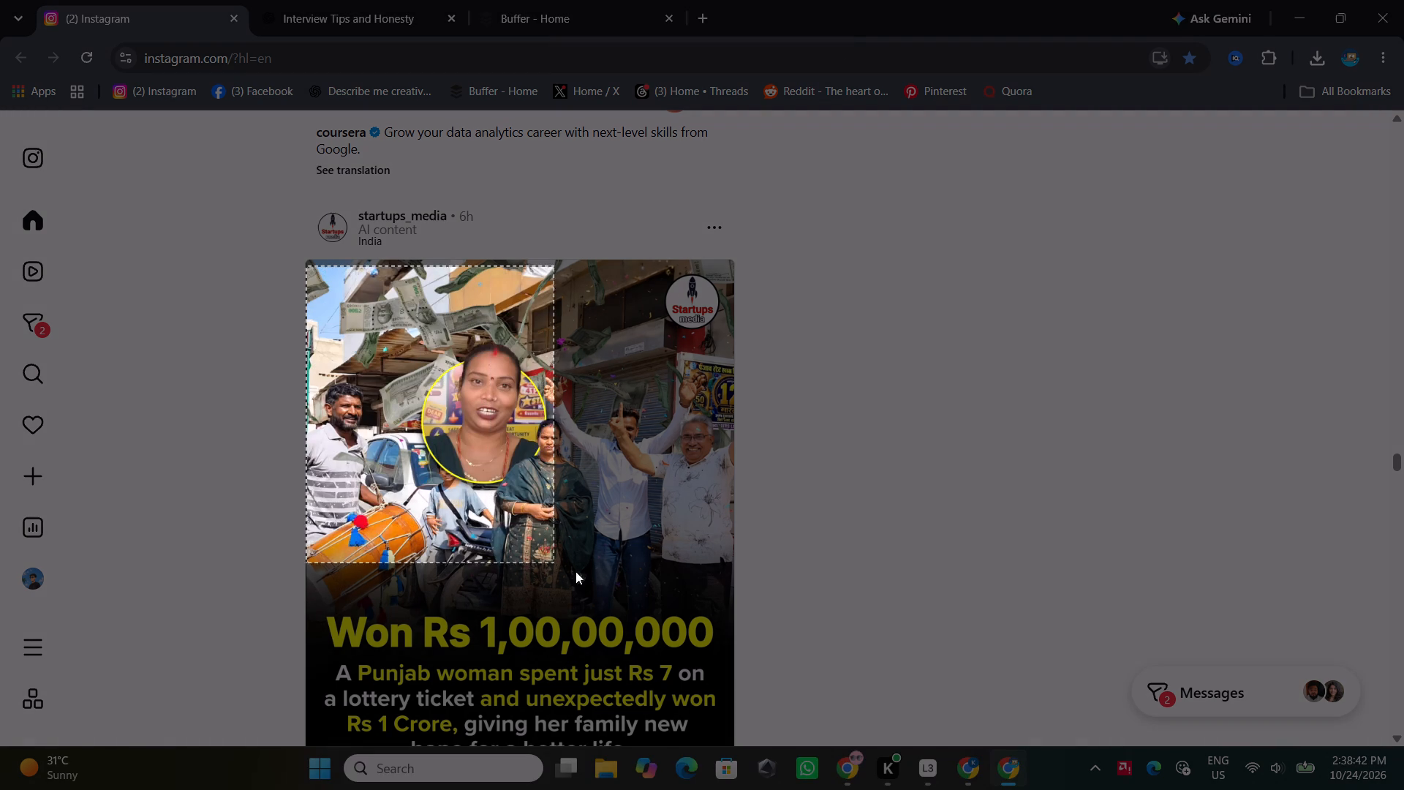
left_click_drag(575, 571, 706, 597)
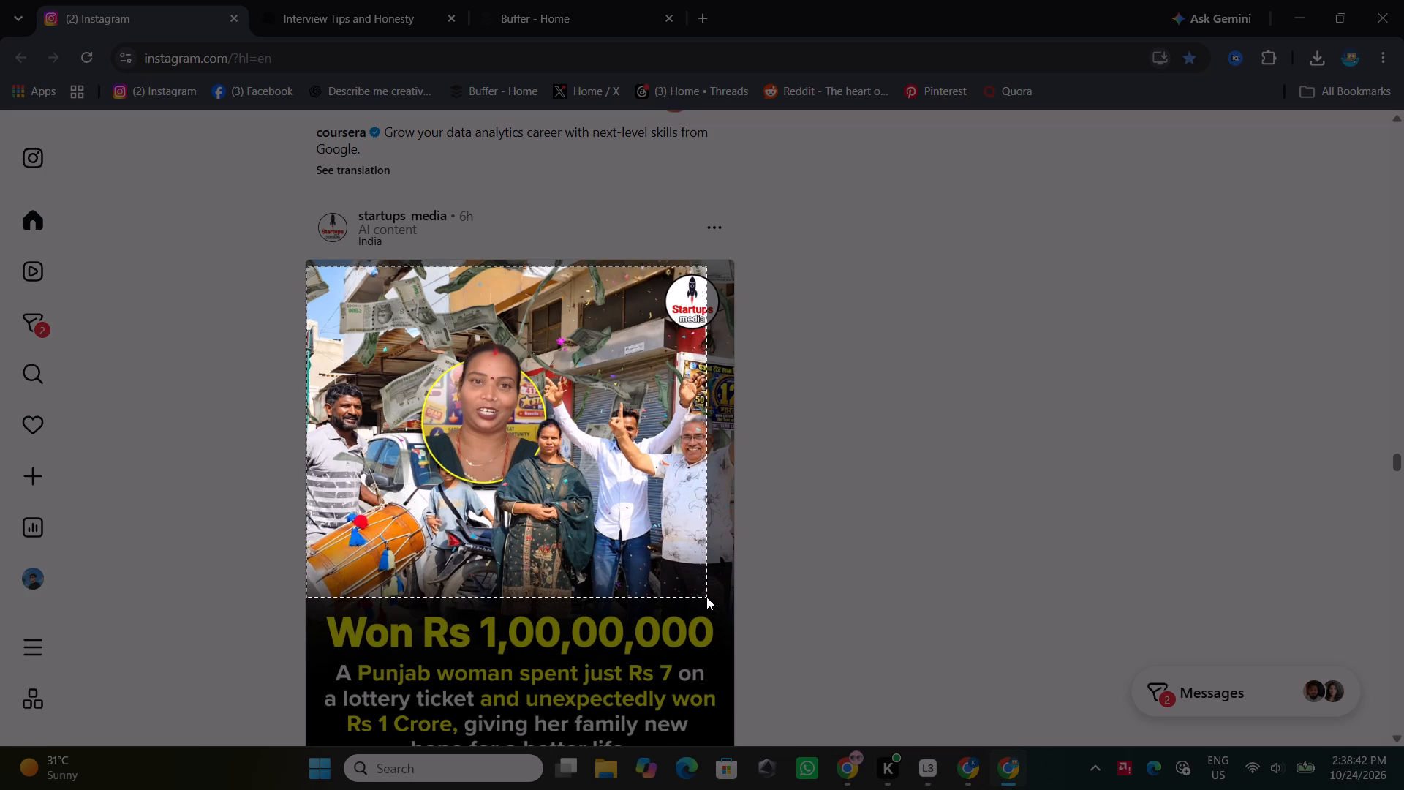
left_click_drag(706, 597, 665, 599)
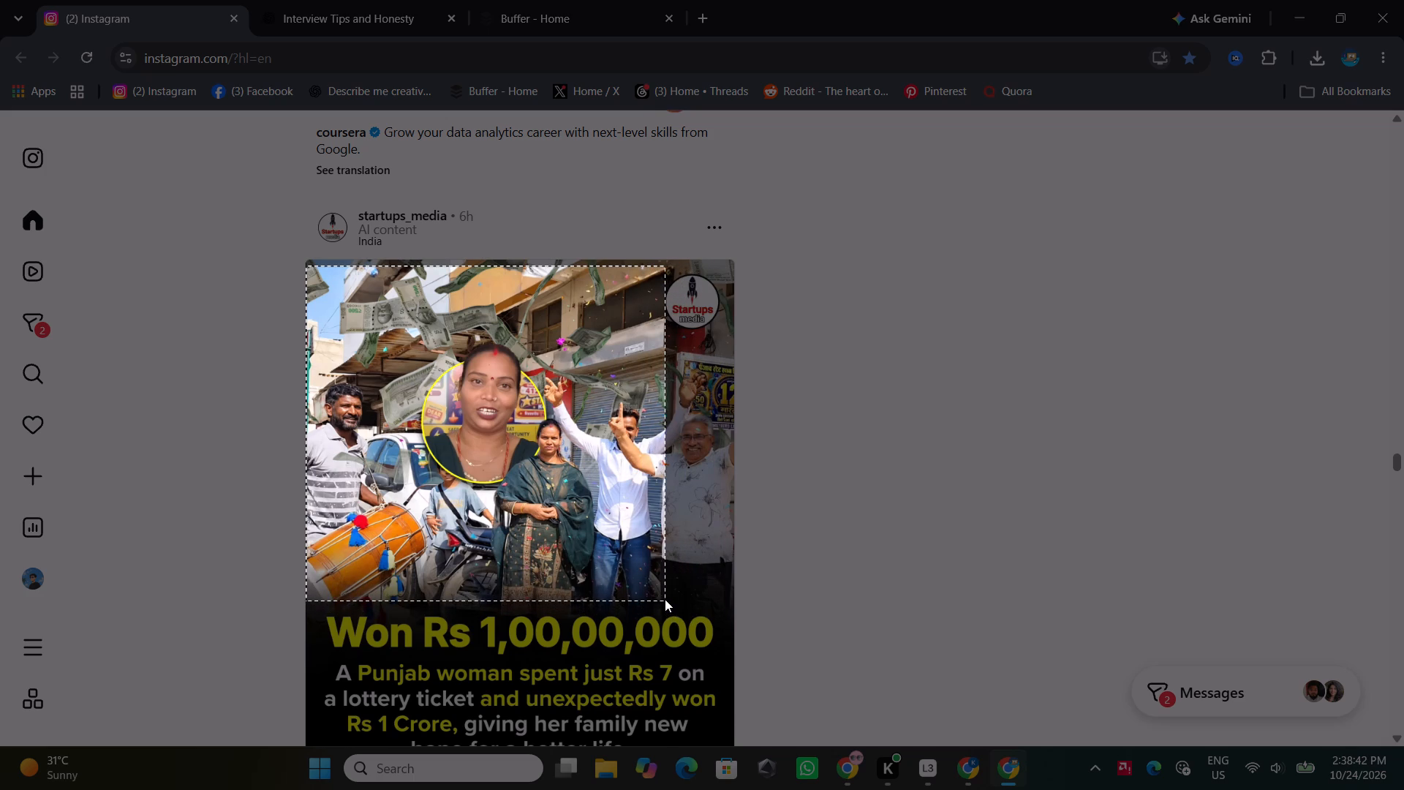
left_click_drag(665, 599, 665, 598)
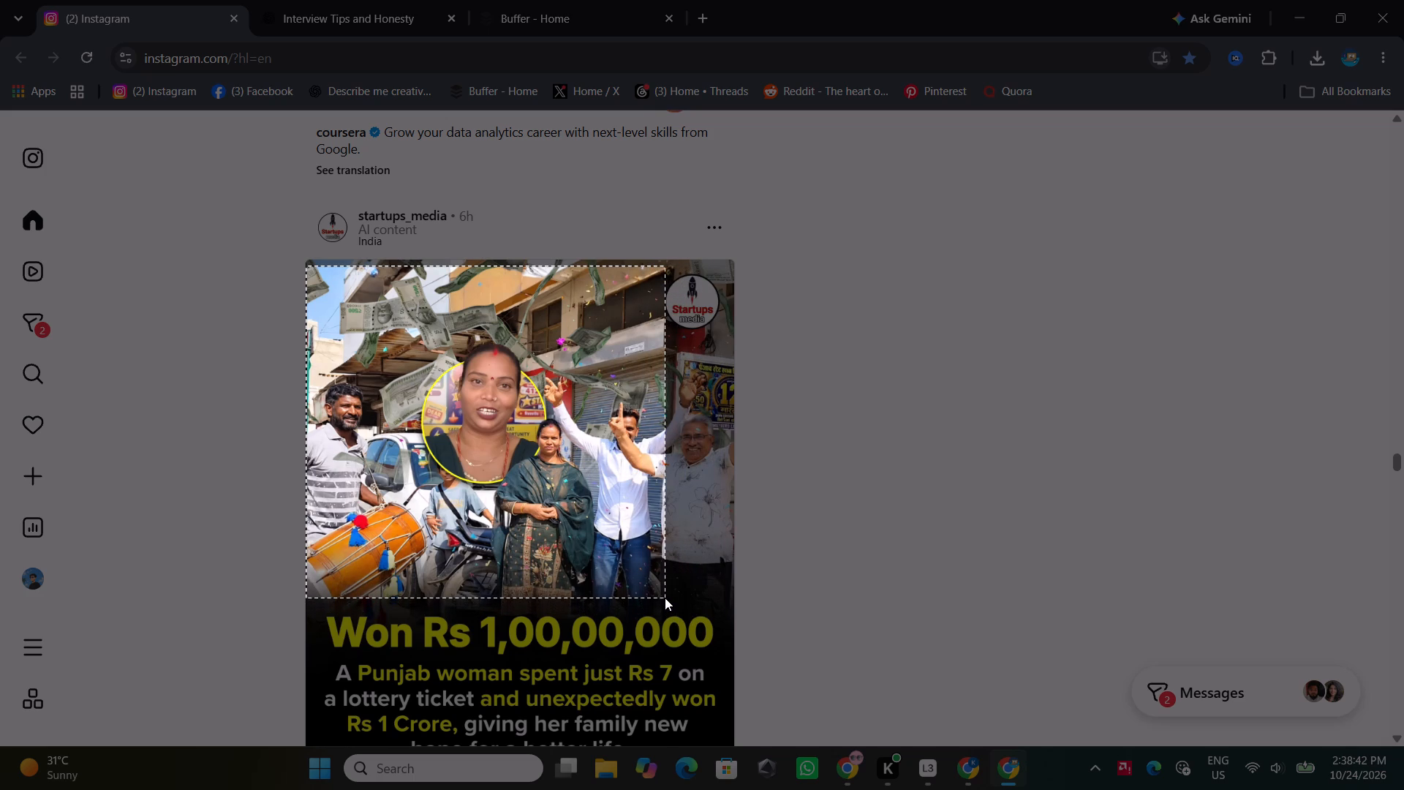
left_click_drag(665, 598, 720, 603)
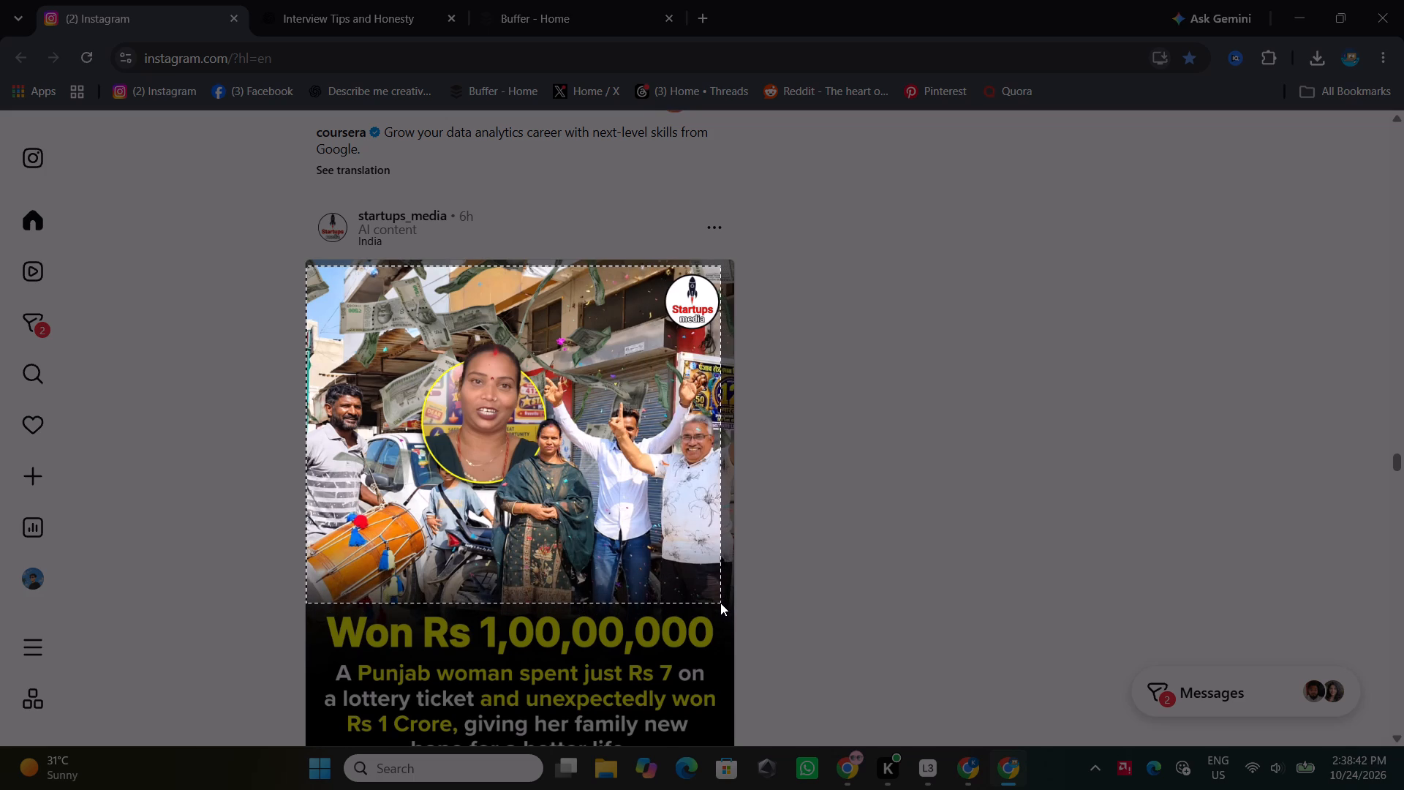
left_click_drag(720, 603, 726, 603)
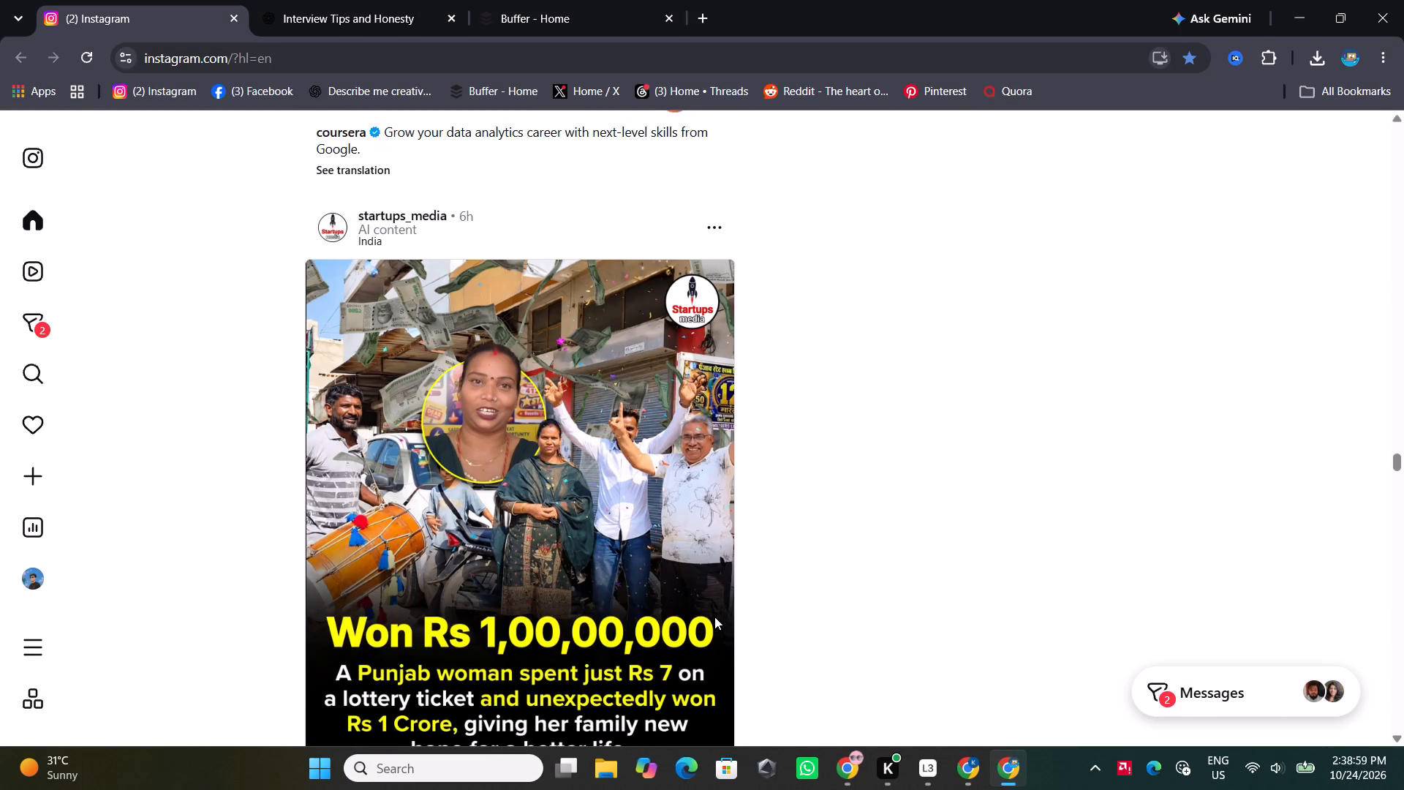
Run a Google Lens search on the lottery post, selecting its photo together with the headline text.
scroll(545, 588, "down", 2)
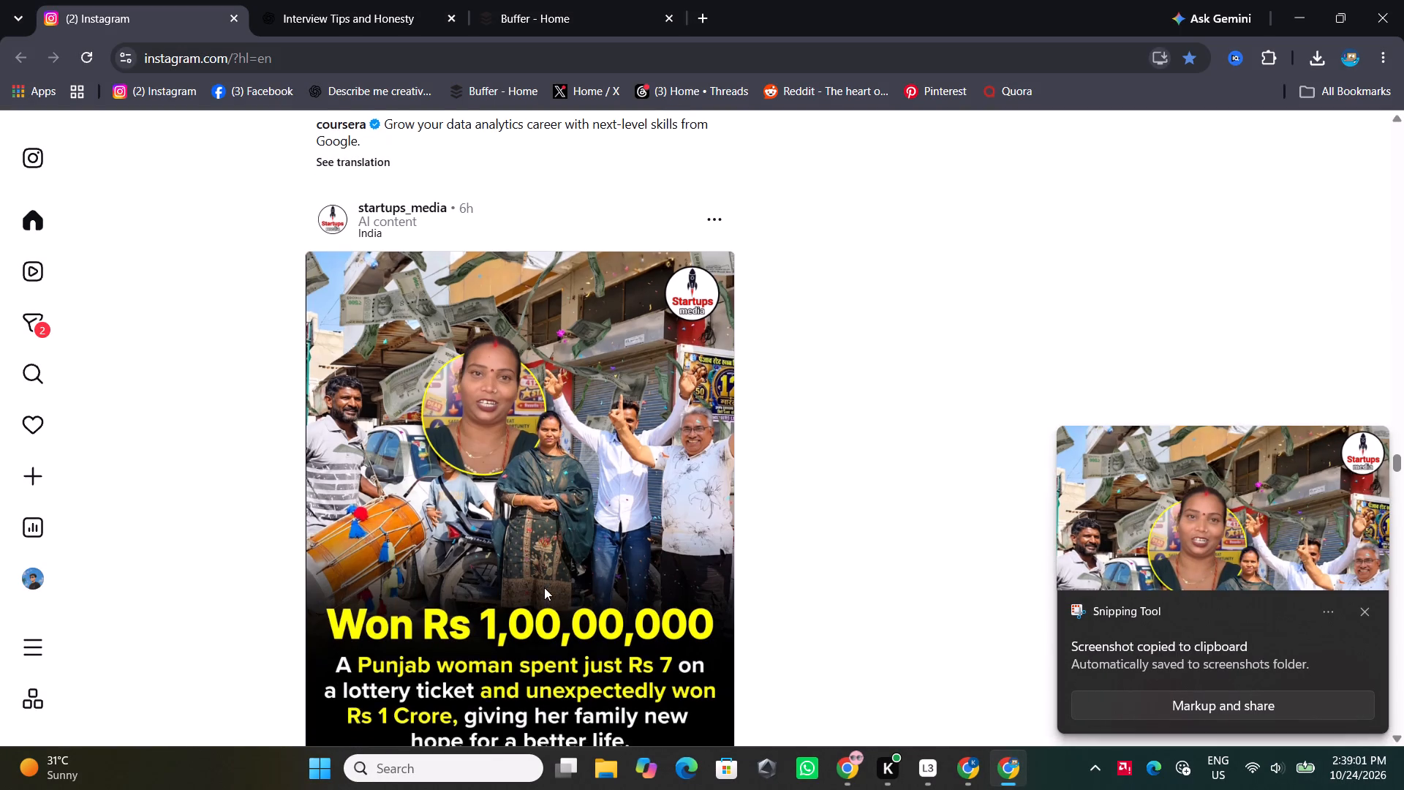
right_click(471, 388)
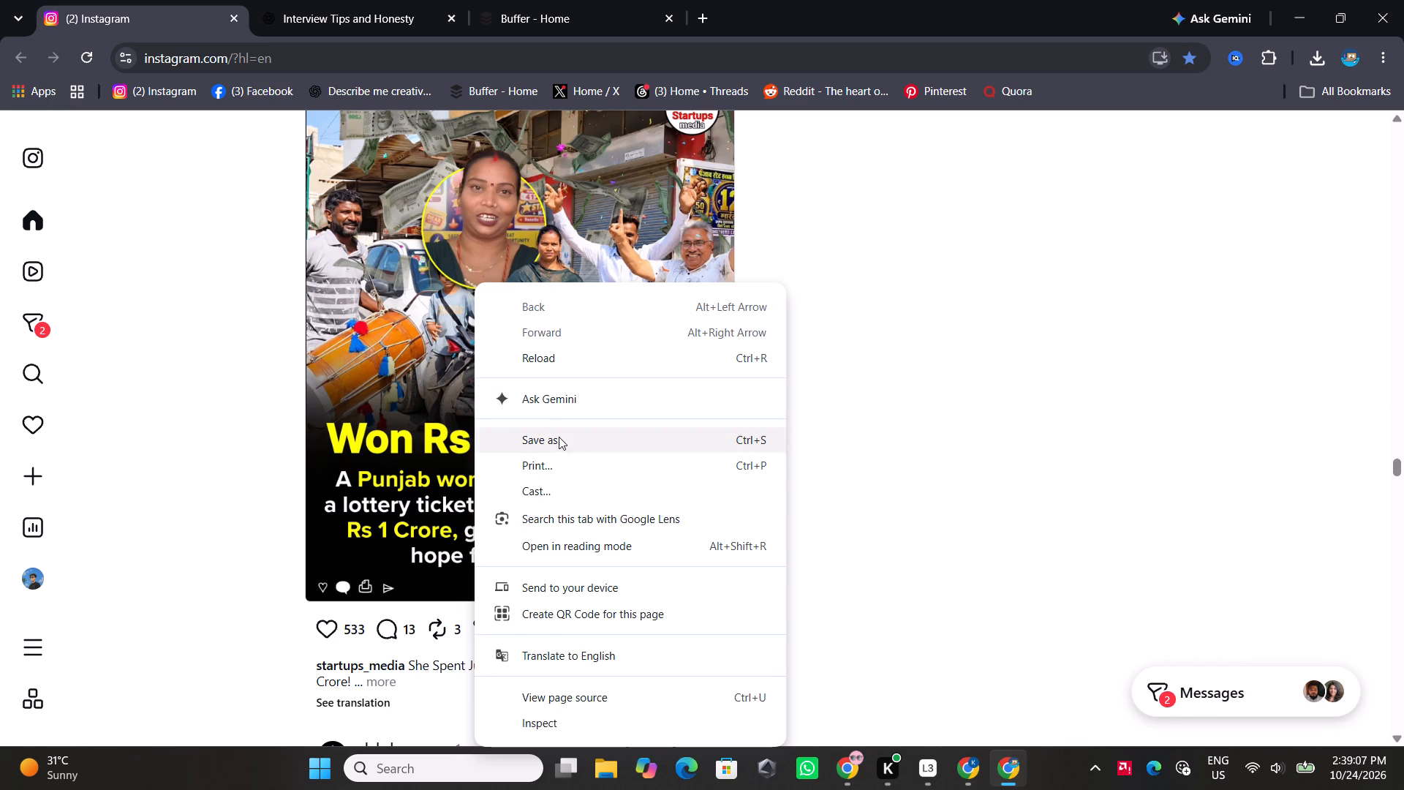
left_click(564, 524)
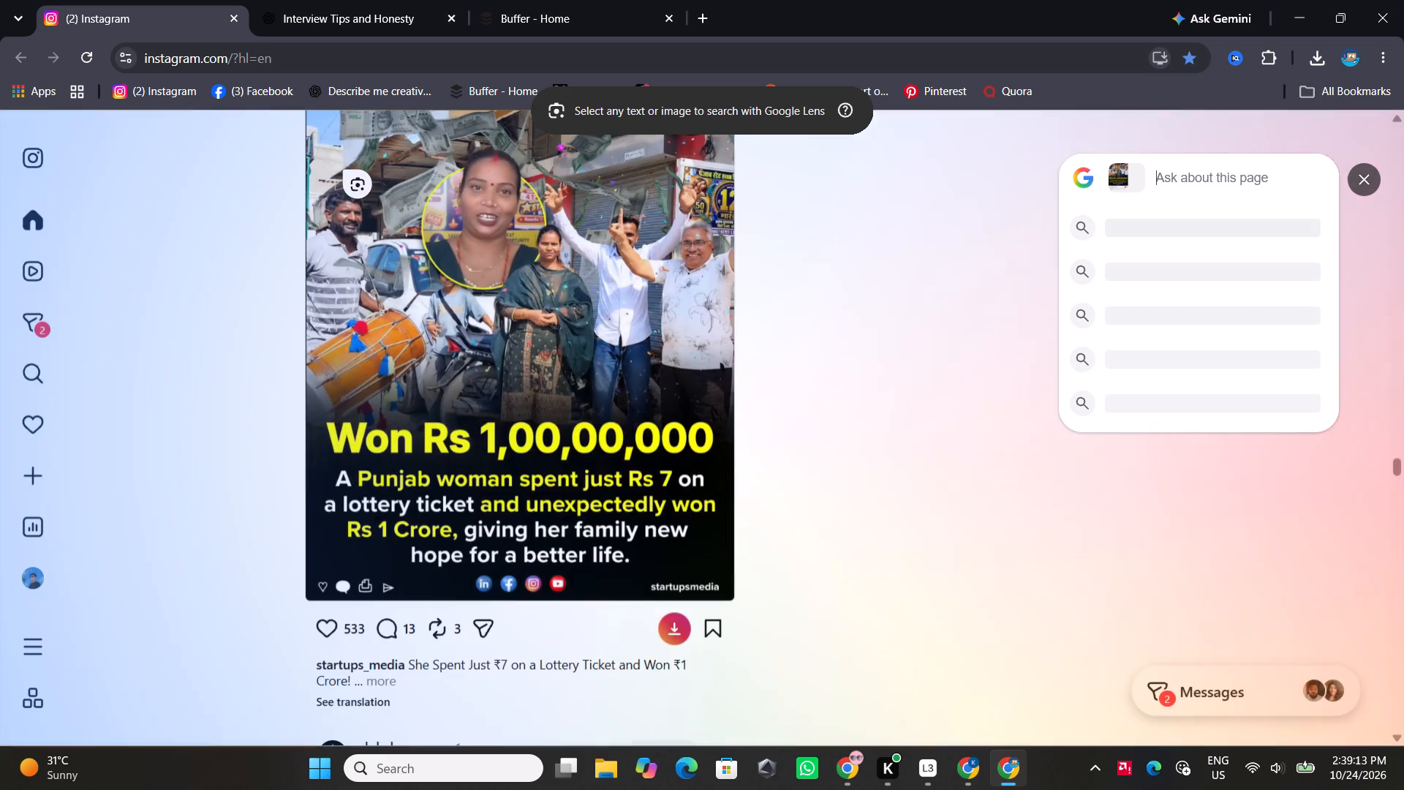
left_click_drag(320, 183, 680, 537)
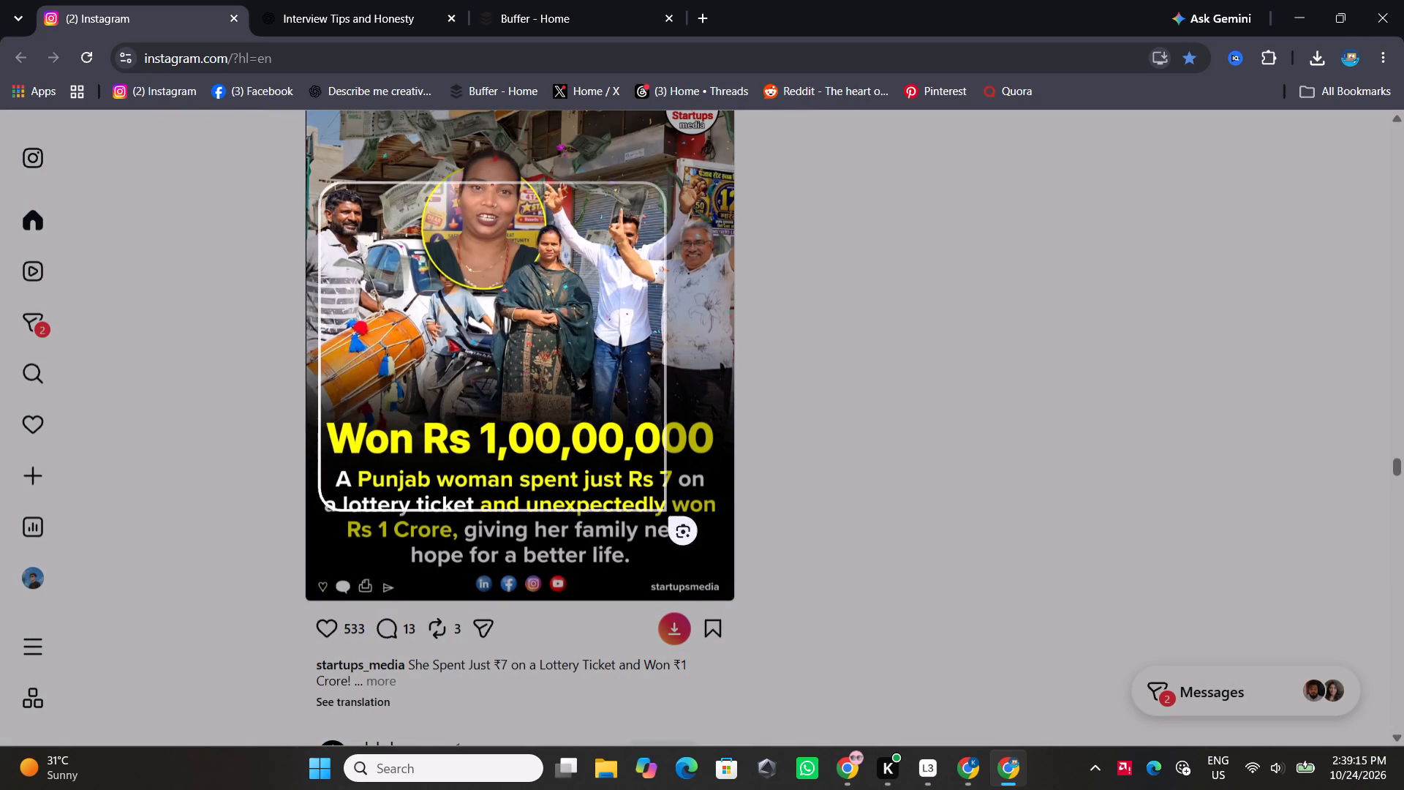
left_click_drag(680, 537, 725, 569)
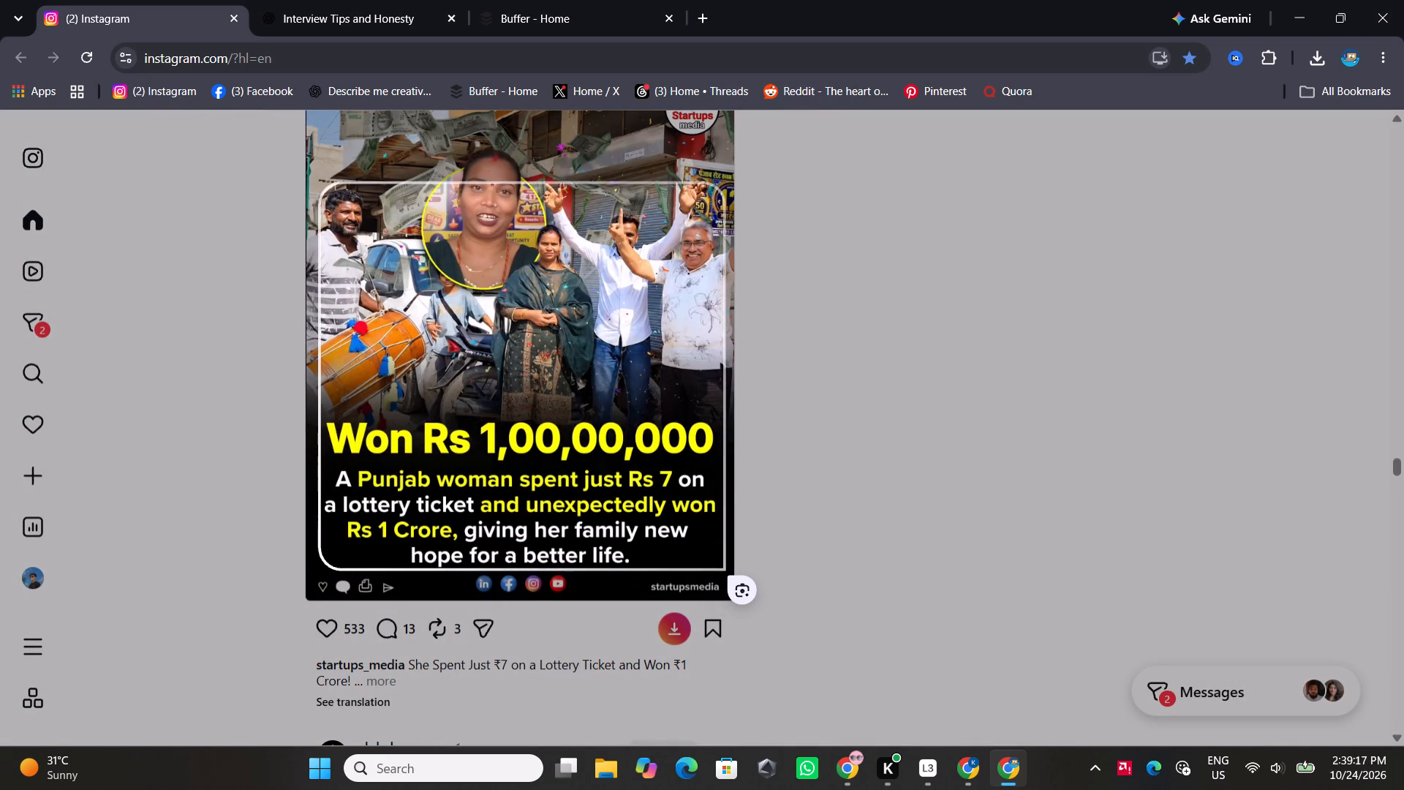
left_click_drag(725, 569, 725, 568)
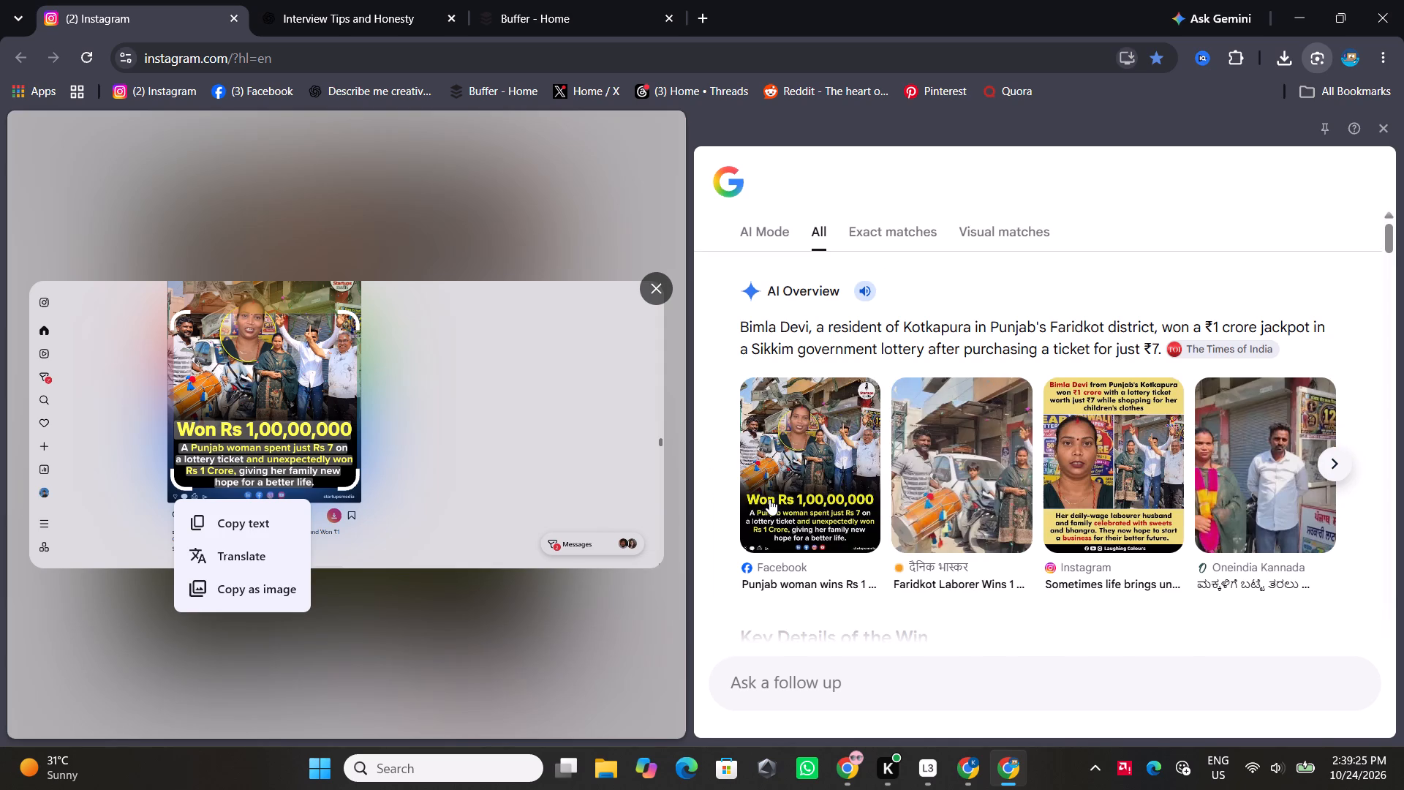
Save the Laughing Colours lottery winner image from the Lens results to Downloads as download.jpg.
scroll(769, 498, "down", 1)
scroll(766, 498, "up", 1)
right_click(1109, 522)
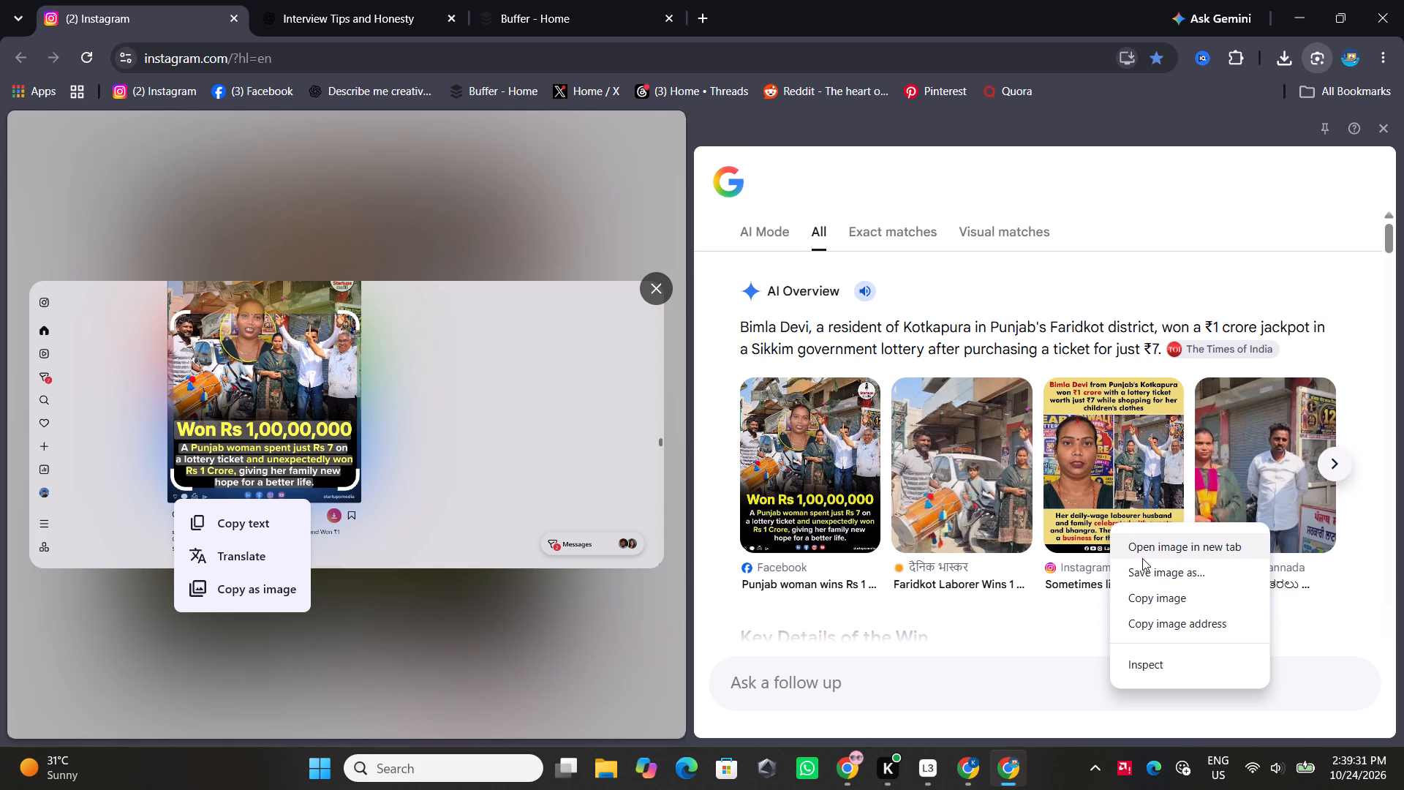
left_click(1142, 559)
right_click(1103, 514)
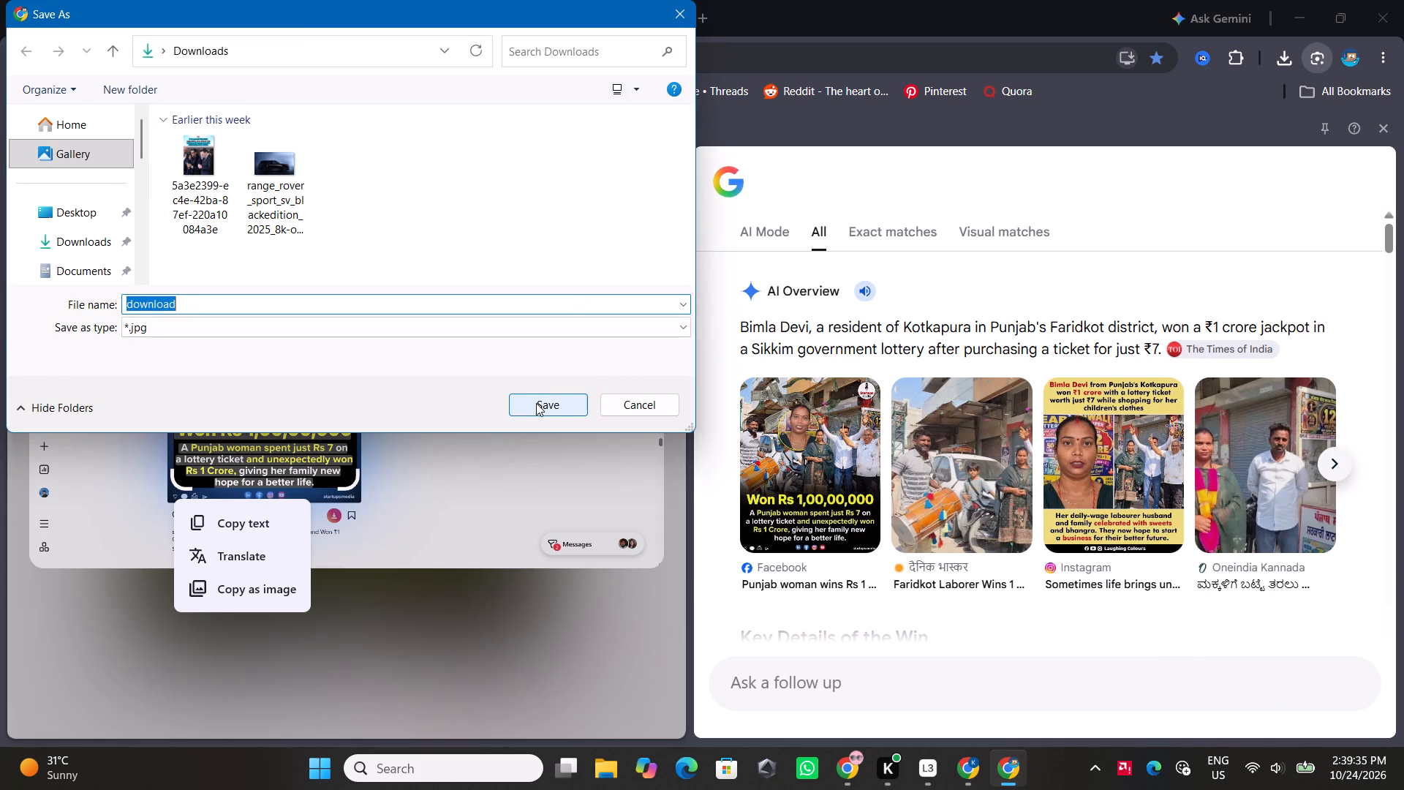
left_click(76, 240)
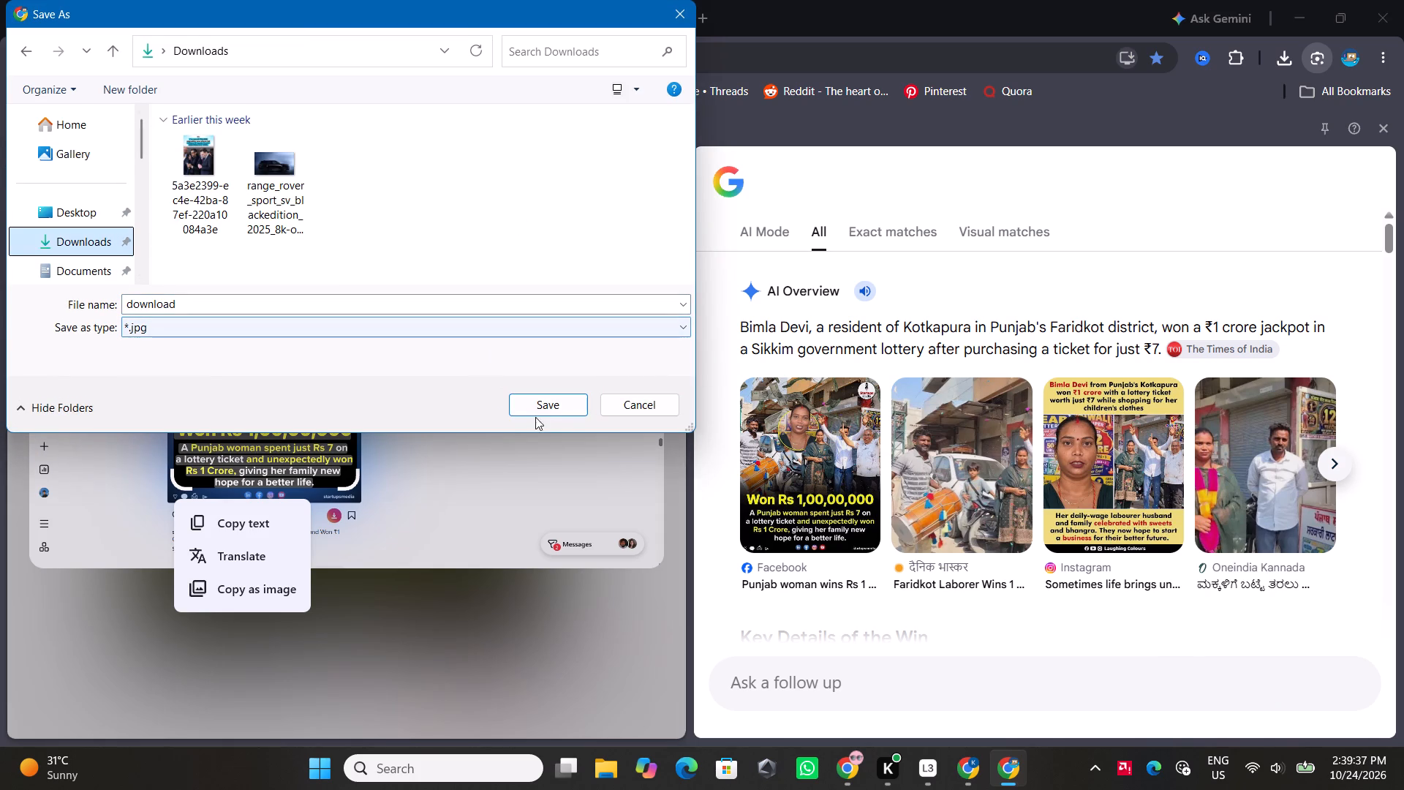
left_click(535, 410)
Open the Laughing Colours lottery winner image in its own browser tab for a full view.
left_click_drag(1159, 503, 1114, 632)
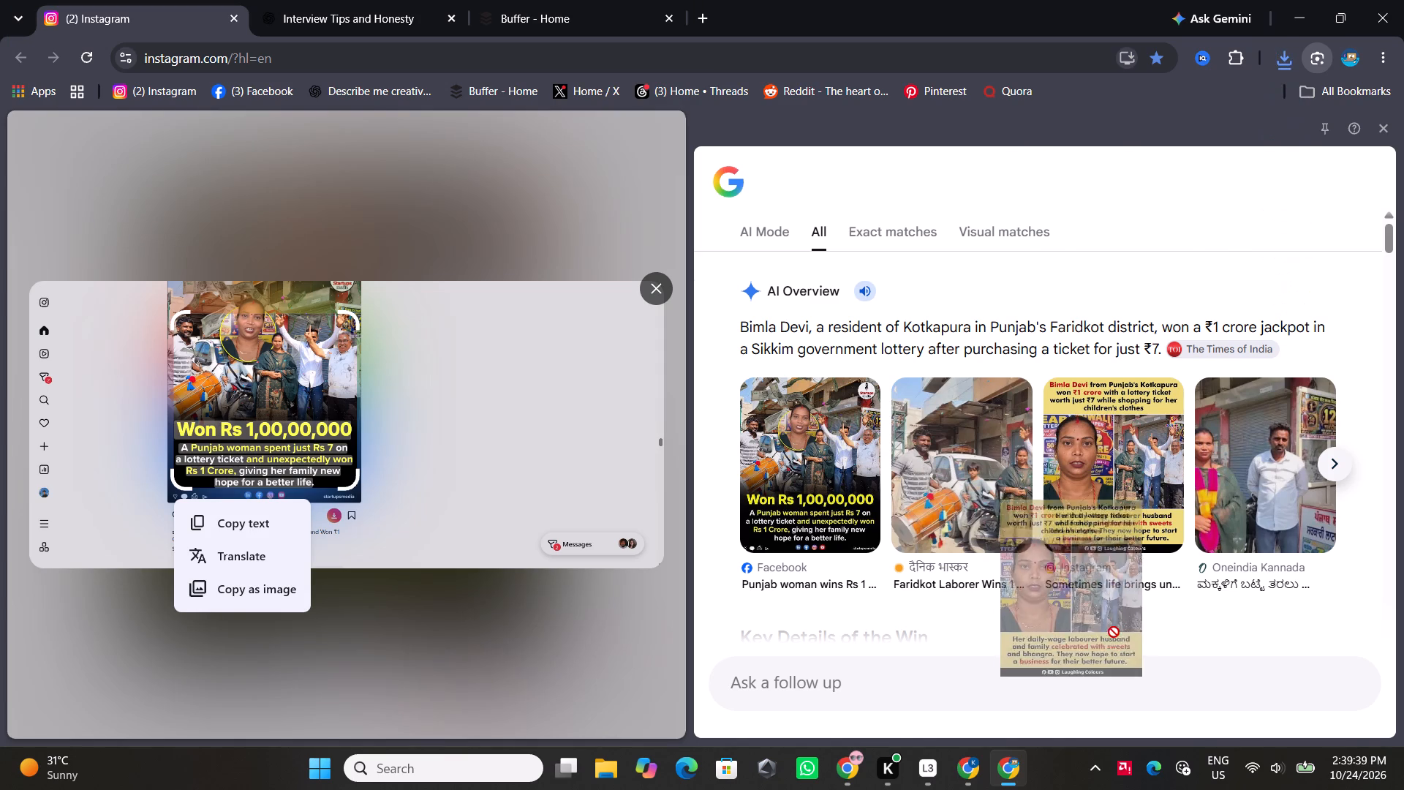
left_click_drag(1114, 632, 719, 0)
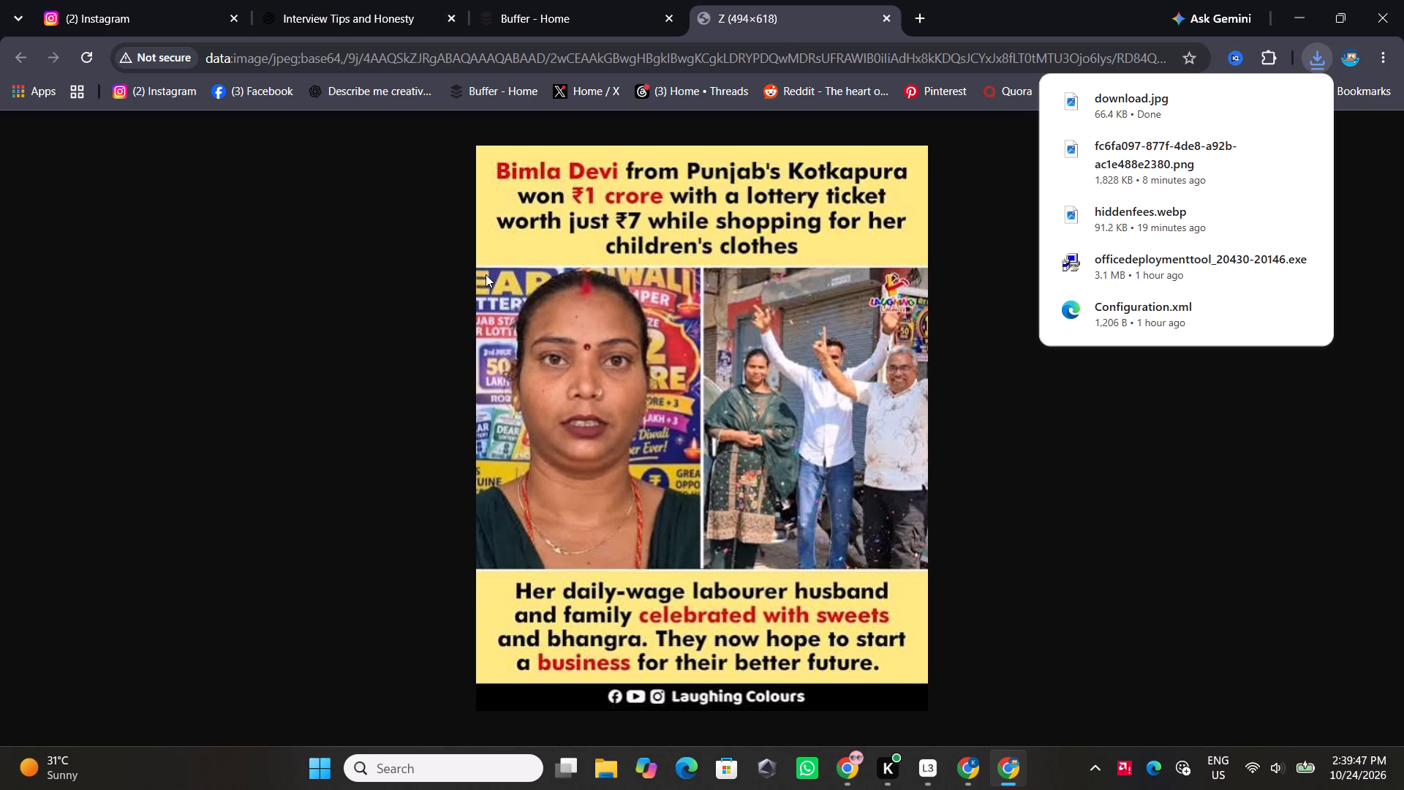
left_click(516, 321)
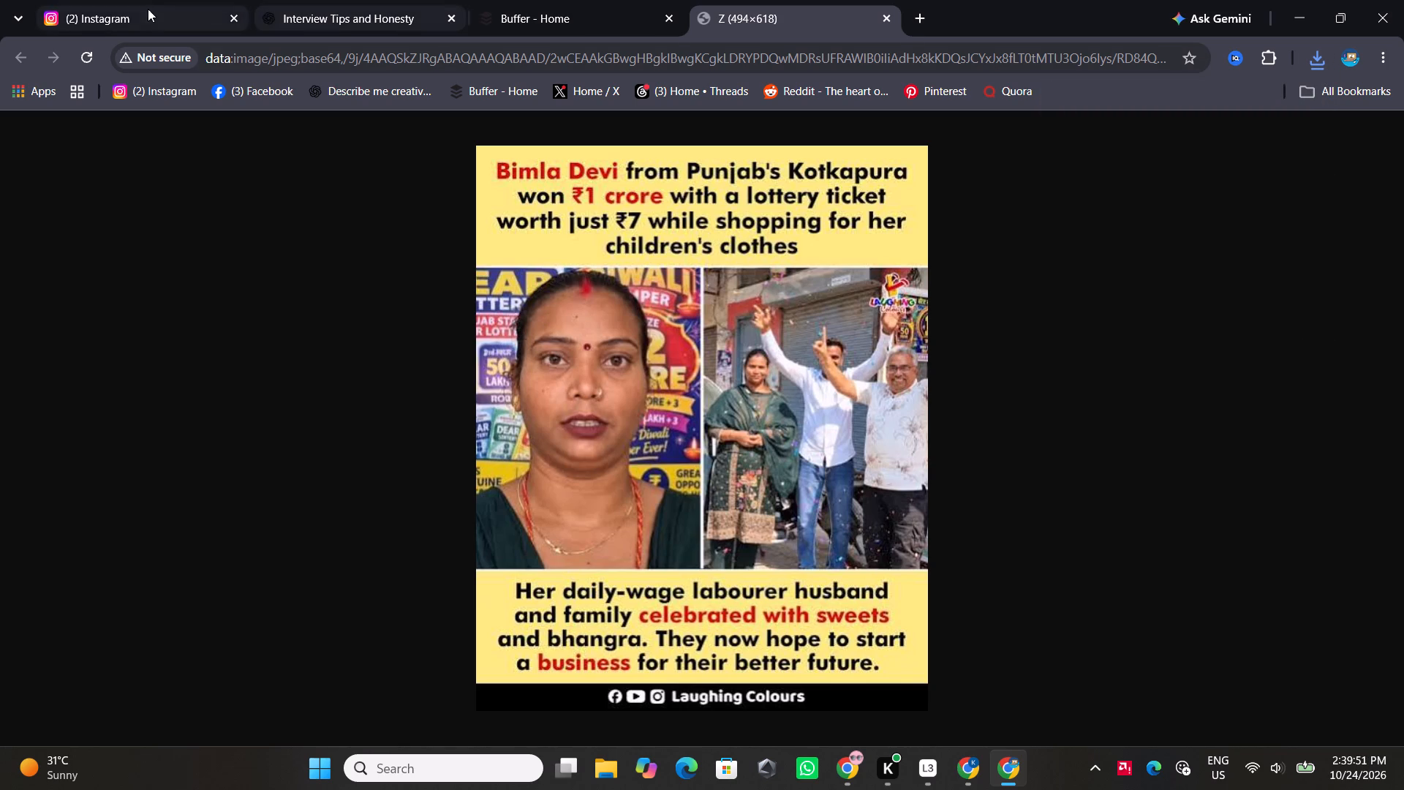
Return to the Lens results and open the Dainik Bhaskar visual match, "Faridkot Laborer Wins 1 Crore Lottery Jackpot", in a new tab.
left_click(147, 9)
scroll(791, 365, "down", 4)
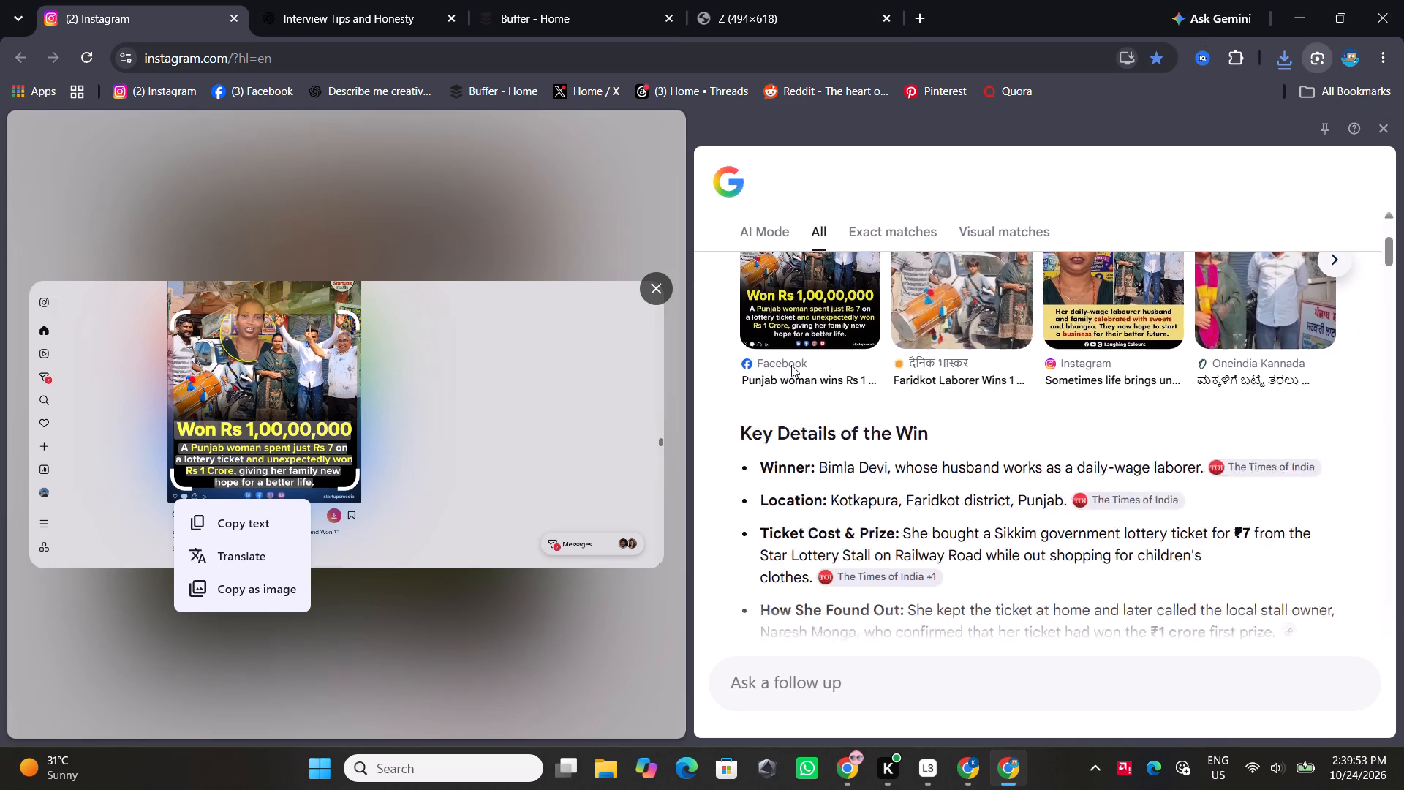
scroll(791, 365, "down", 8)
scroll(778, 371, "up", 3)
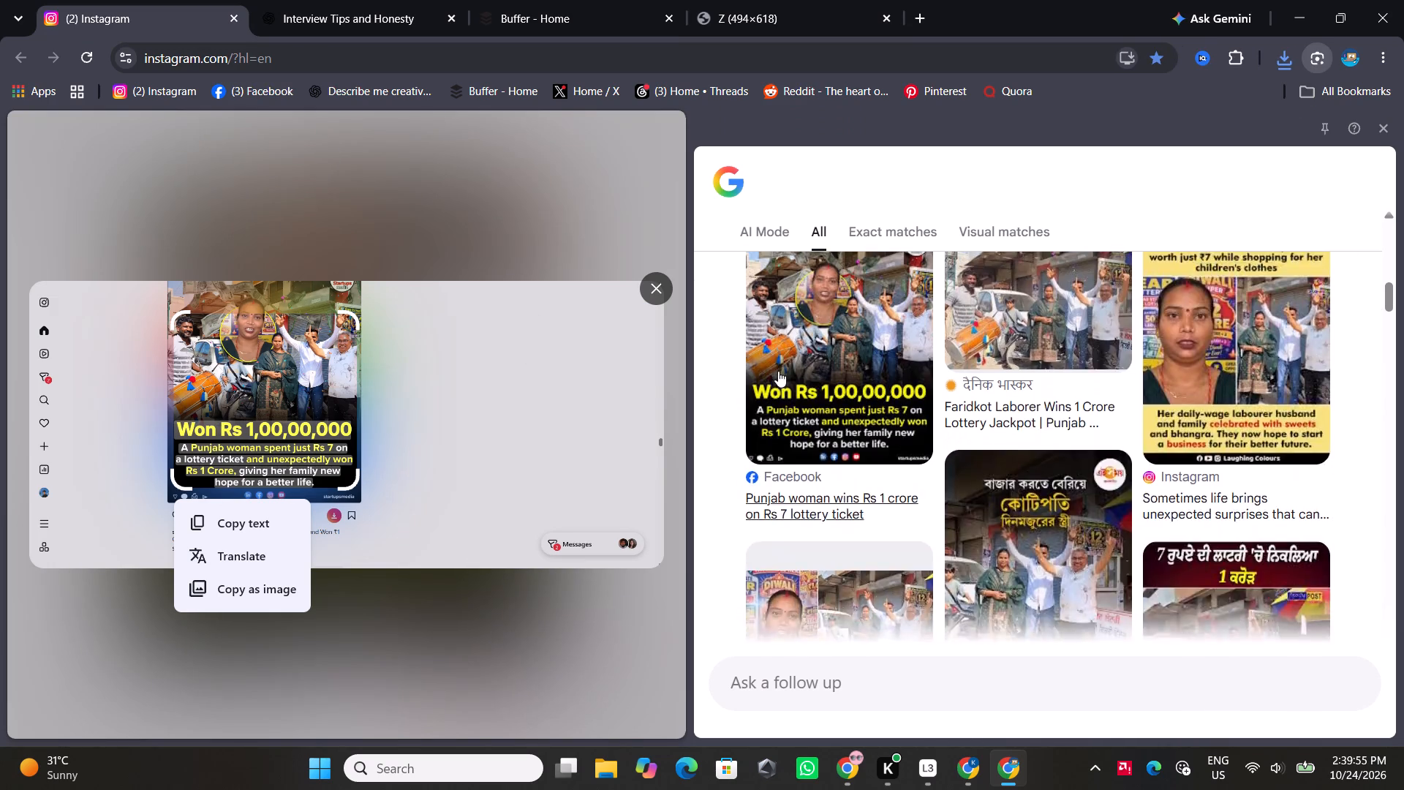
left_click(1031, 392)
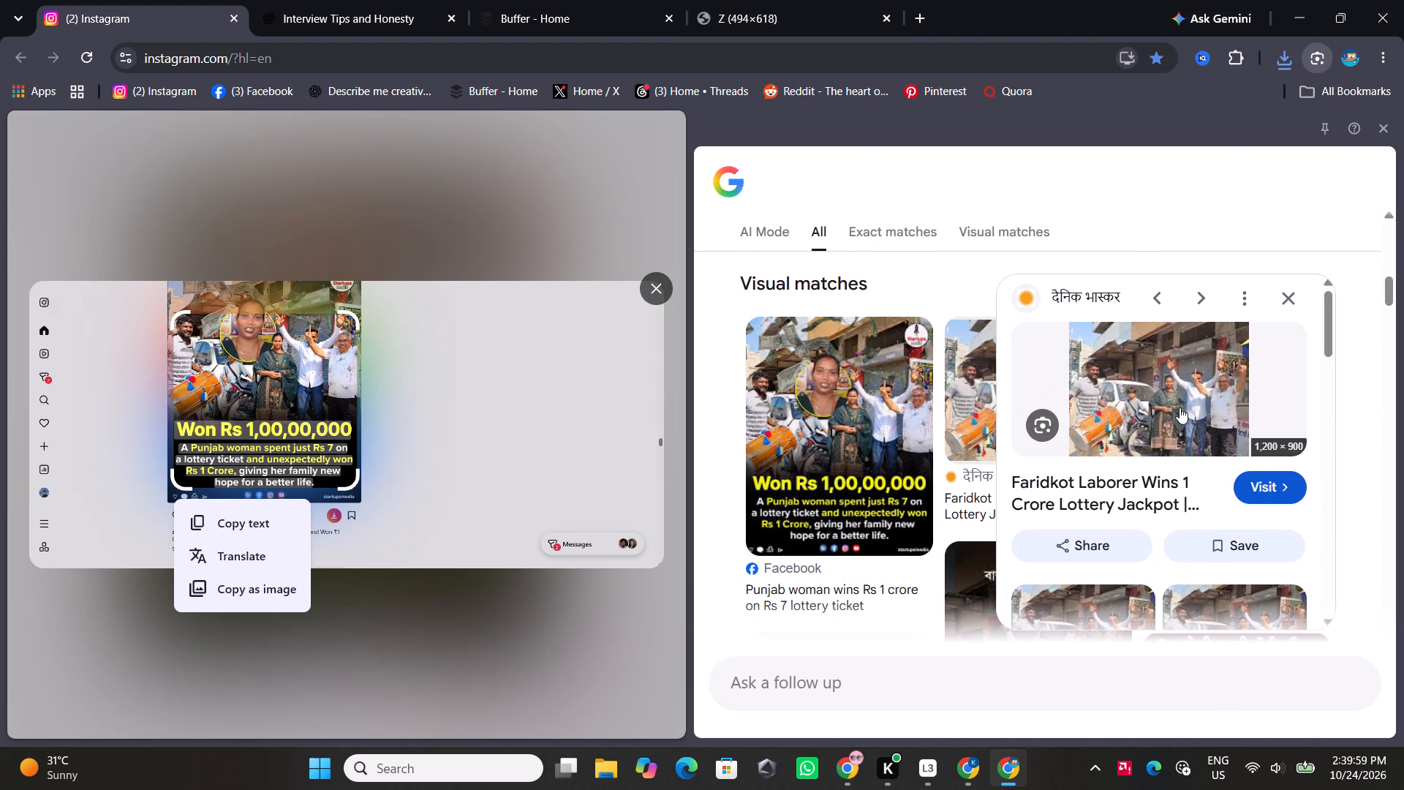
right_click(1180, 407)
left_click(1267, 94)
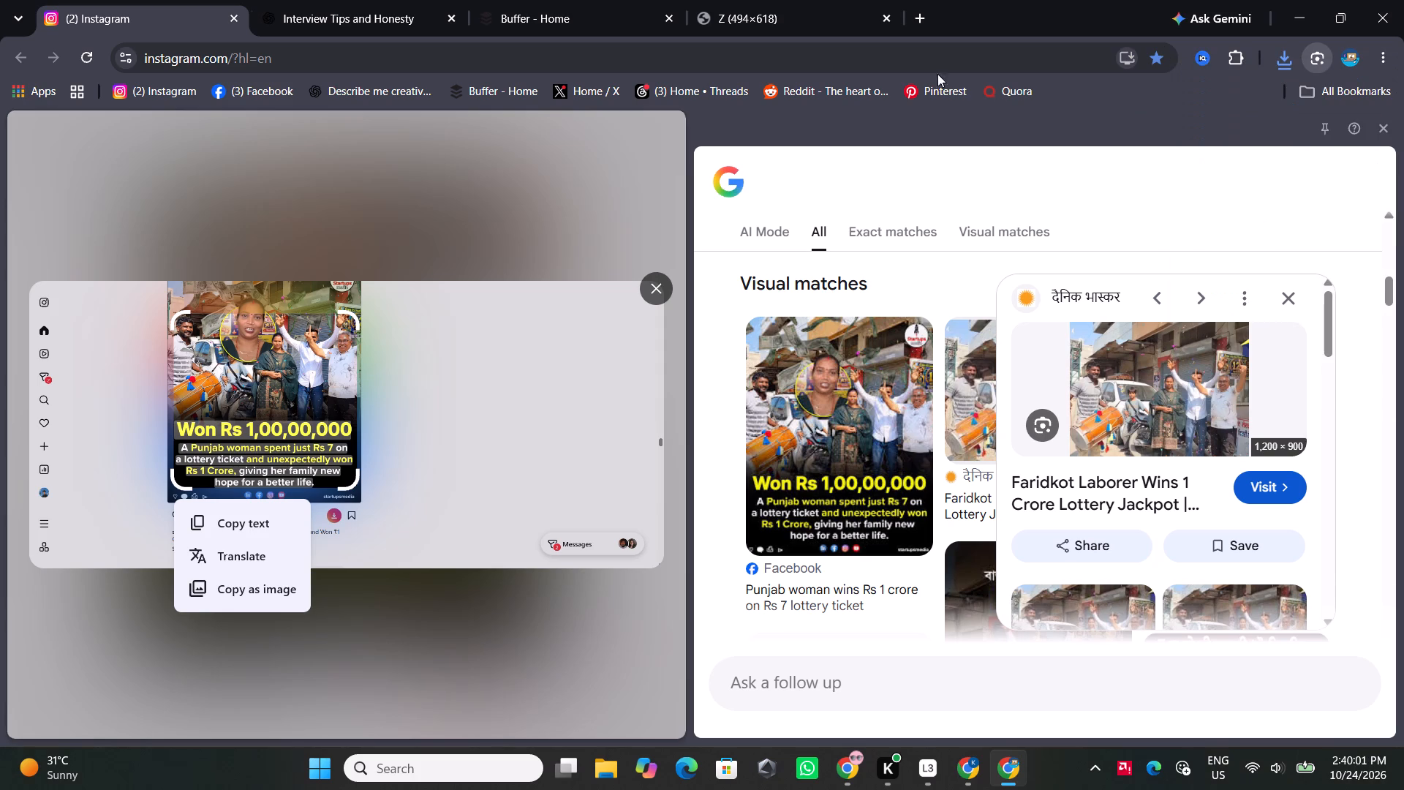
left_click(289, 0)
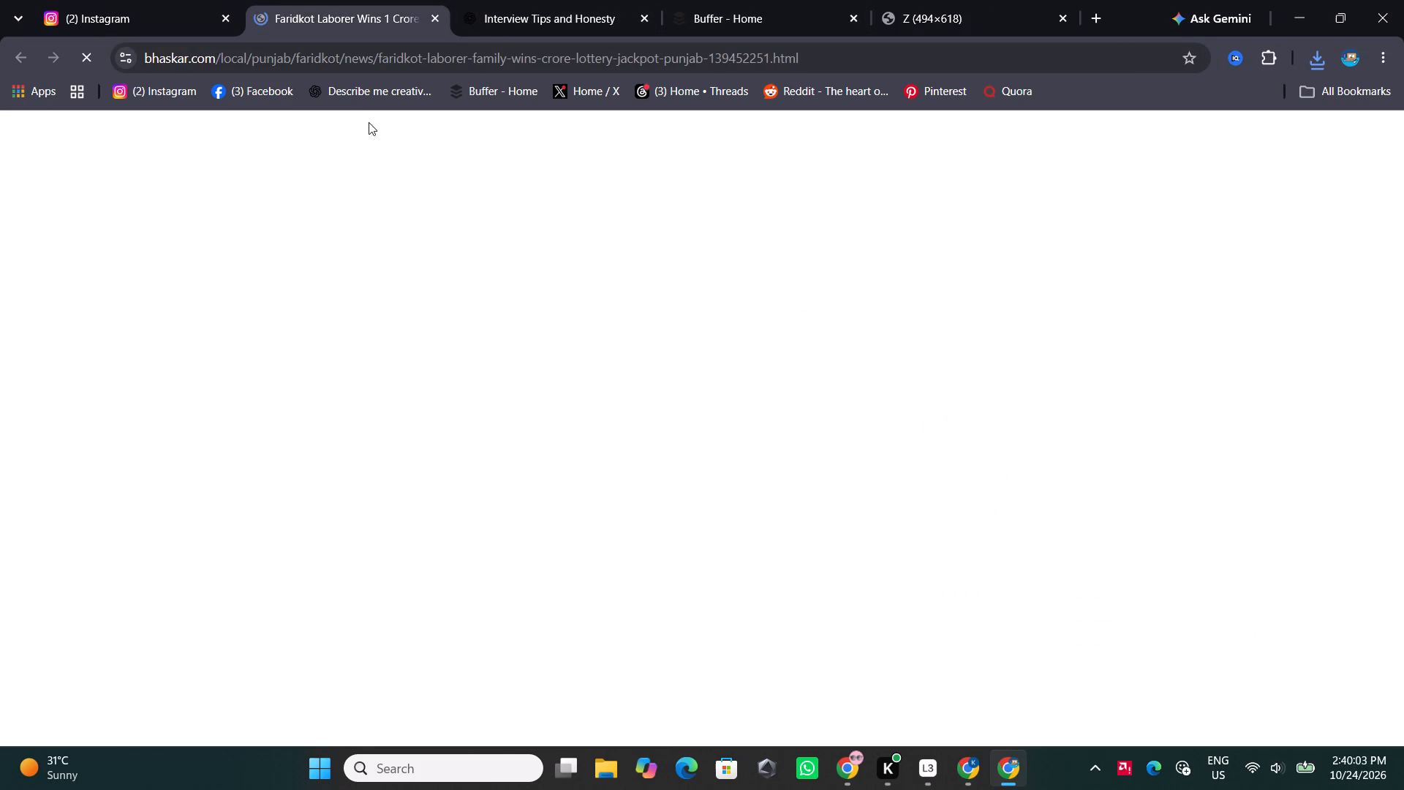
Play the lottery celebration video in the Dainik Bhaskar article.
scroll(584, 468, "down", 4)
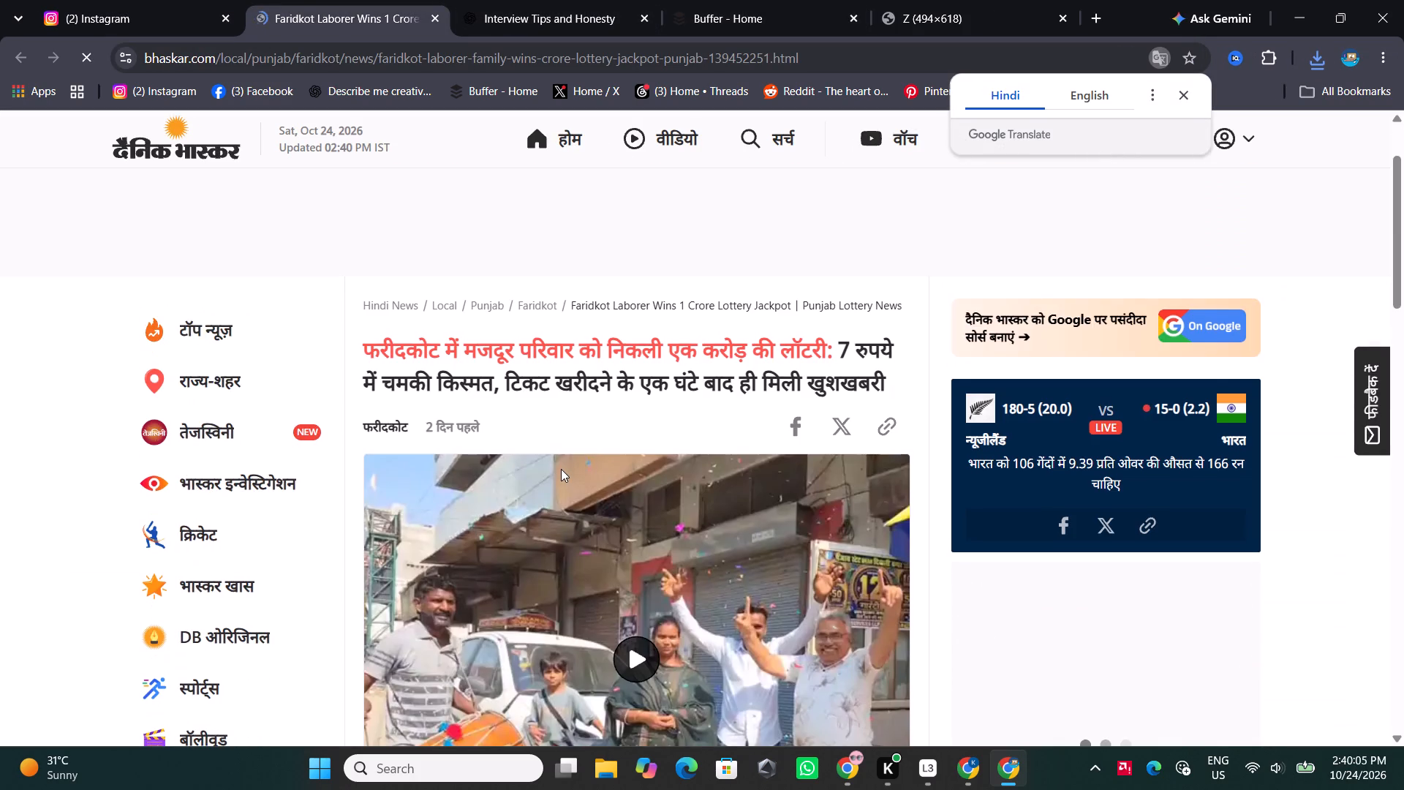
scroll(561, 469, "down", 4)
scroll(559, 467, "up", 2)
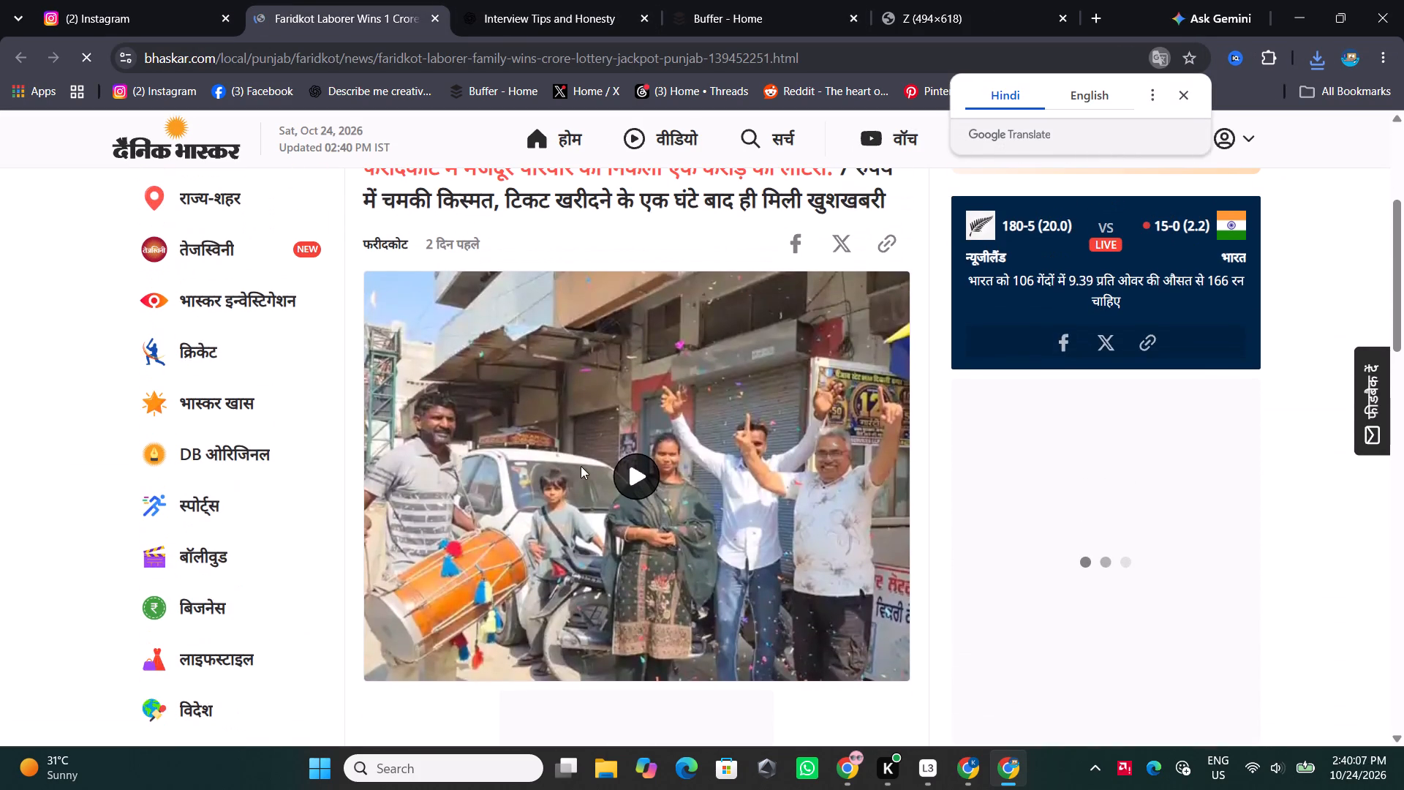
left_click(647, 474)
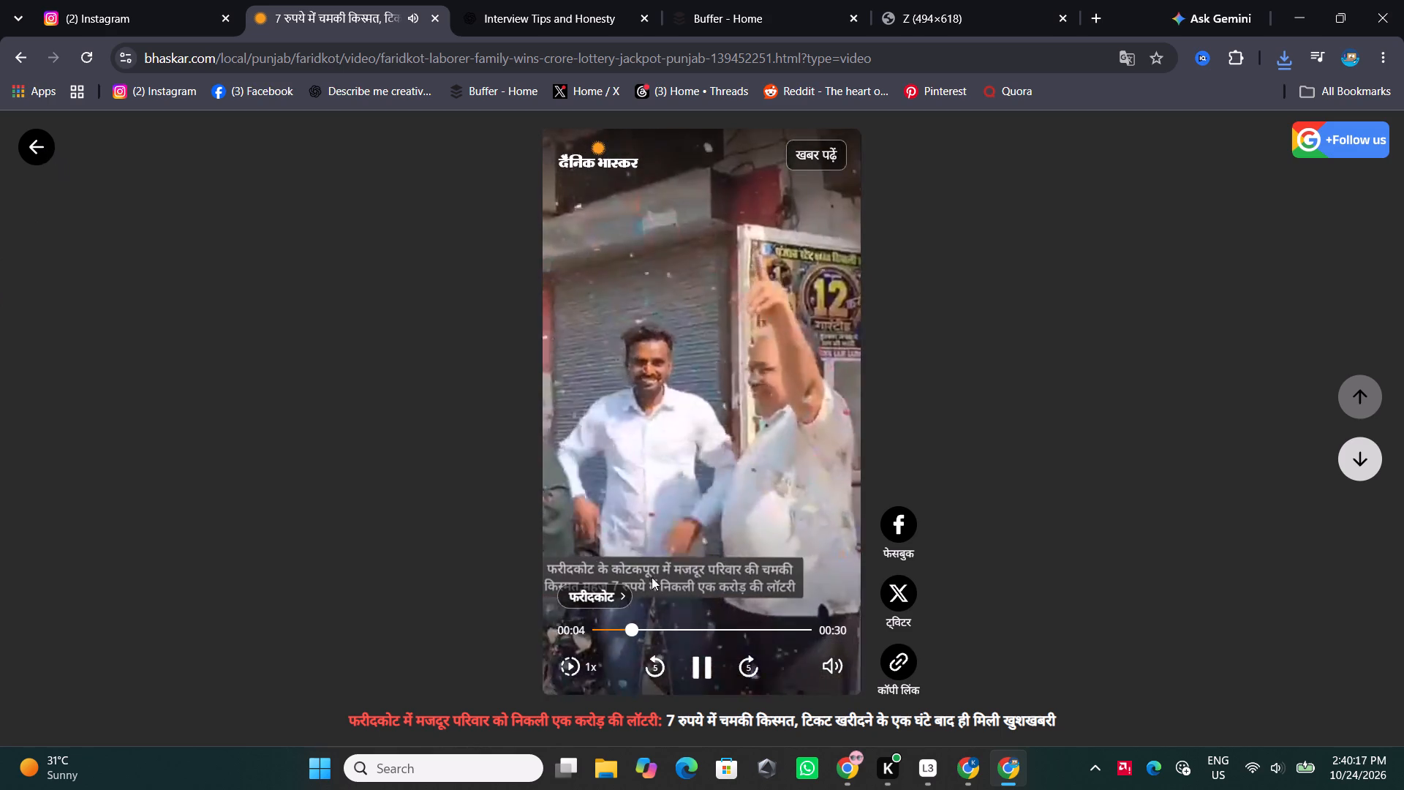
Pause the Dainik Bhaskar video, look through the accompanying article page for usable images, and close its tab.
left_click(703, 666)
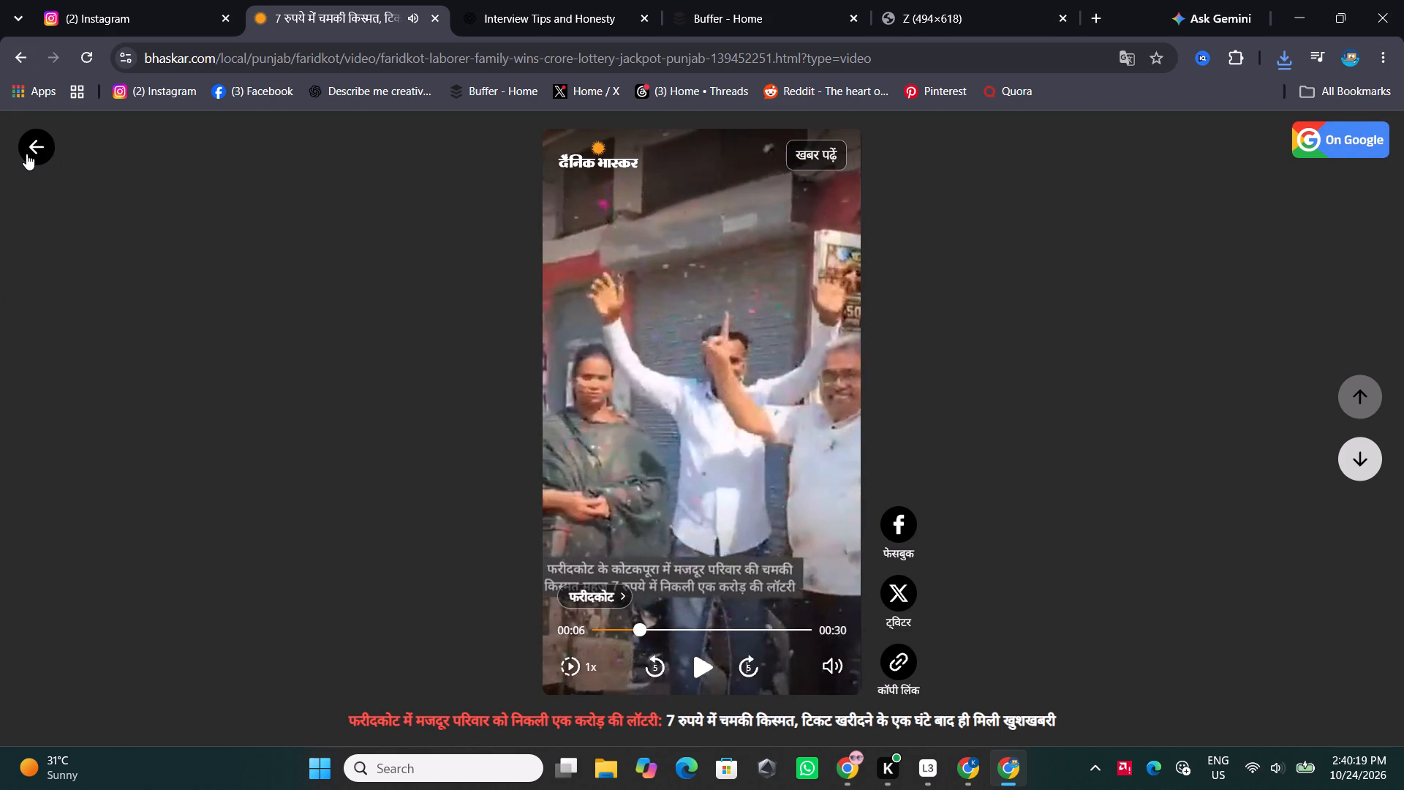
left_click(26, 154)
scroll(571, 391, "down", 4)
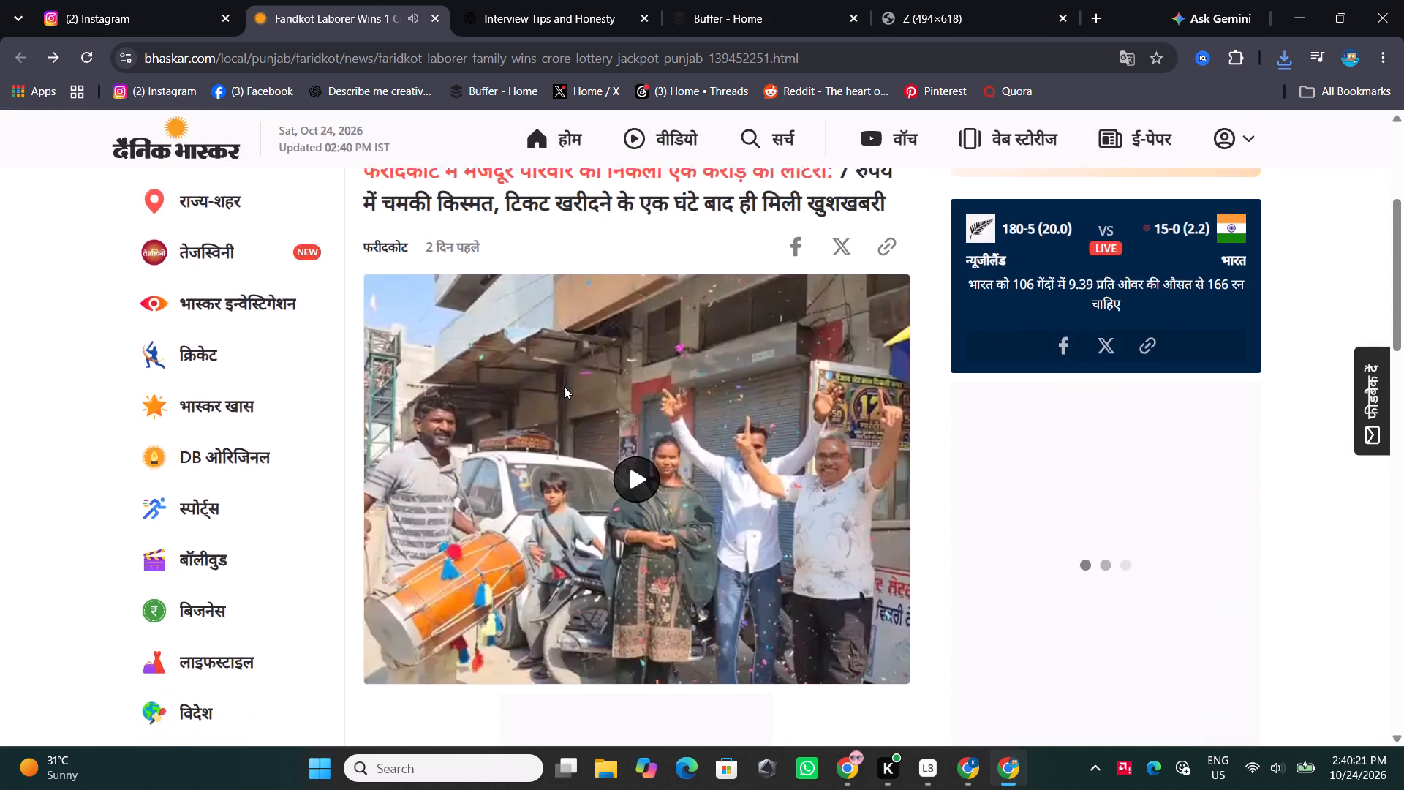
scroll(564, 386, "down", 20)
scroll(559, 386, "up", 2)
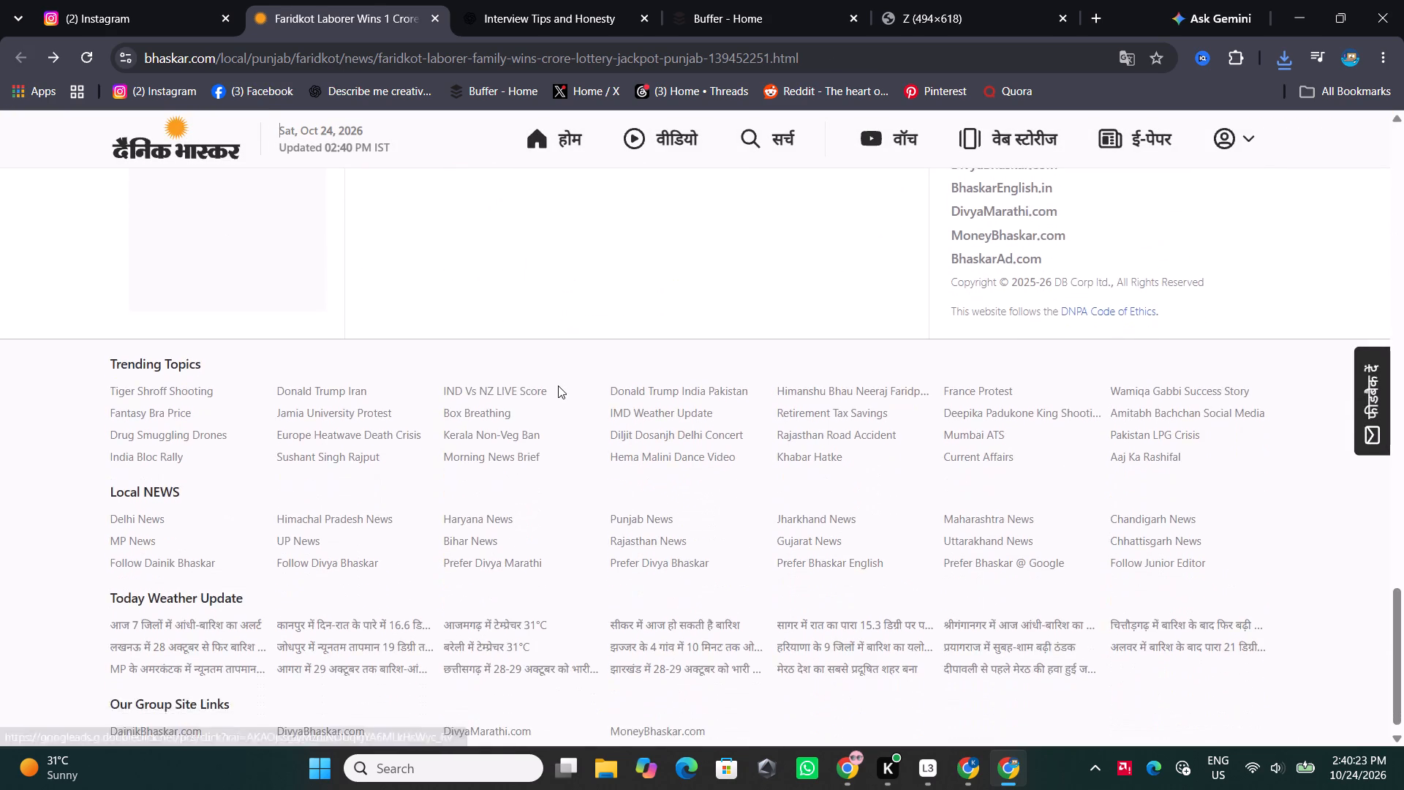
left_click(540, 372)
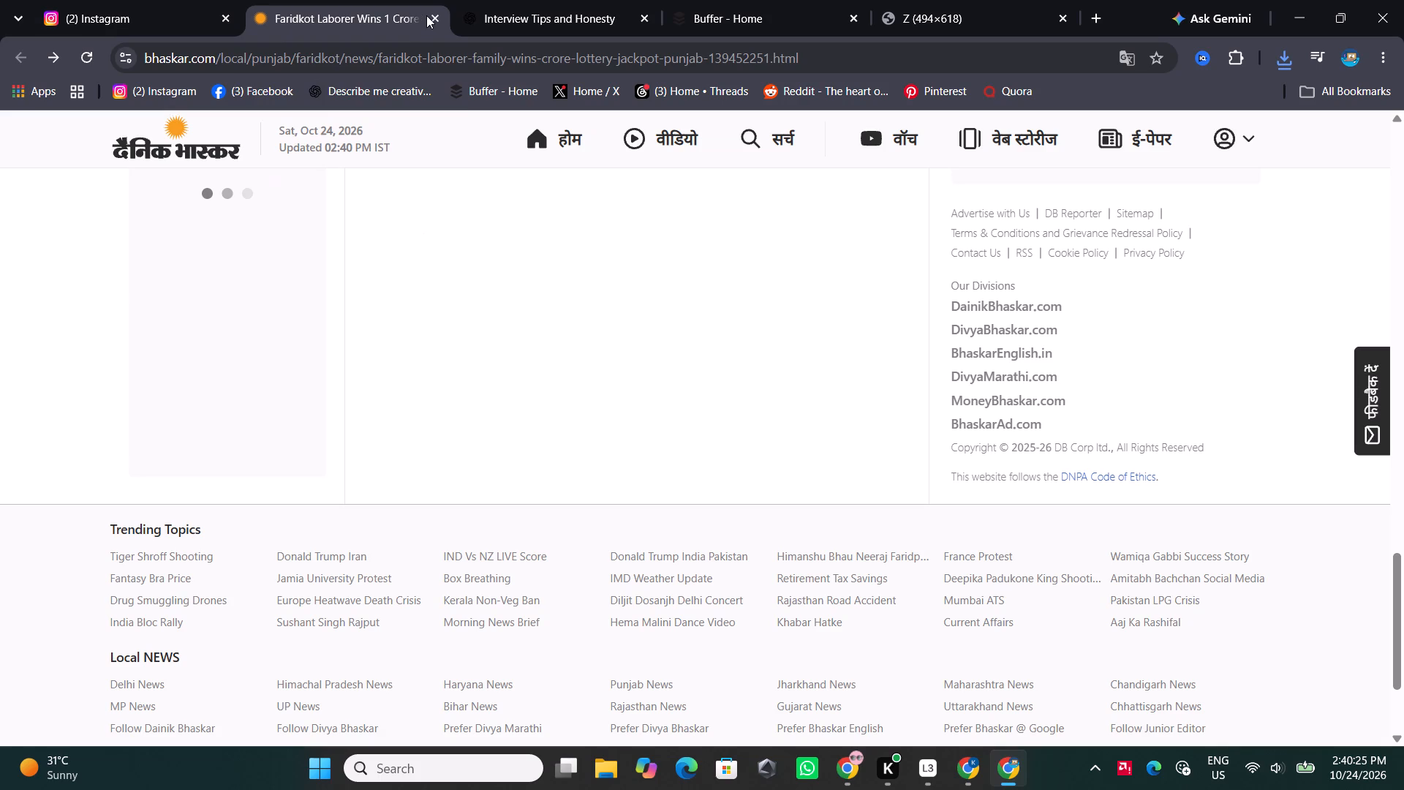
left_click(426, 15)
left_click(431, 15)
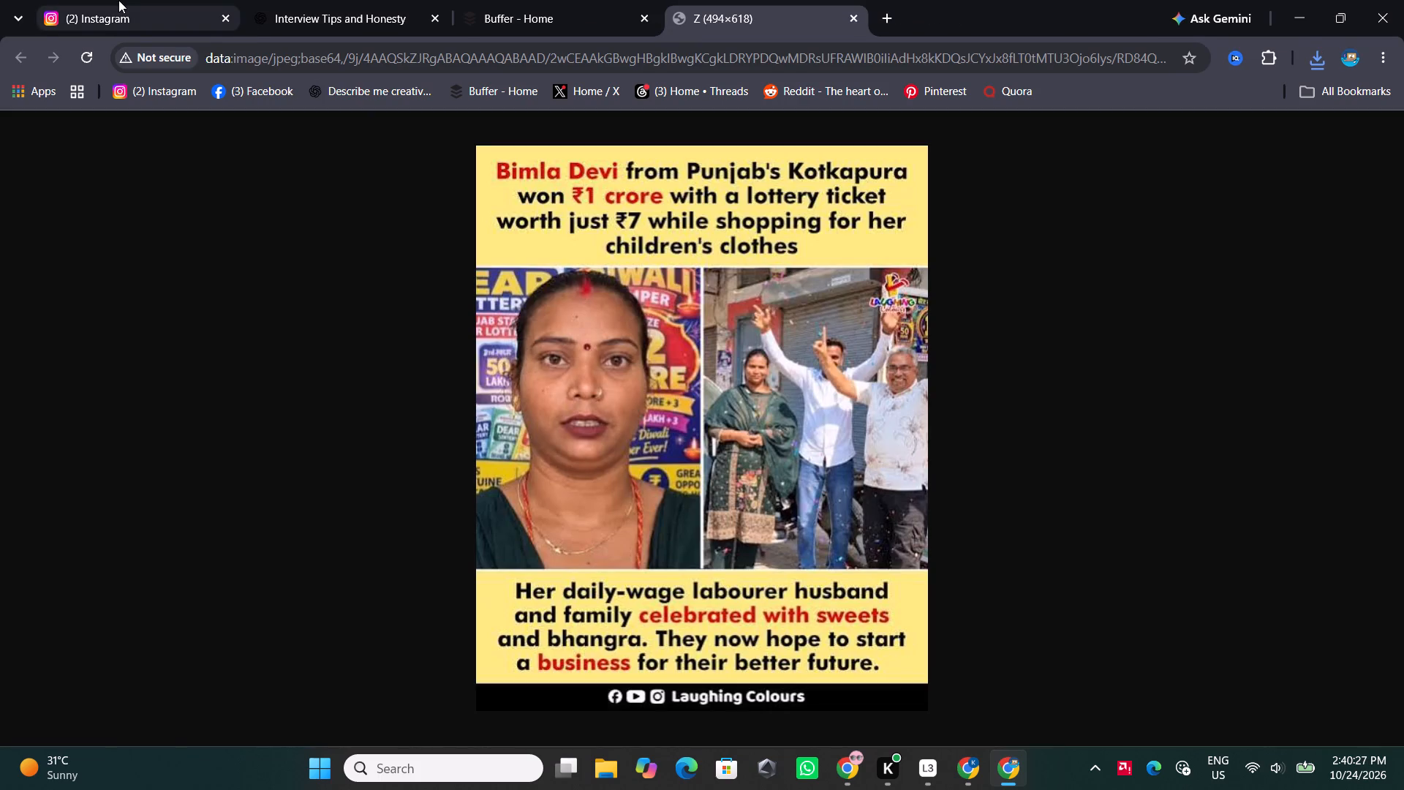
Return to the Lens results, dismiss the Dainik Bhaskar preview, and browse the visual matches for a clean lottery winner photo.
left_click(138, 0)
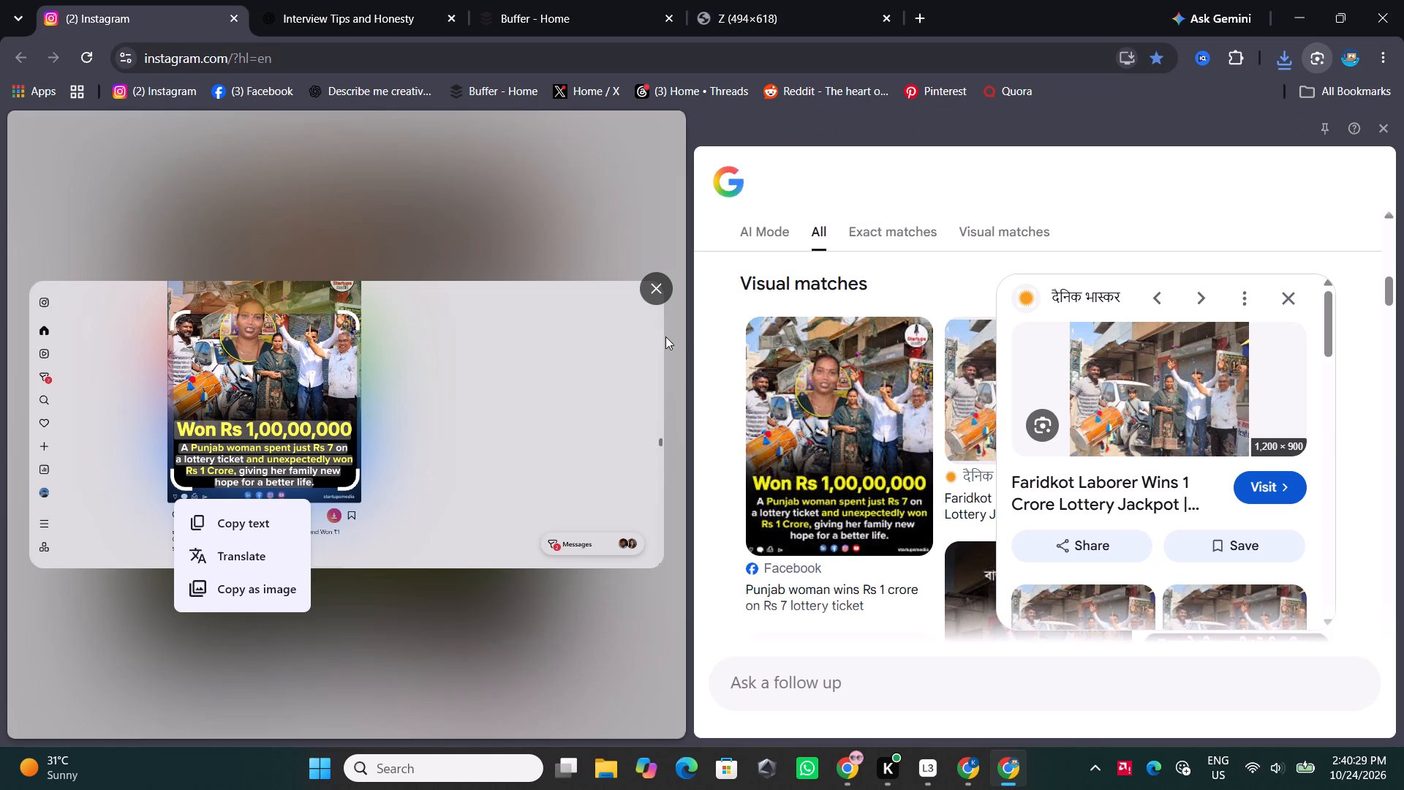
scroll(682, 368, "down", 2)
scroll(889, 394, "down", 3)
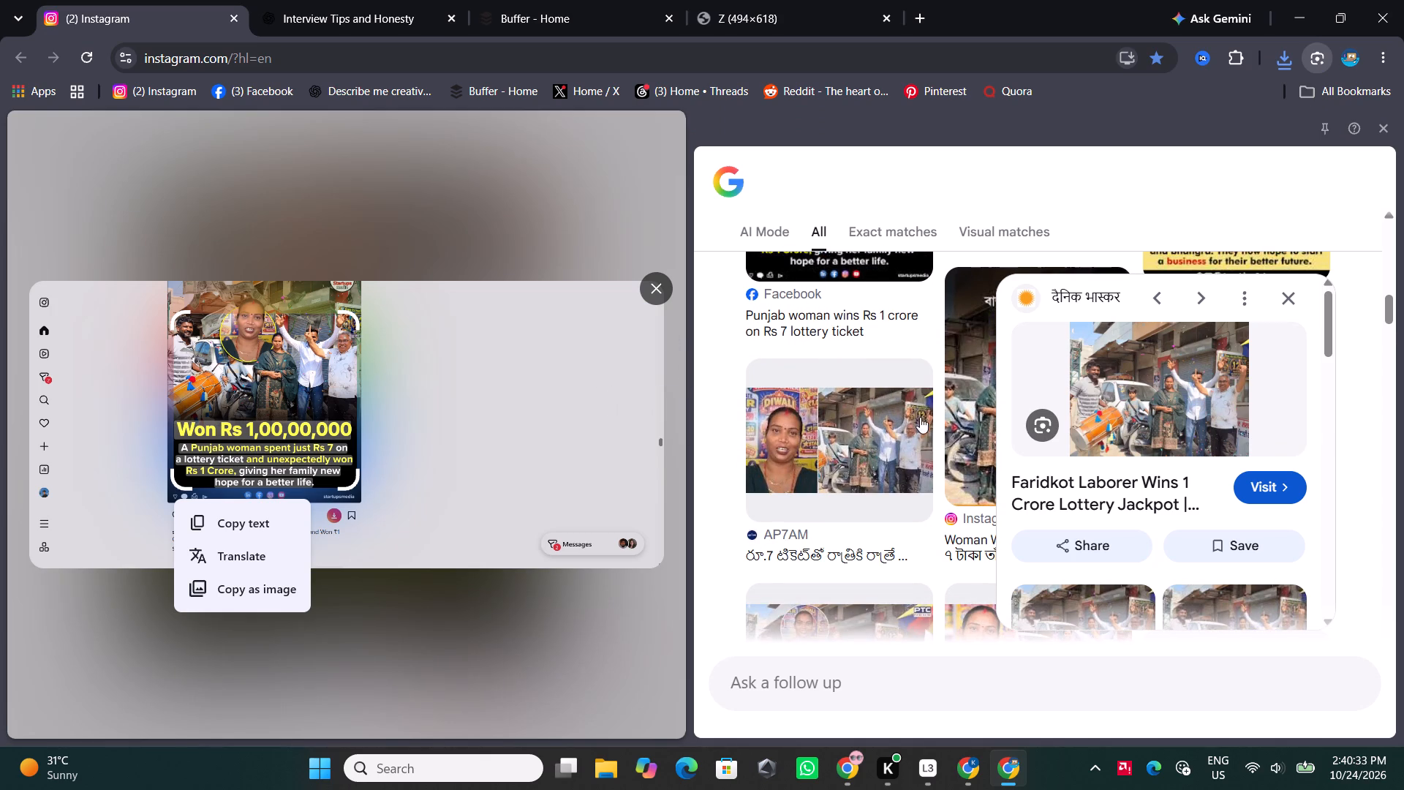
left_click(1286, 305)
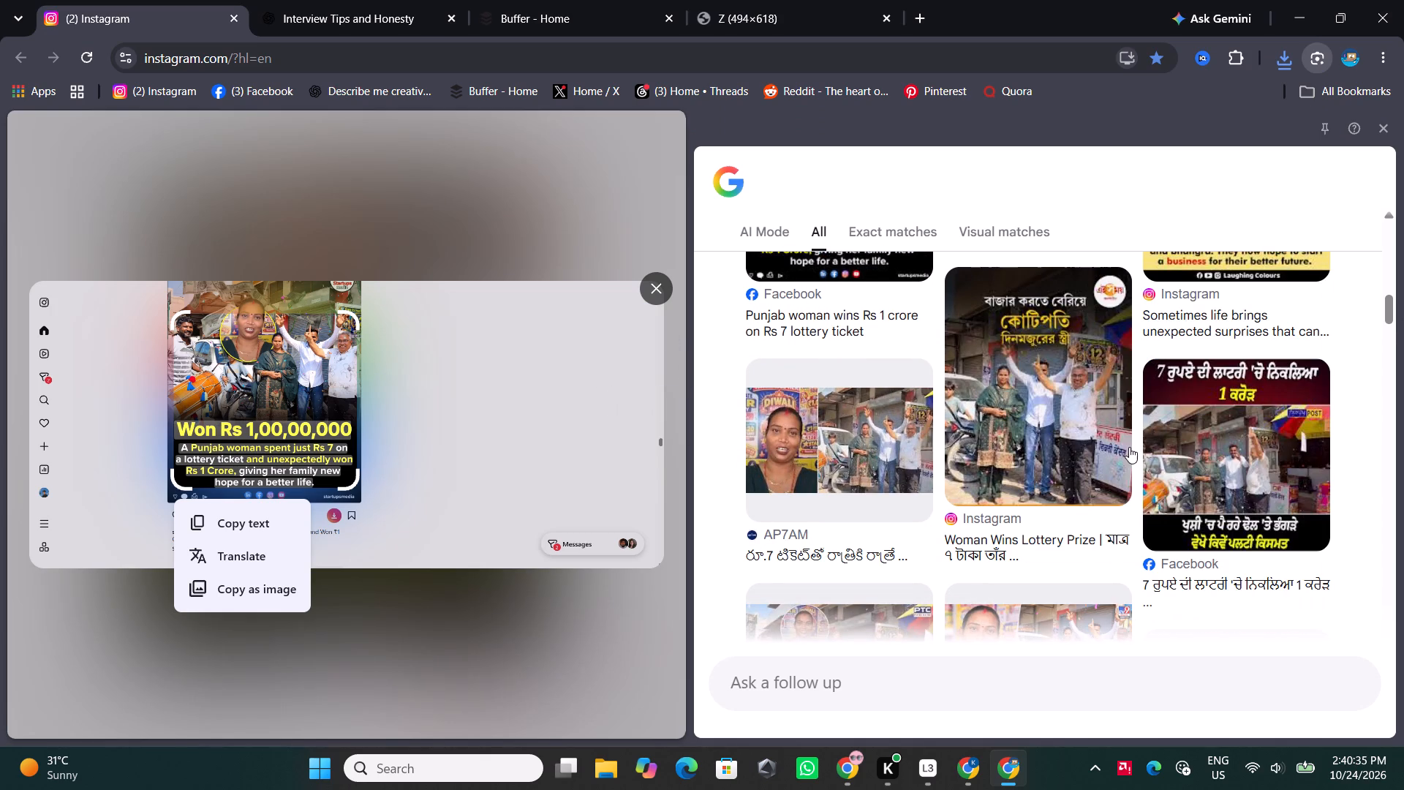
scroll(1129, 447, "down", 3)
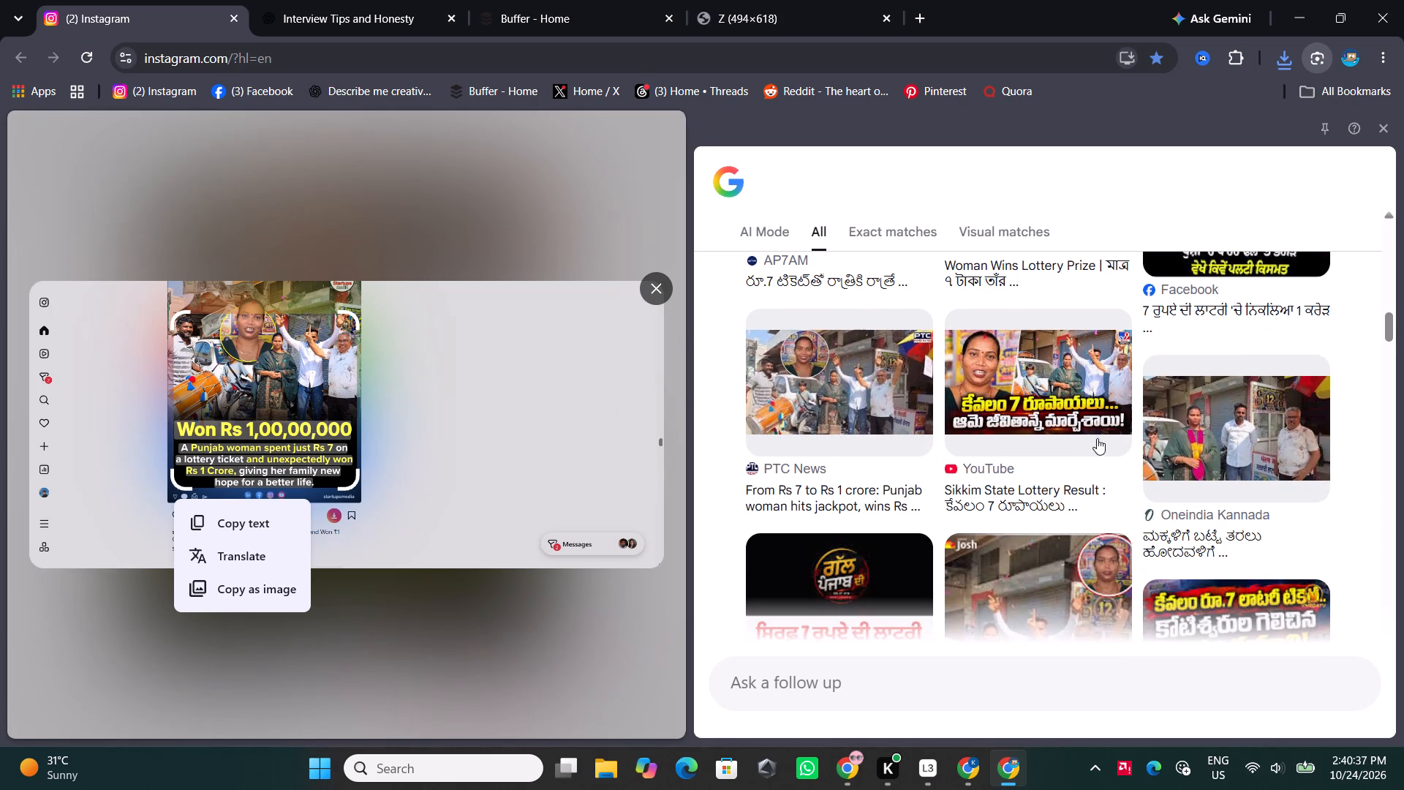
scroll(1073, 424, "down", 3)
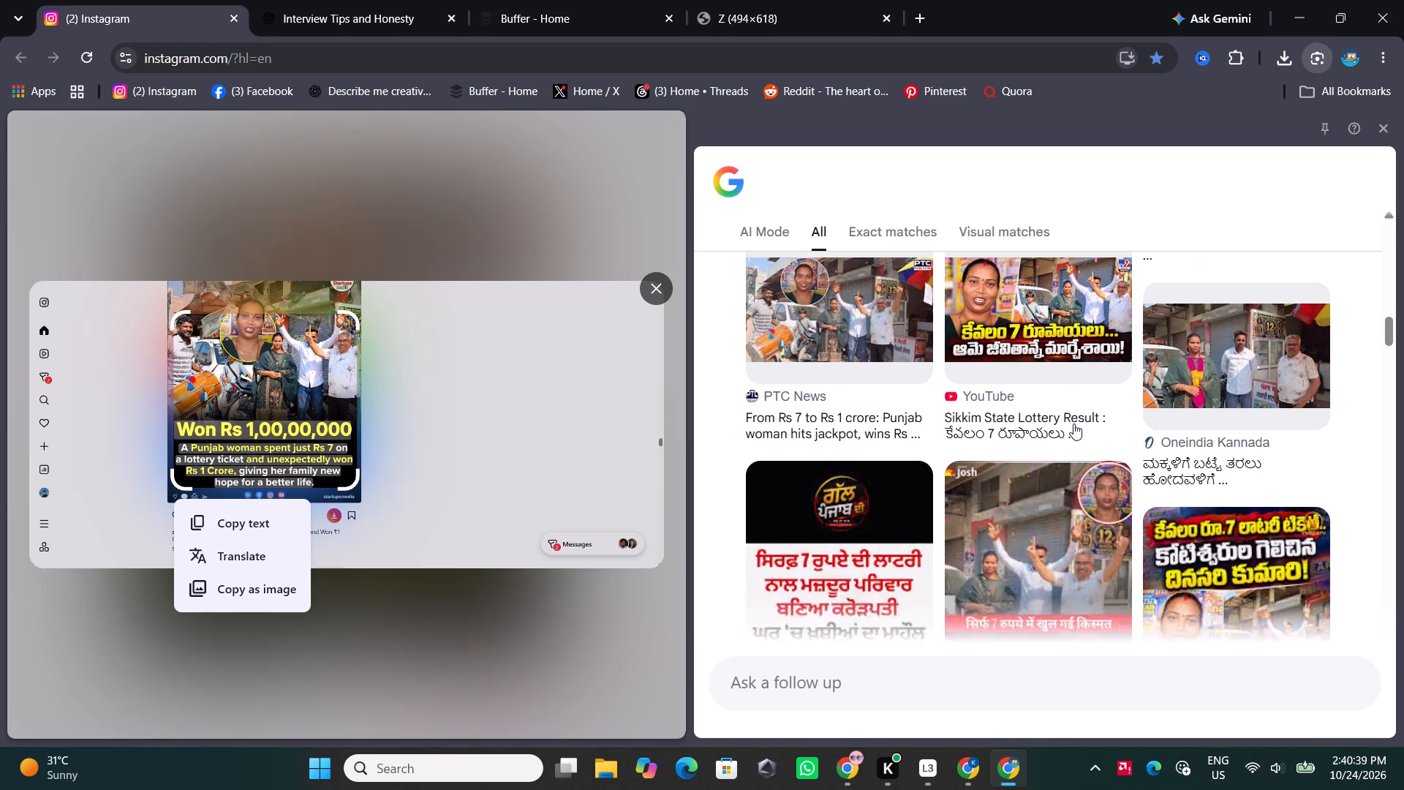
scroll(1073, 424, "down", 4)
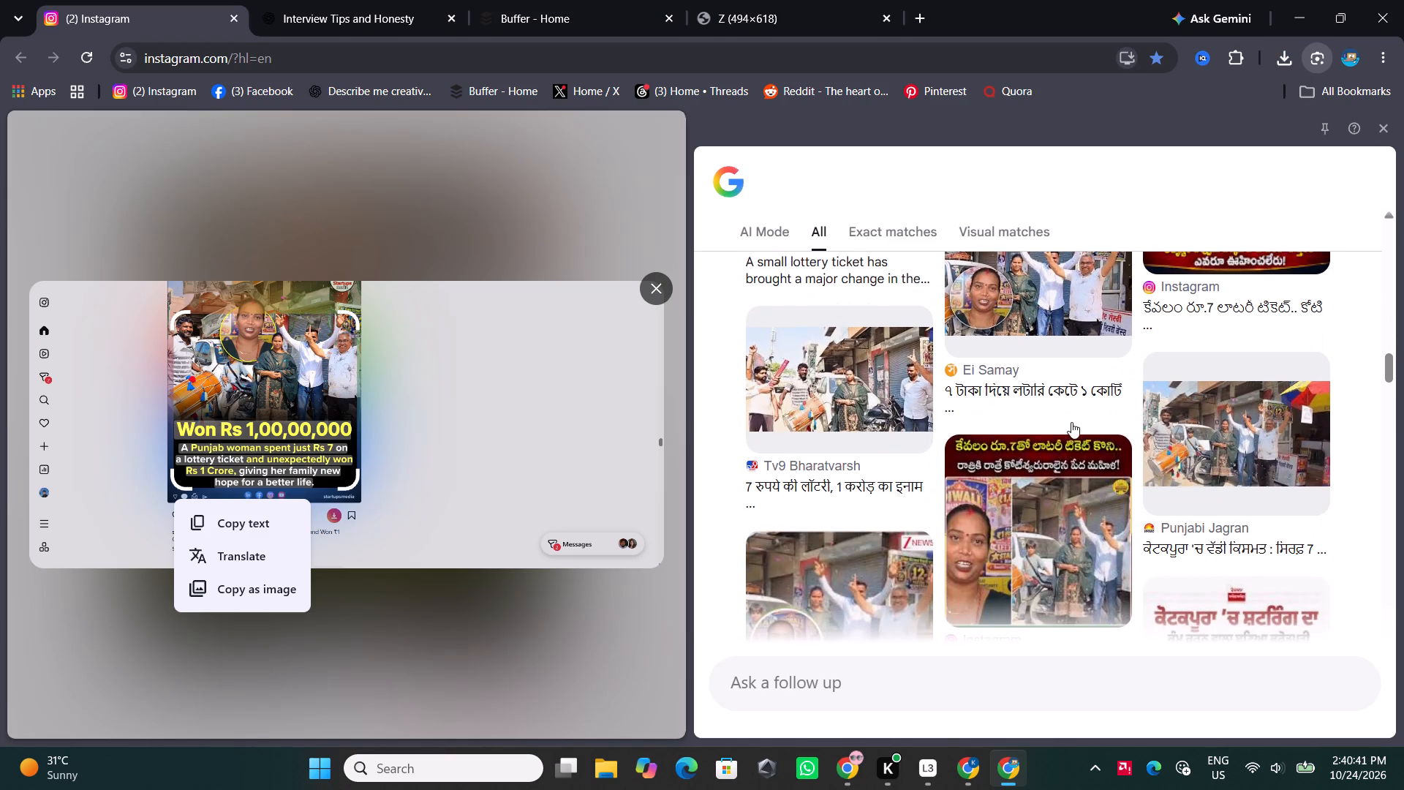
scroll(1071, 422, "down", 2)
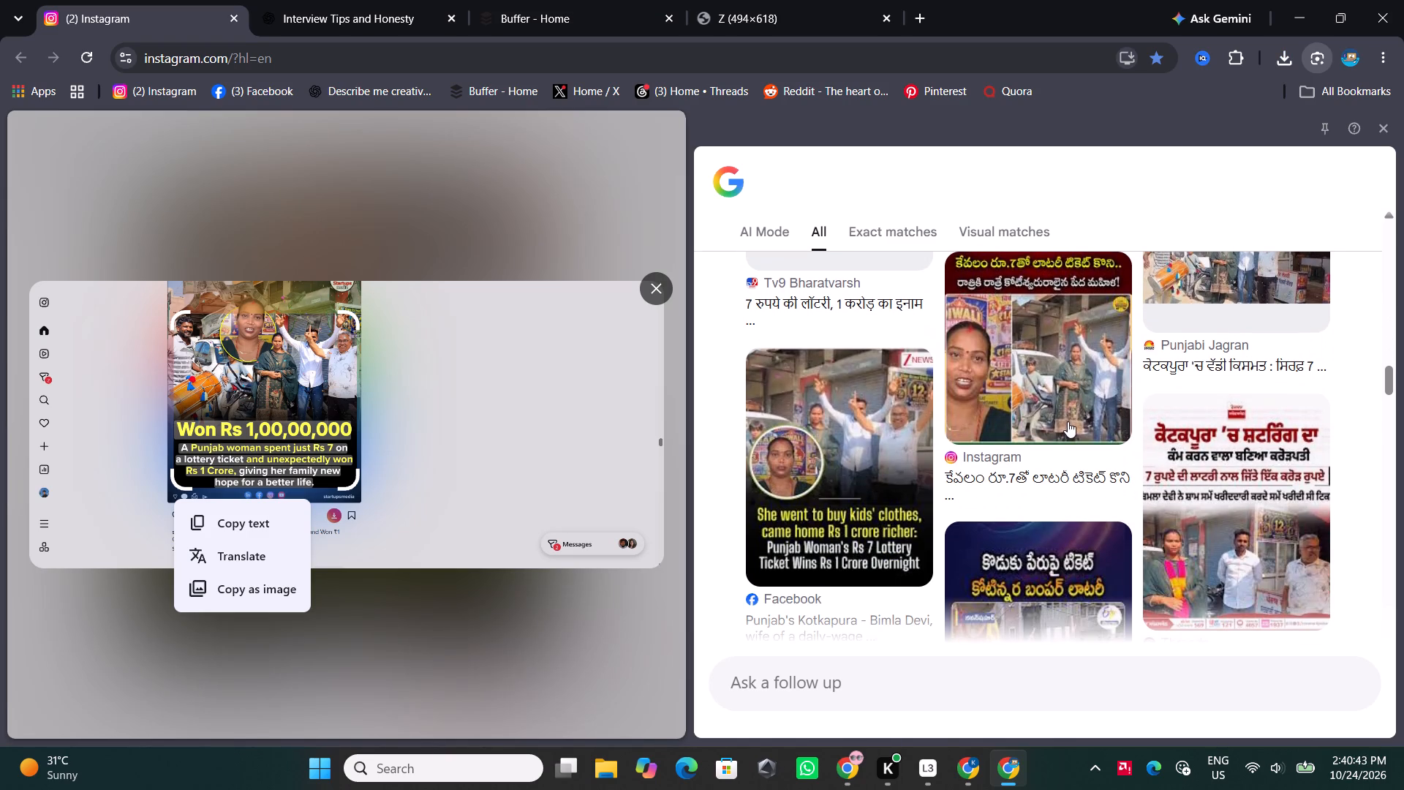
scroll(1068, 421, "down", 7)
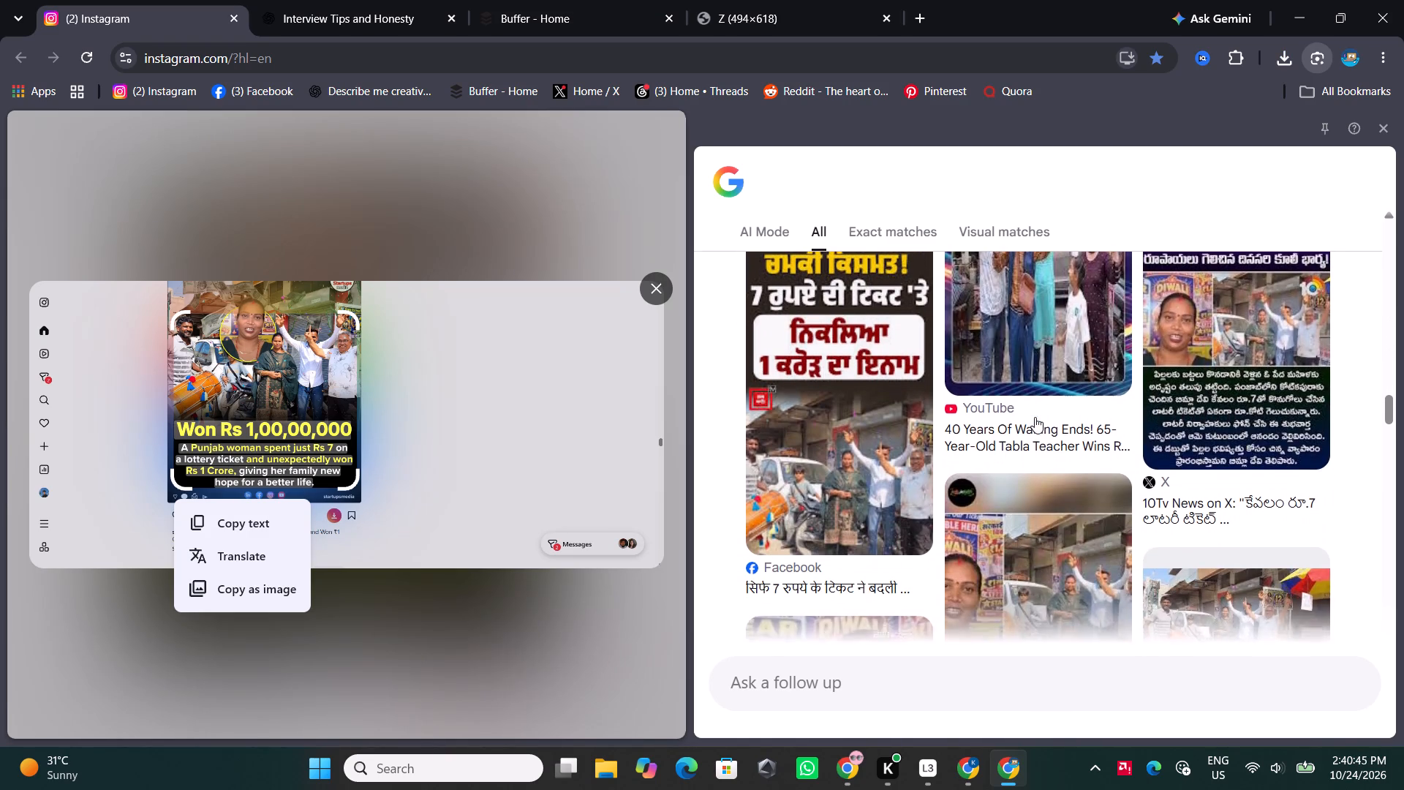
scroll(1035, 417, "down", 3)
scroll(1022, 415, "up", 4)
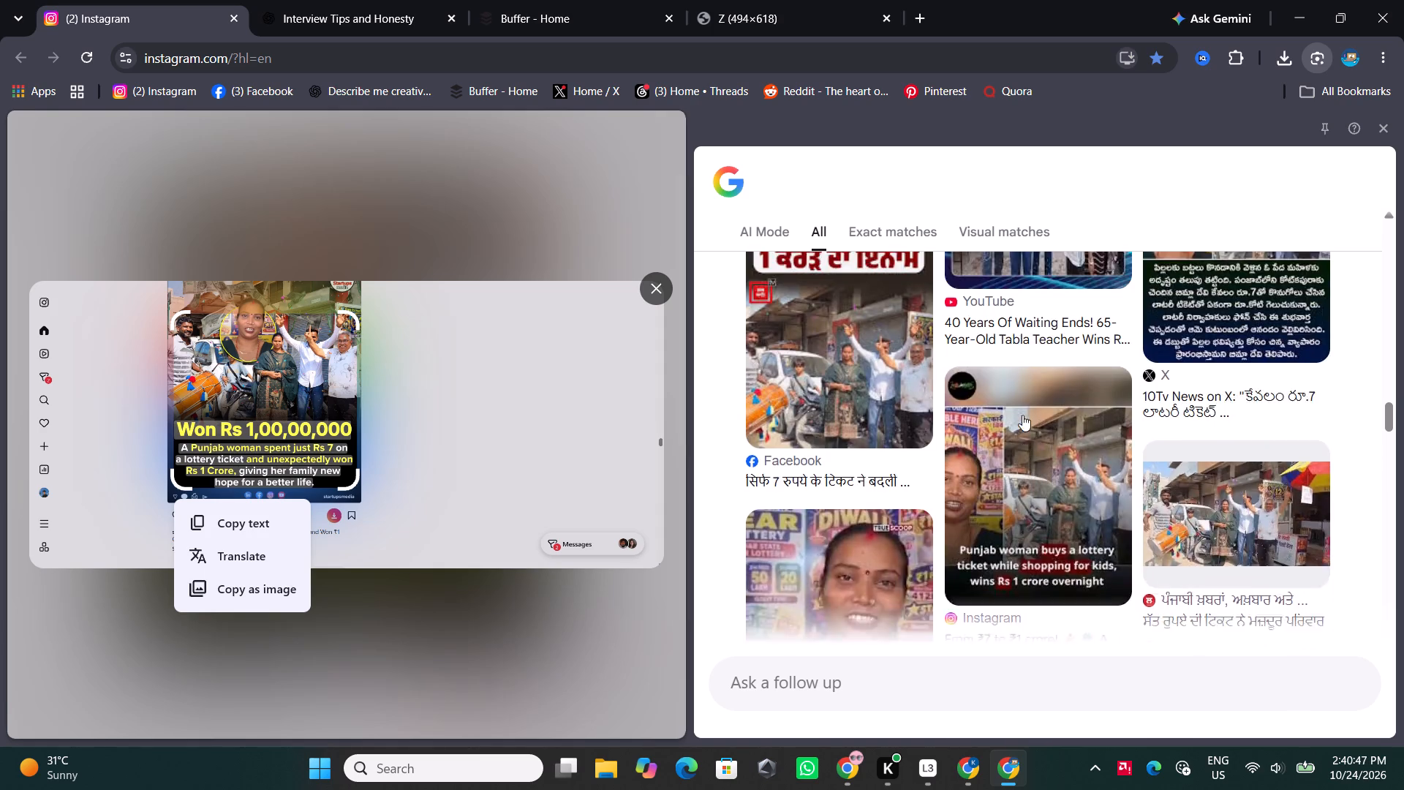
scroll(1022, 415, "up", 14)
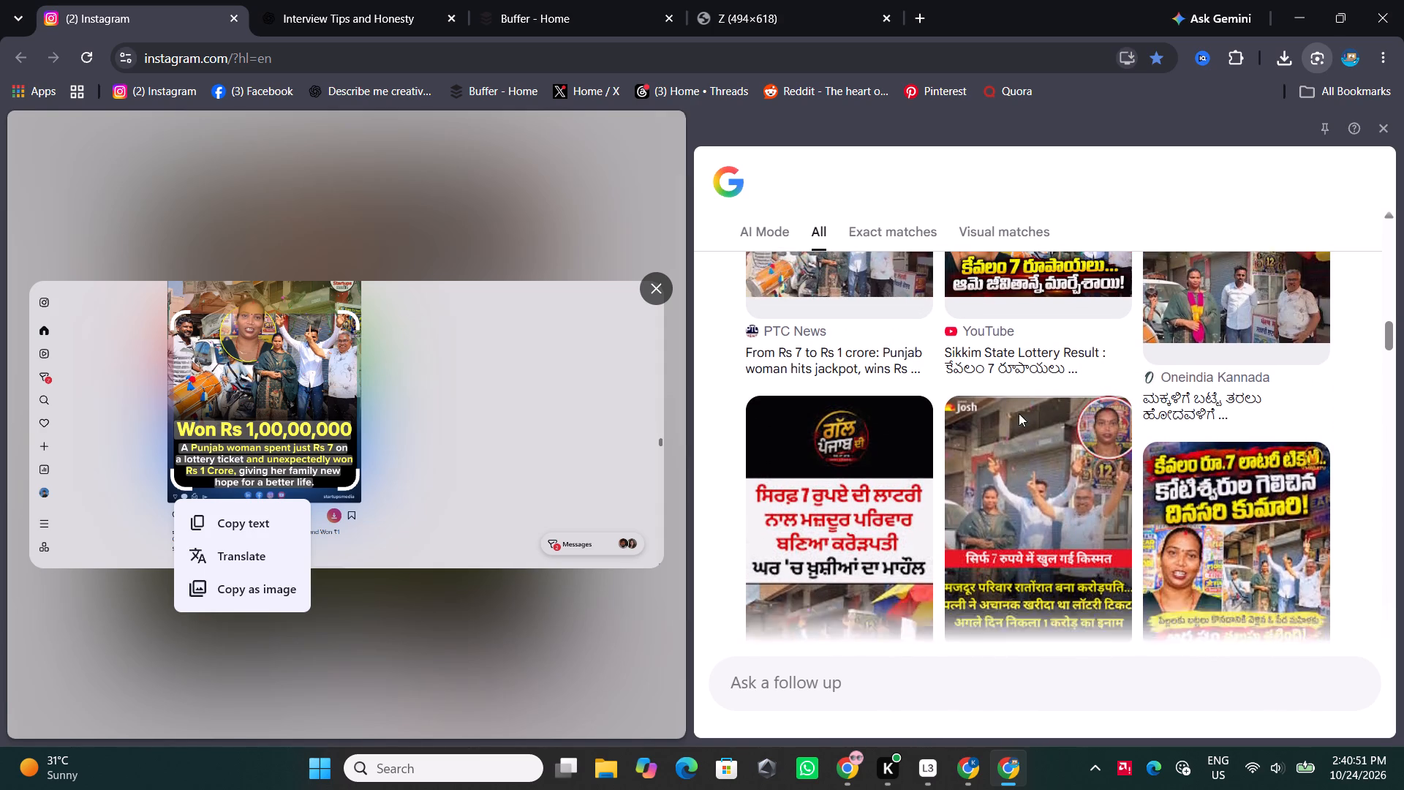
scroll(1019, 413, "up", 2)
scroll(852, 457, "up", 2)
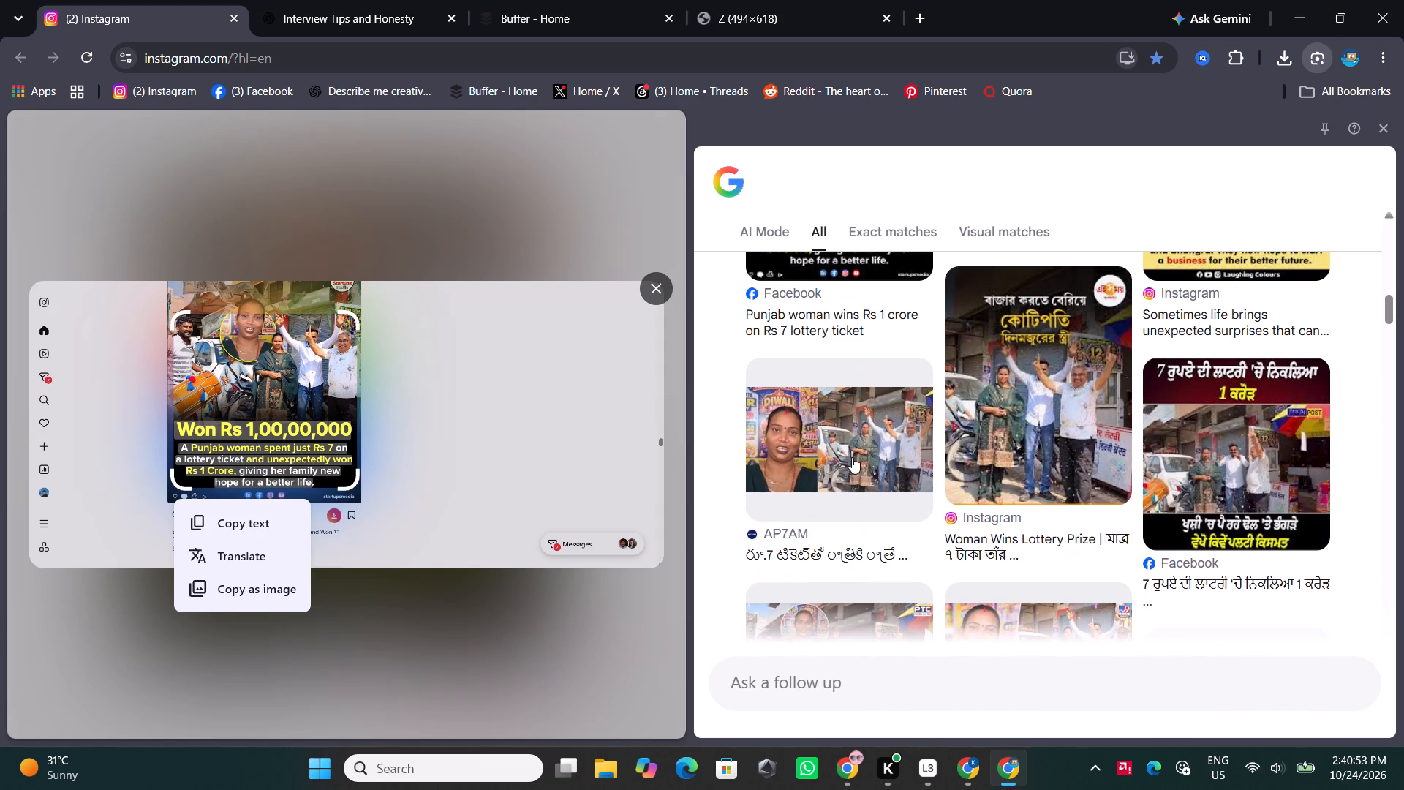
scroll(852, 457, "down", 4)
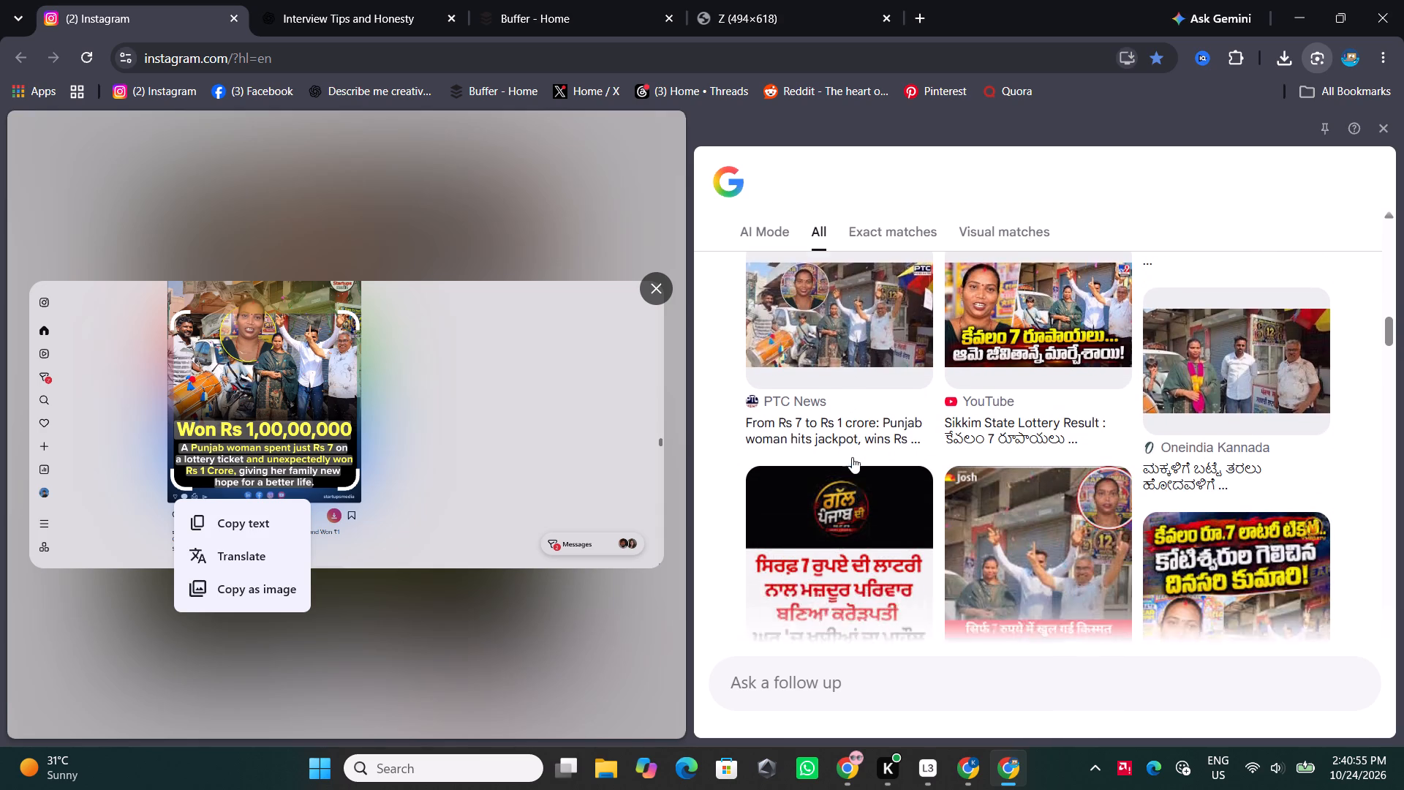
Close the tab holding the full-view Laughing Colours lottery winner image.
left_click(882, 20)
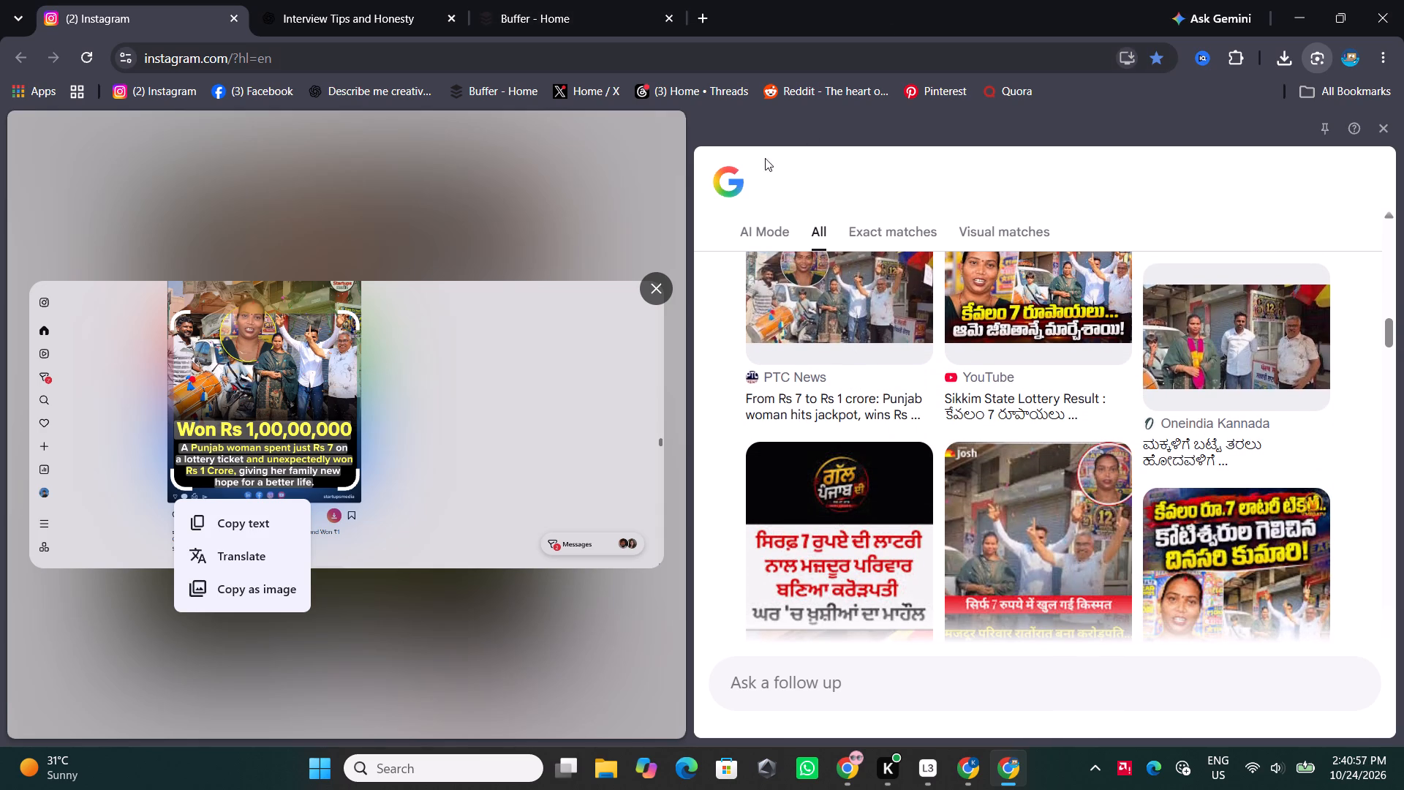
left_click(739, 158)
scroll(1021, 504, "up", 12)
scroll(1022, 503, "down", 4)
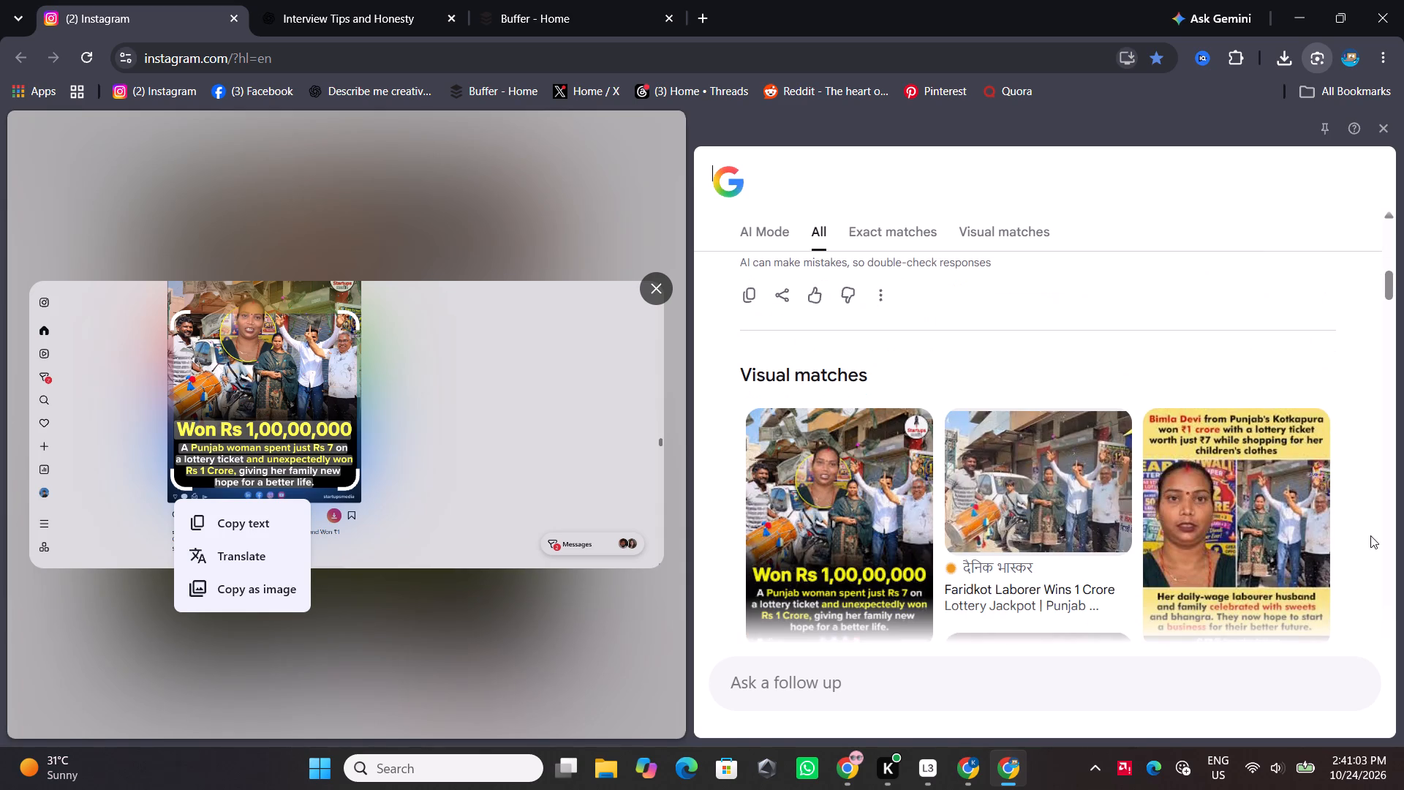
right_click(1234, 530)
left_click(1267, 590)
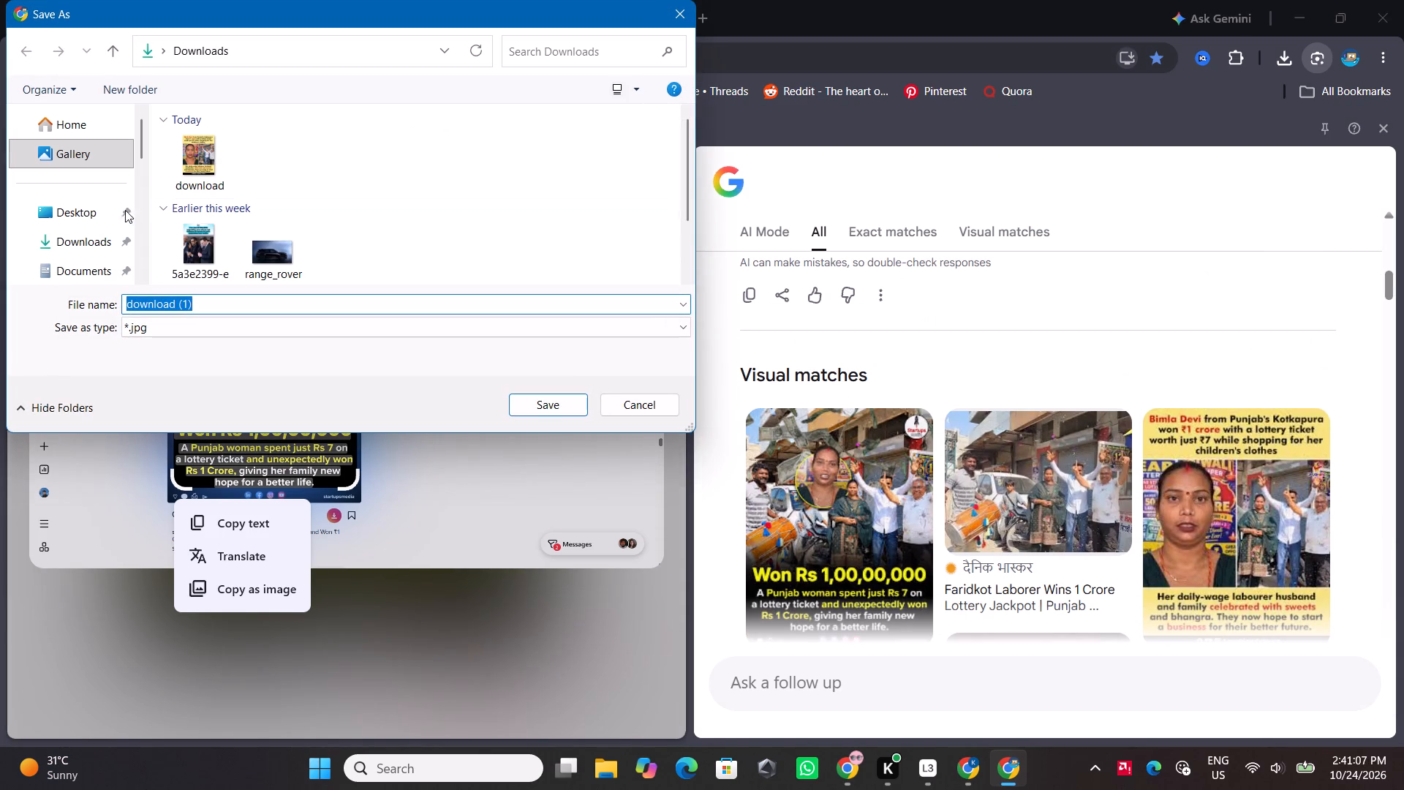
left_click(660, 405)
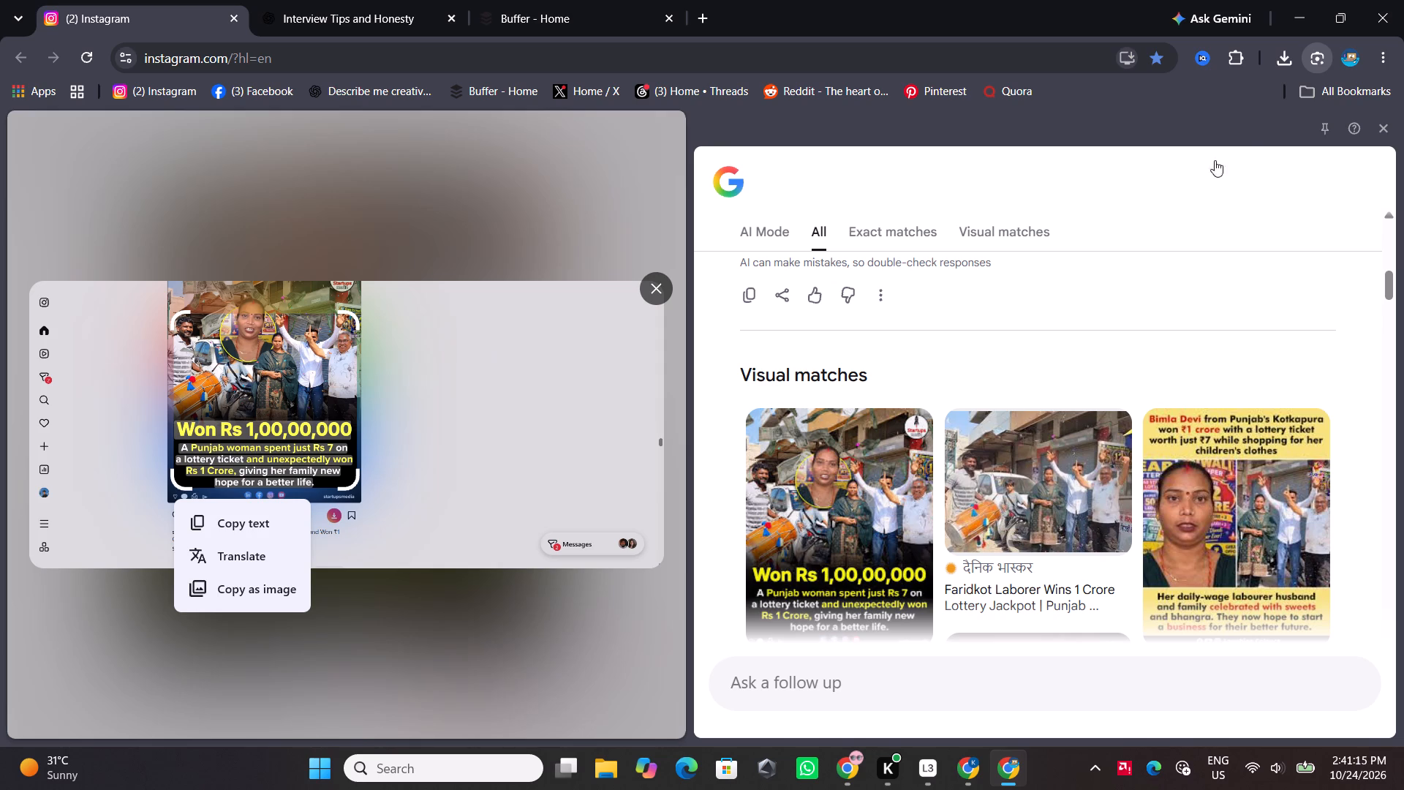
Open the source Instagram post of the Laughing Colours visual match in a new tab and switch to it.
left_click(1286, 494)
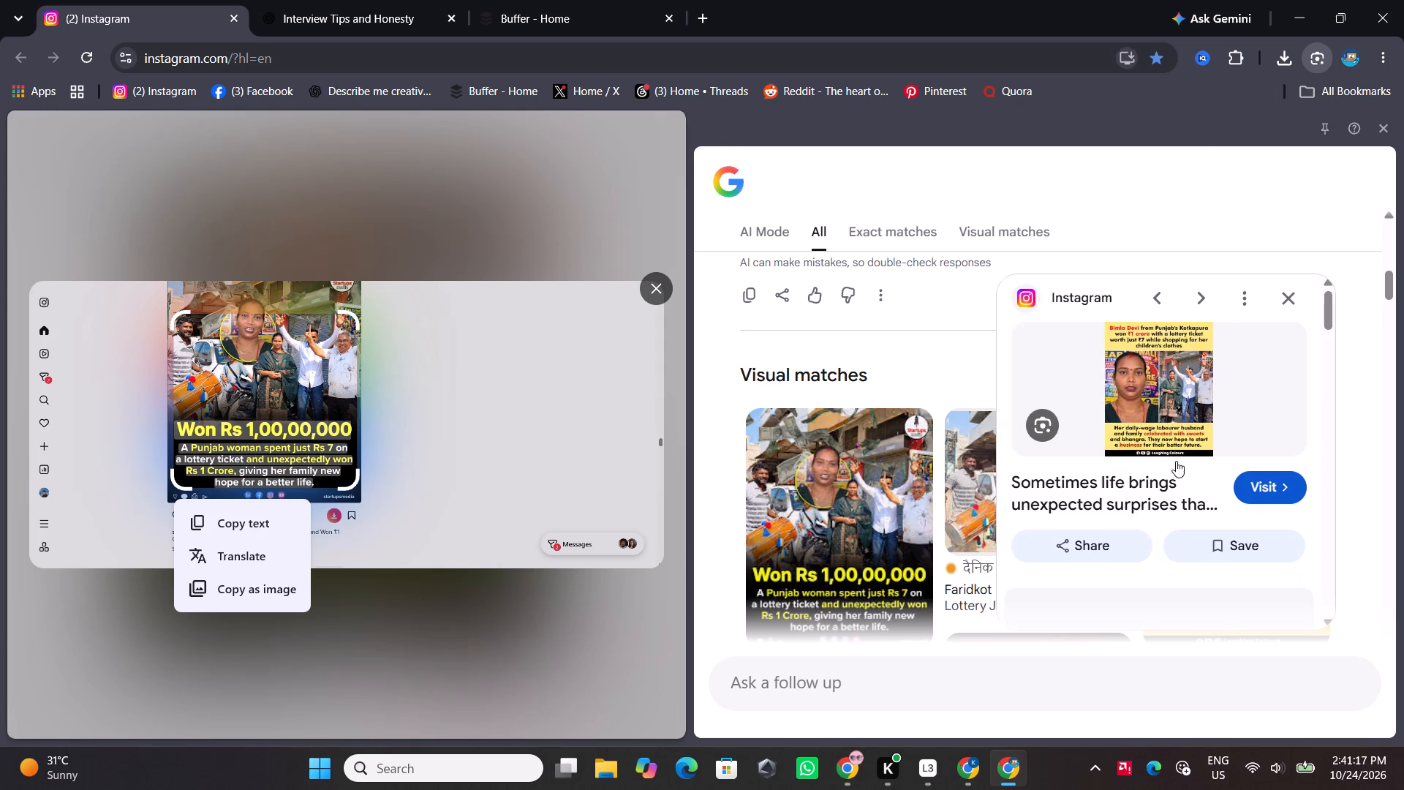
right_click(1276, 477)
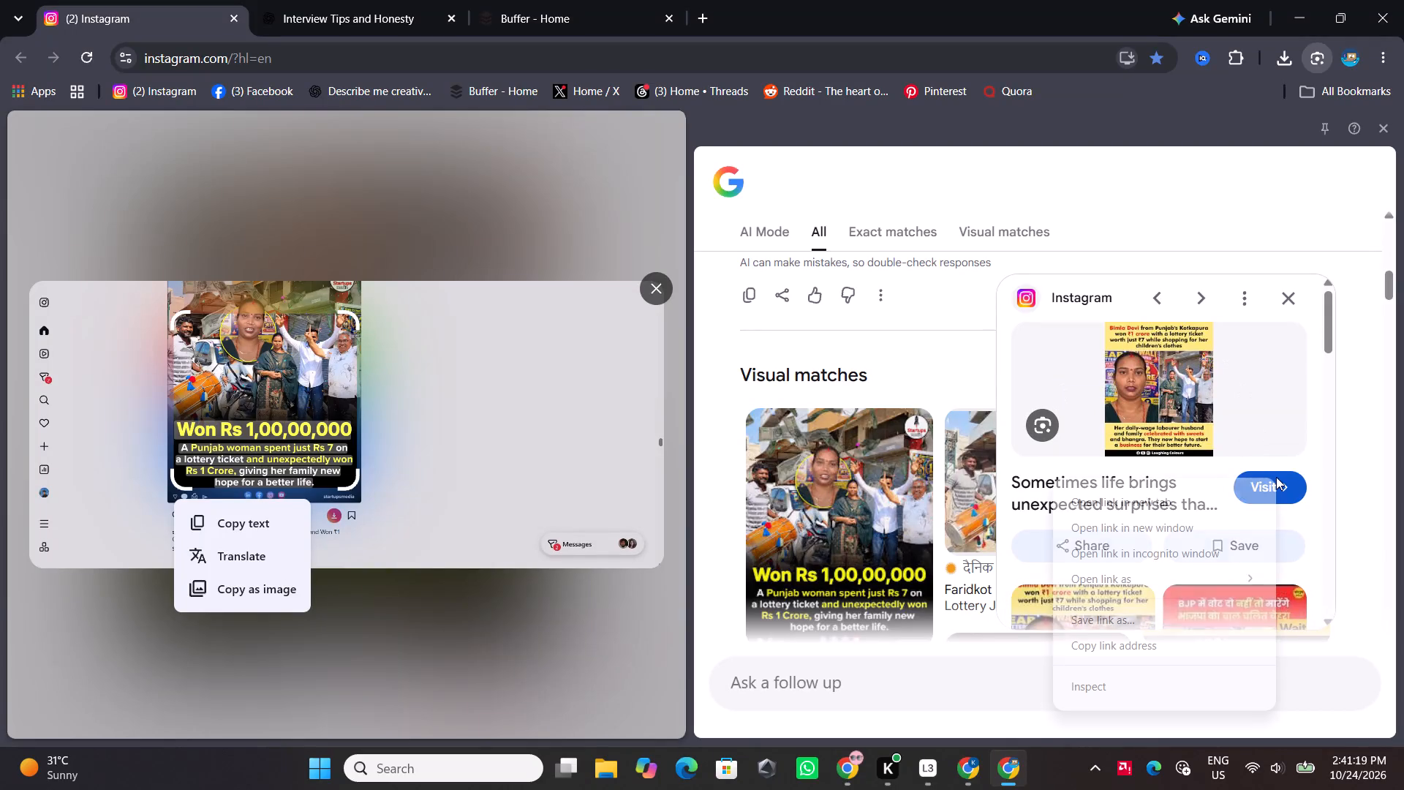
left_click(1234, 503)
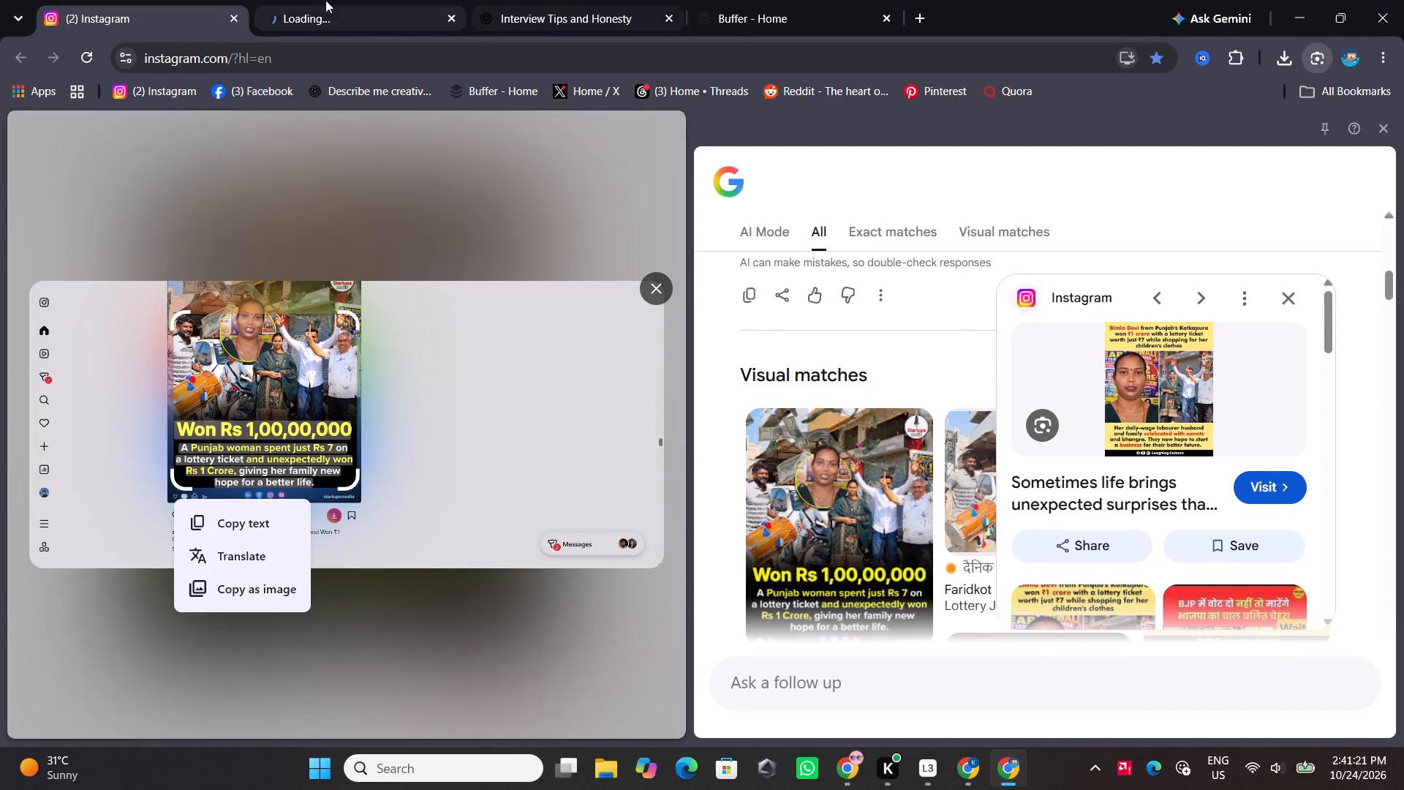
left_click(325, 0)
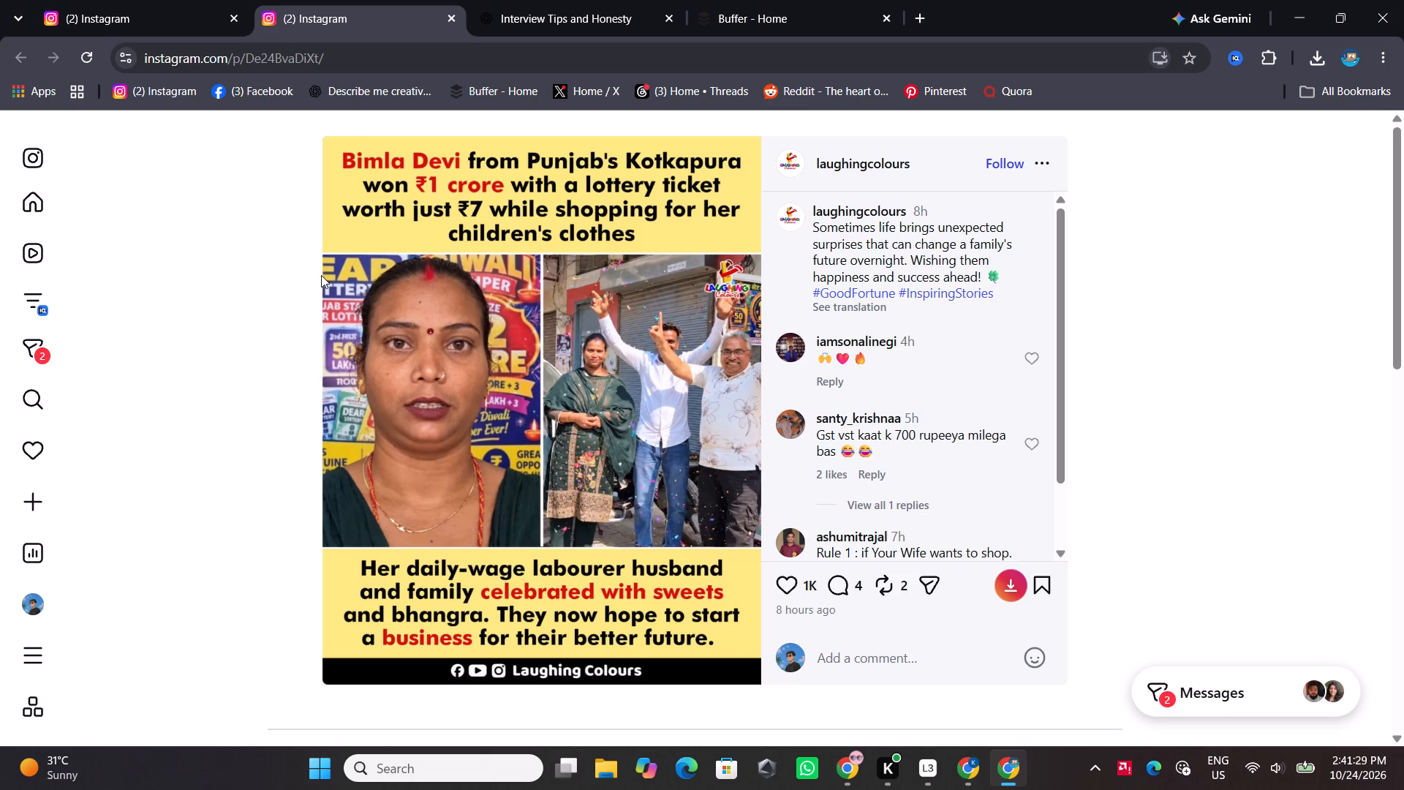
Look through the laughingcolours post page and its further posts for related lottery winner material.
scroll(407, 419, "down", 4)
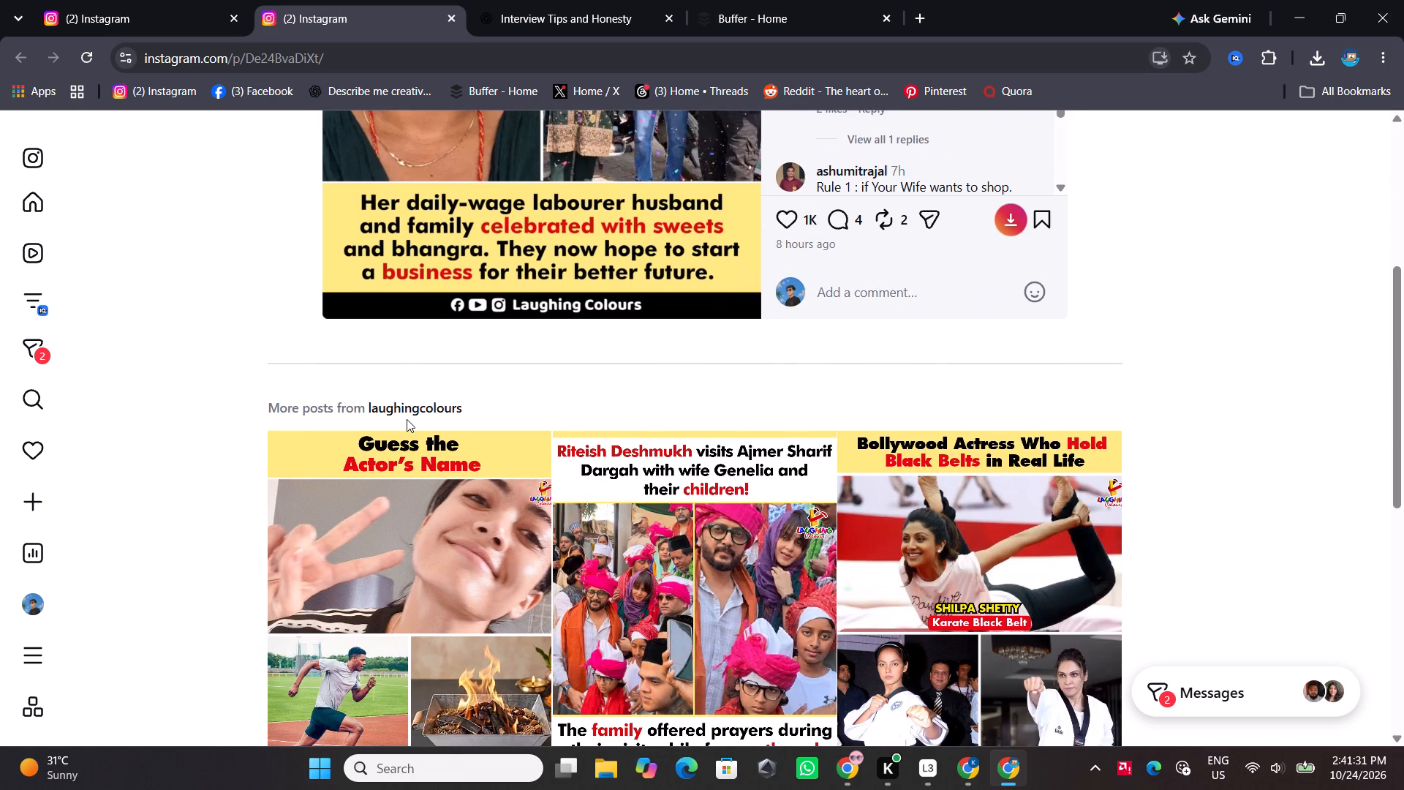
scroll(407, 419, "down", 11)
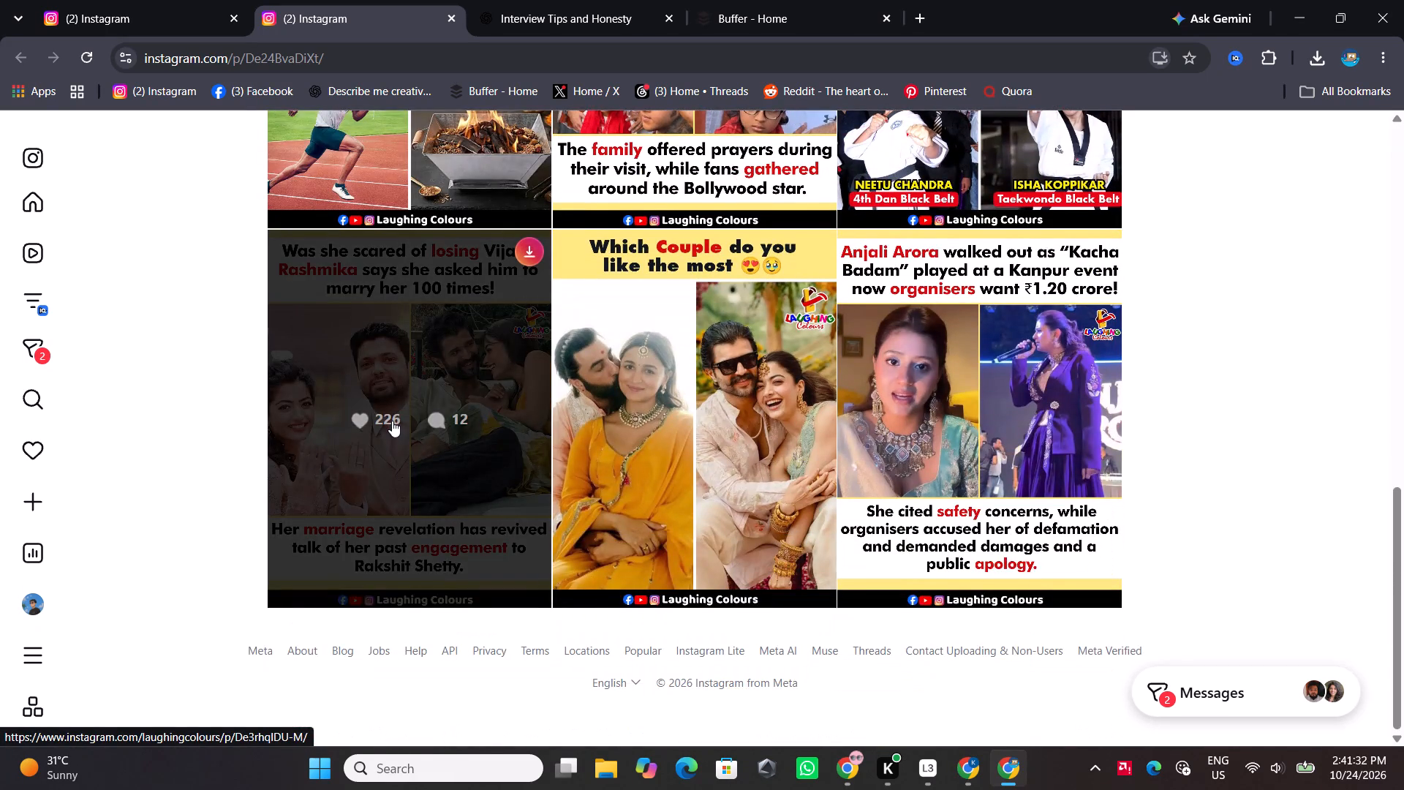
scroll(392, 421, "up", 13)
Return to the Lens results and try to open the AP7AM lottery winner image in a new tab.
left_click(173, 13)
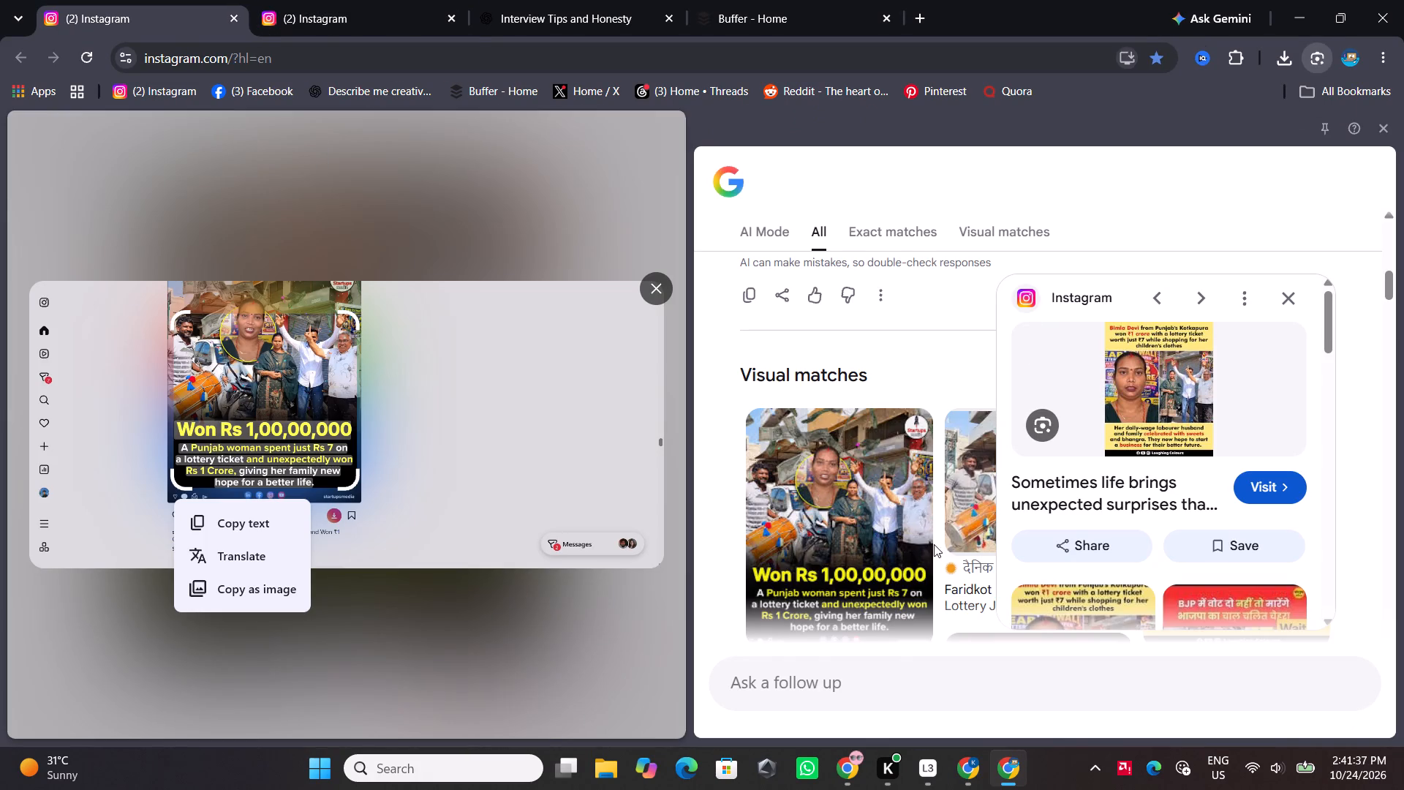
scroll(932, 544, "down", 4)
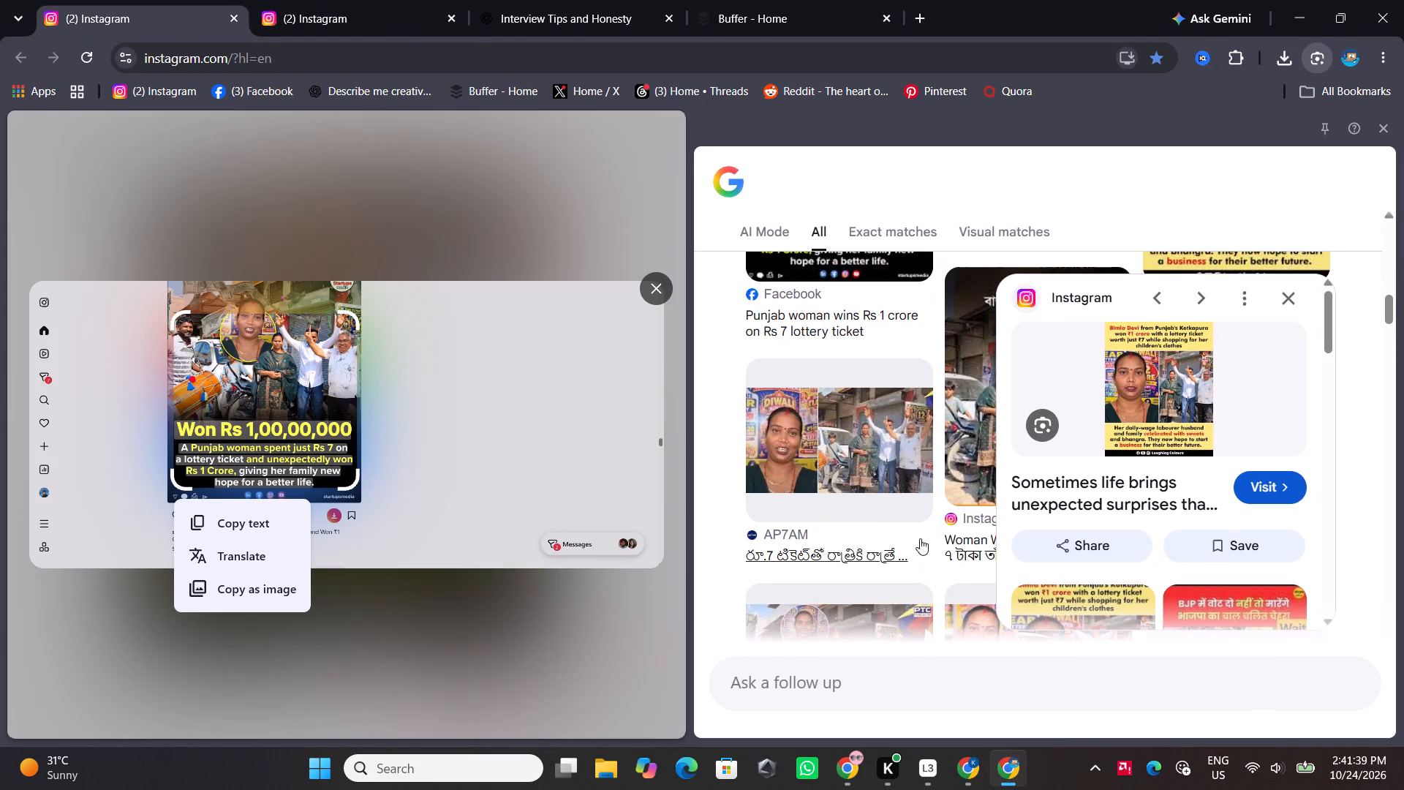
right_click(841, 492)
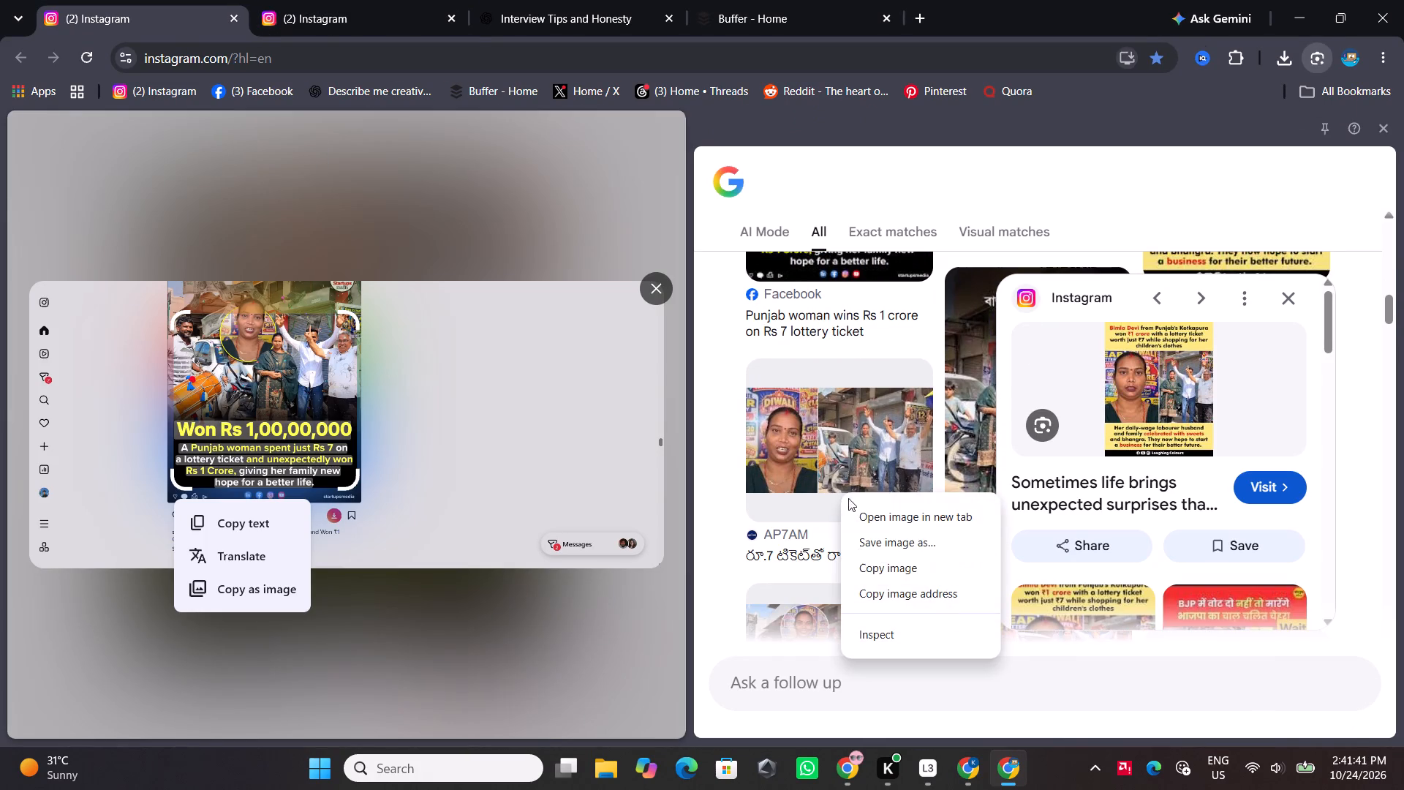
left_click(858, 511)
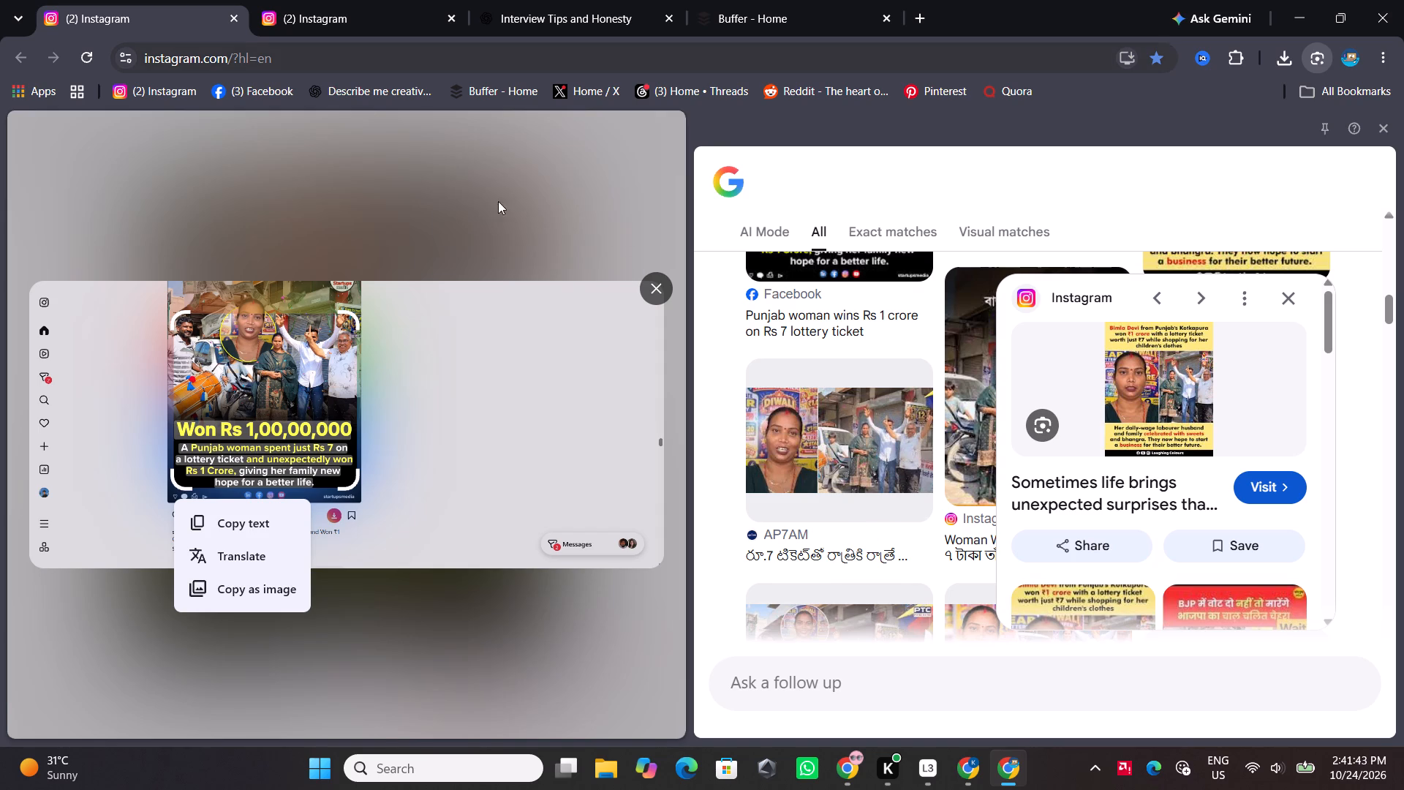
Look through the Lens visual matches for a clean photo of the Punjab lottery winner.
left_click(1299, 296)
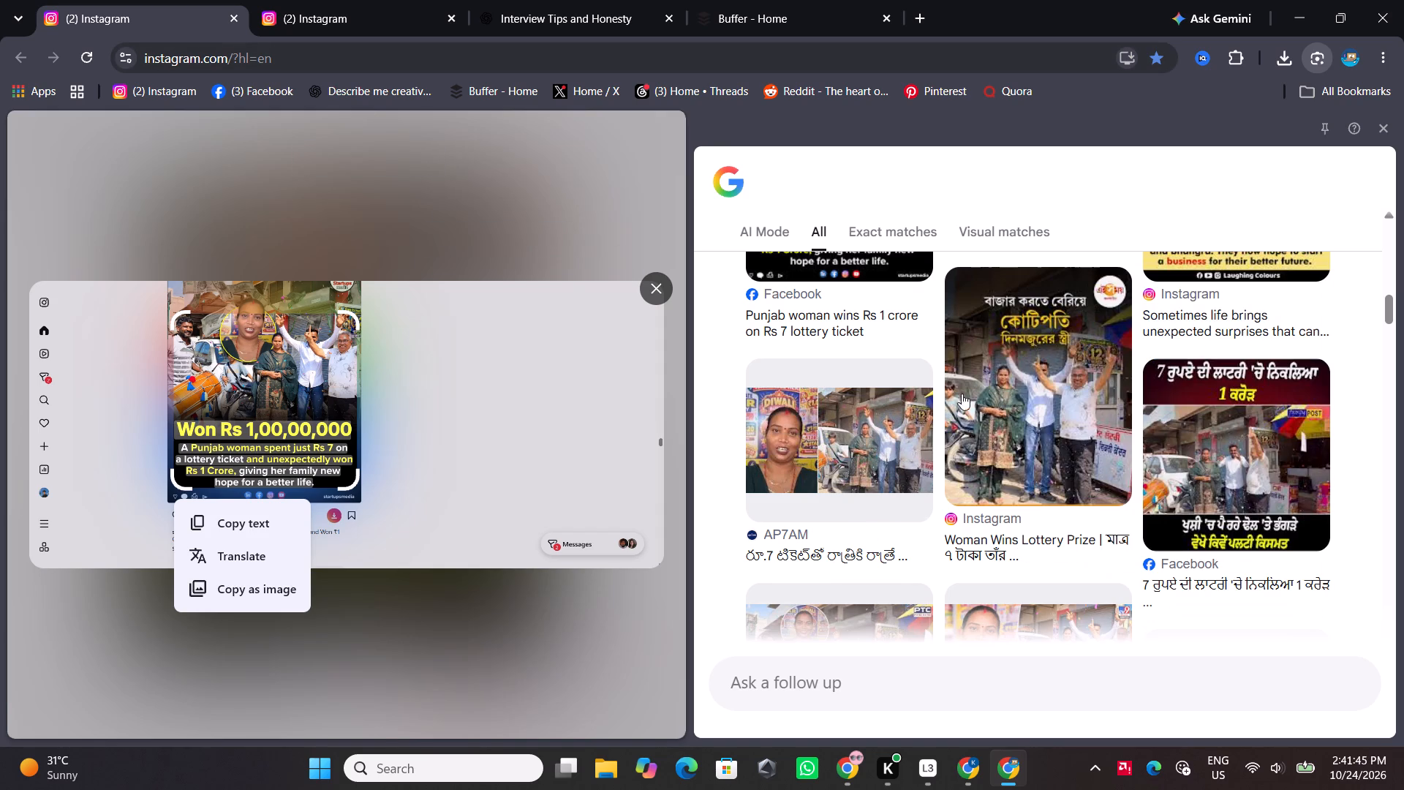
scroll(1046, 455, "down", 3)
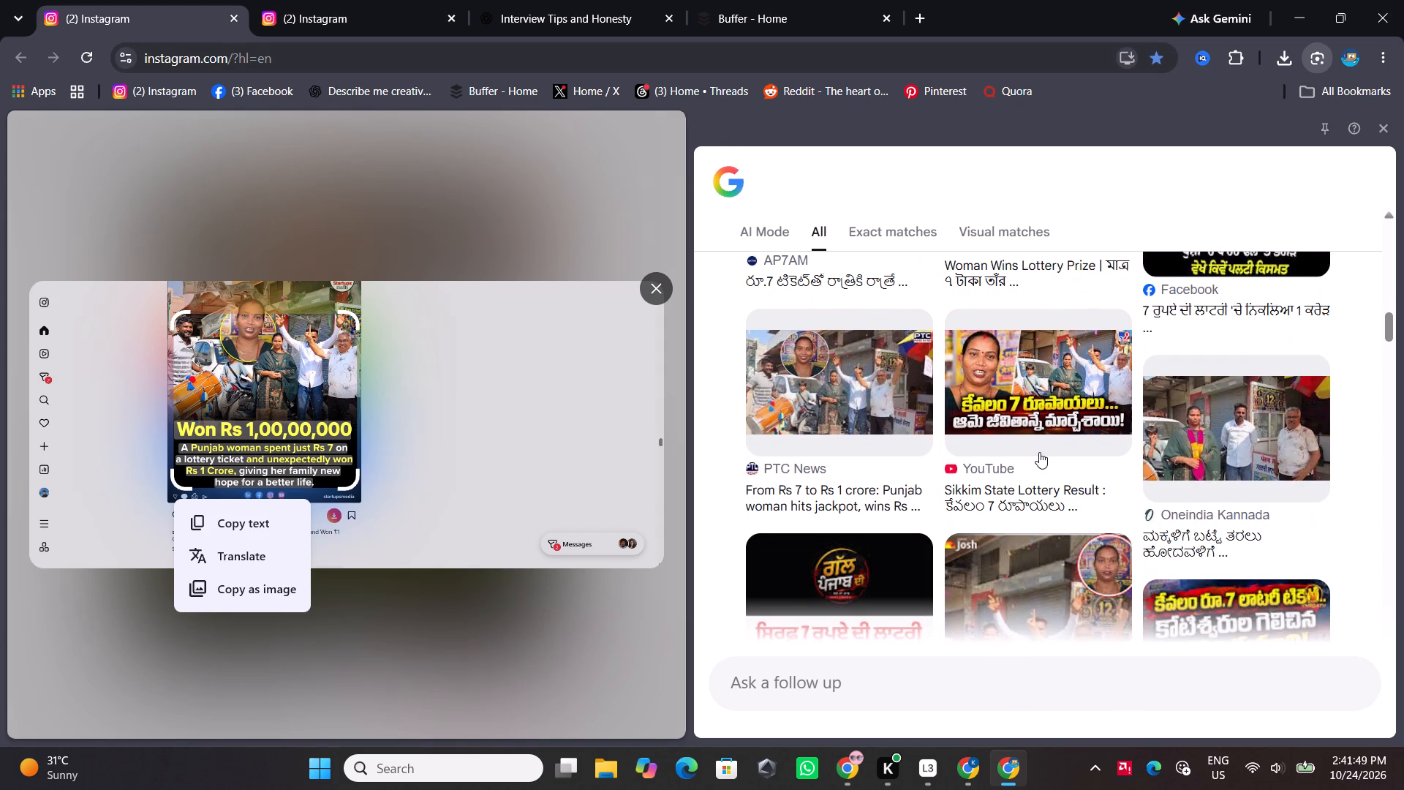
scroll(1039, 452, "down", 8)
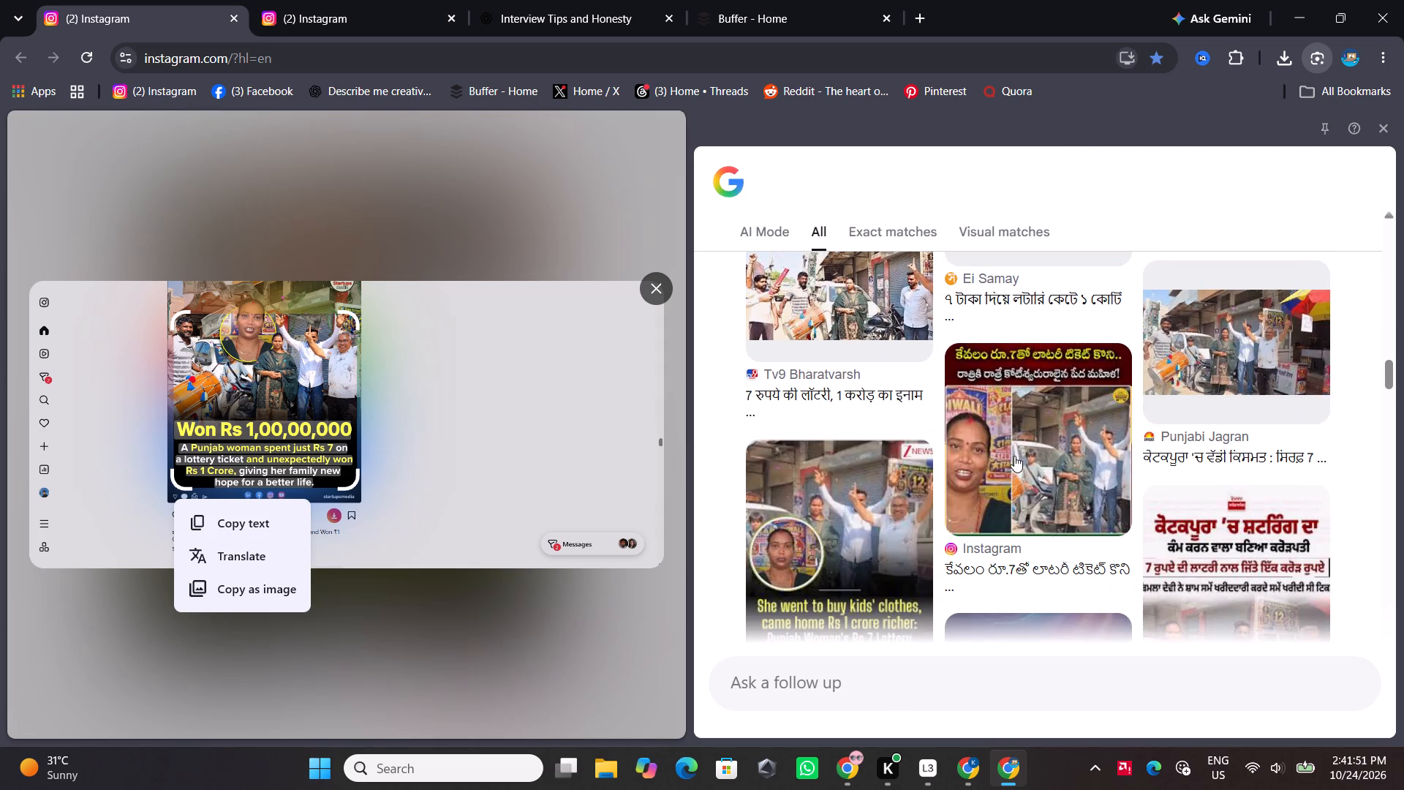
scroll(1014, 457, "down", 5)
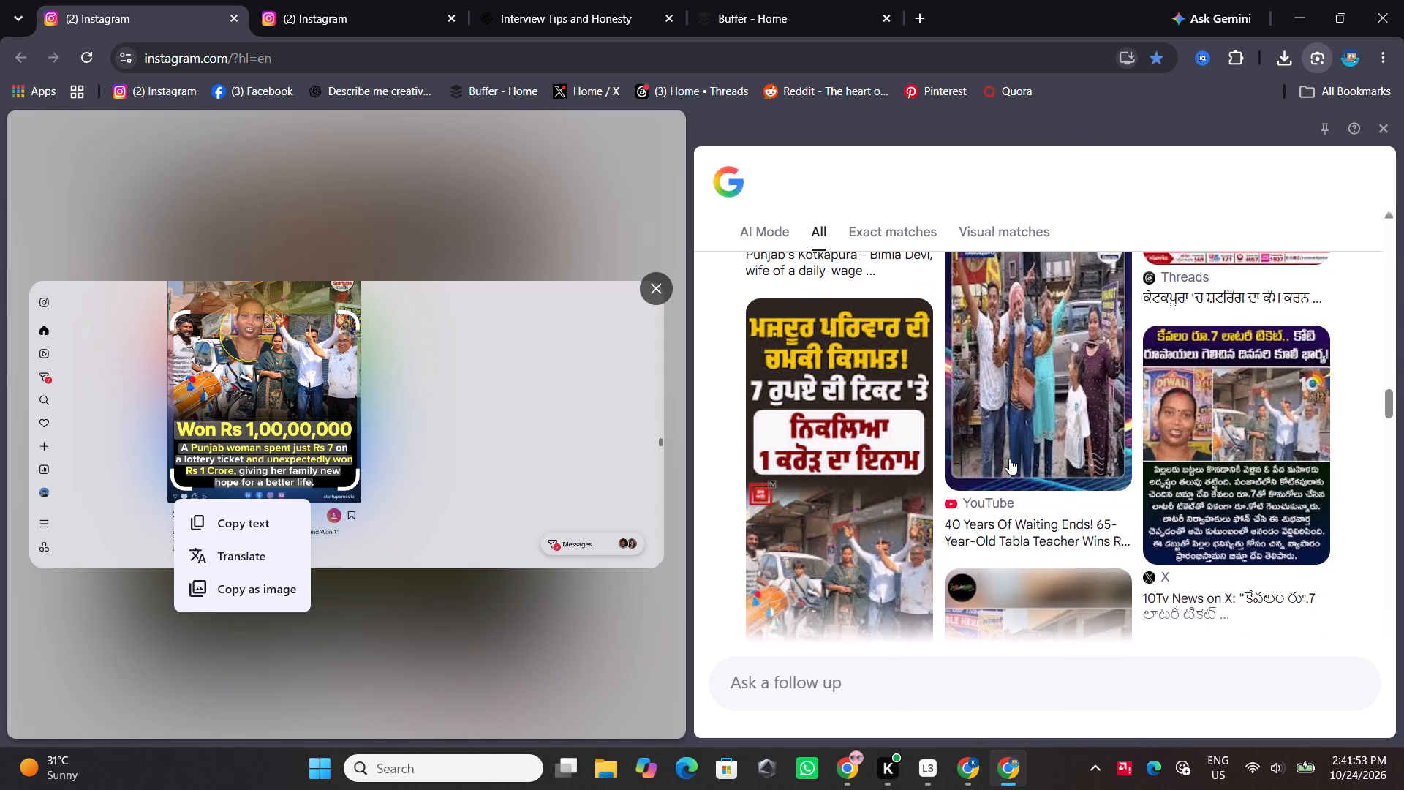
scroll(1009, 459, "down", 10)
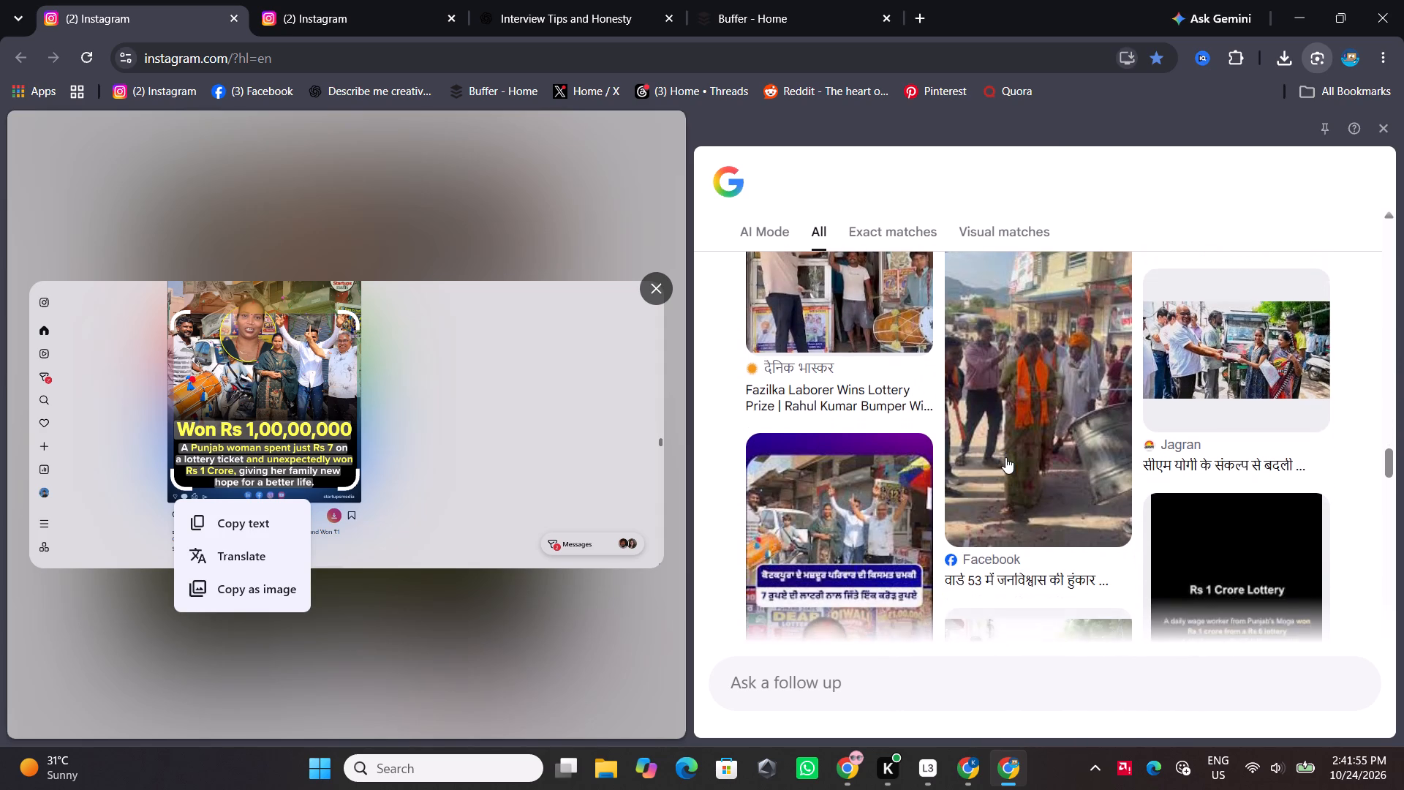
scroll(1004, 456, "down", 4)
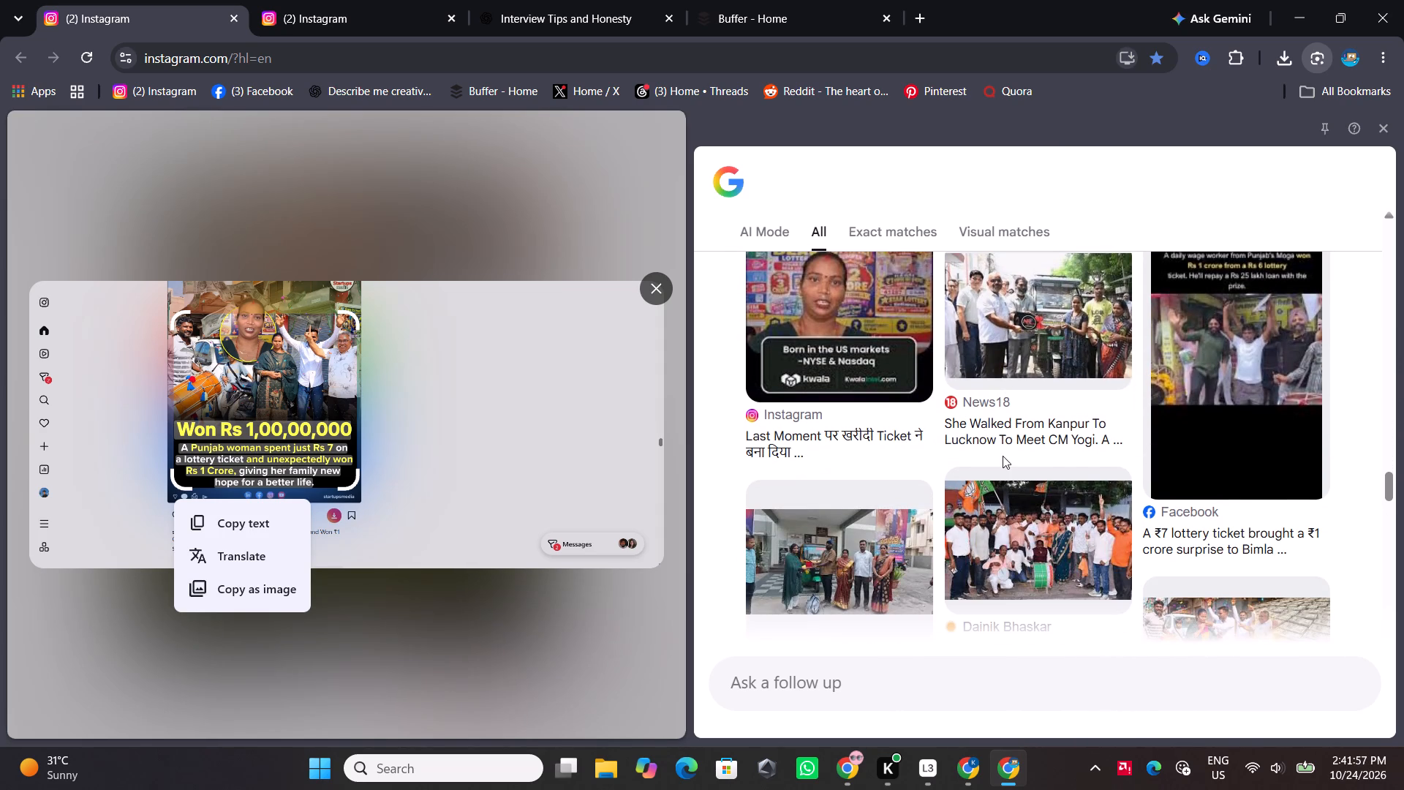
scroll(1003, 456, "down", 7)
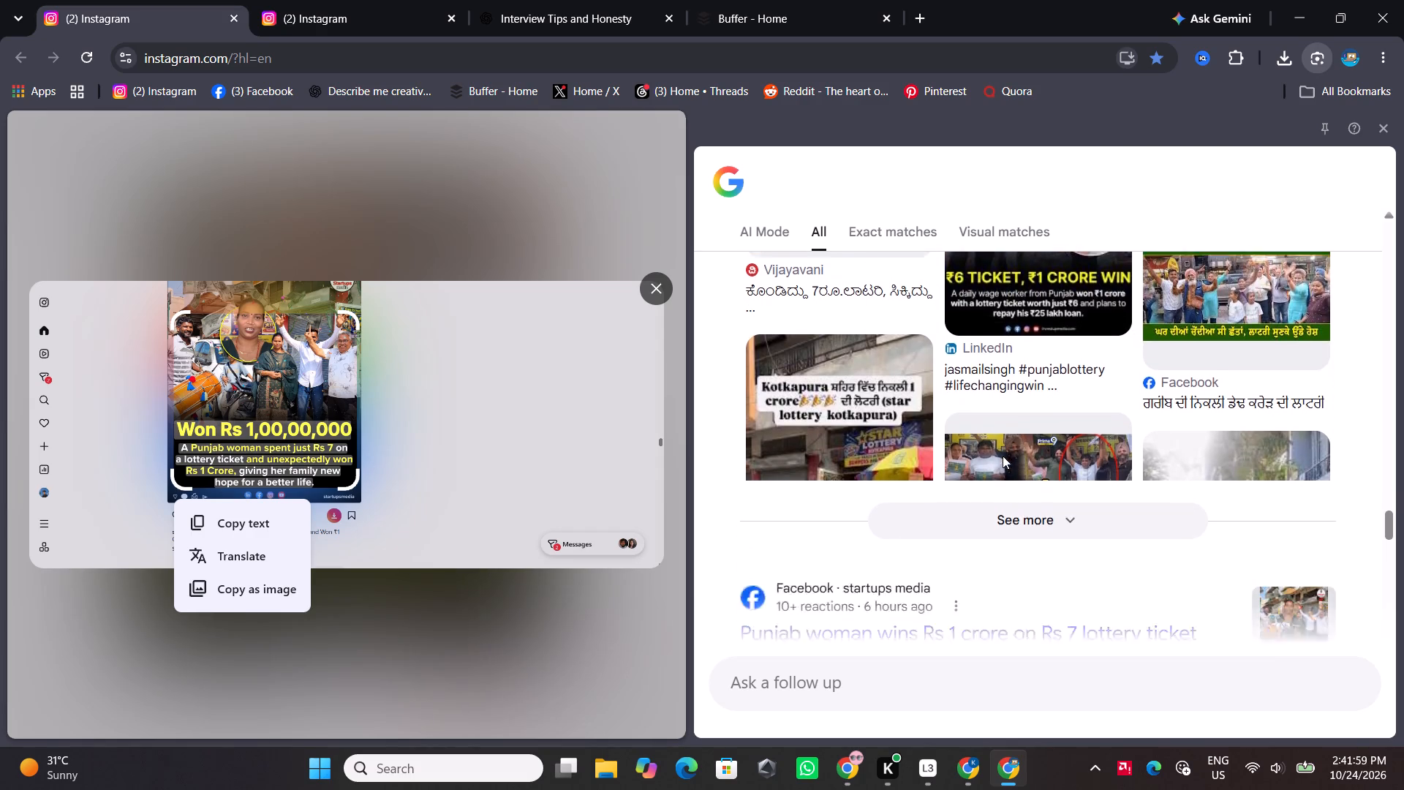
scroll(1003, 456, "down", 2)
scroll(1000, 455, "up", 5)
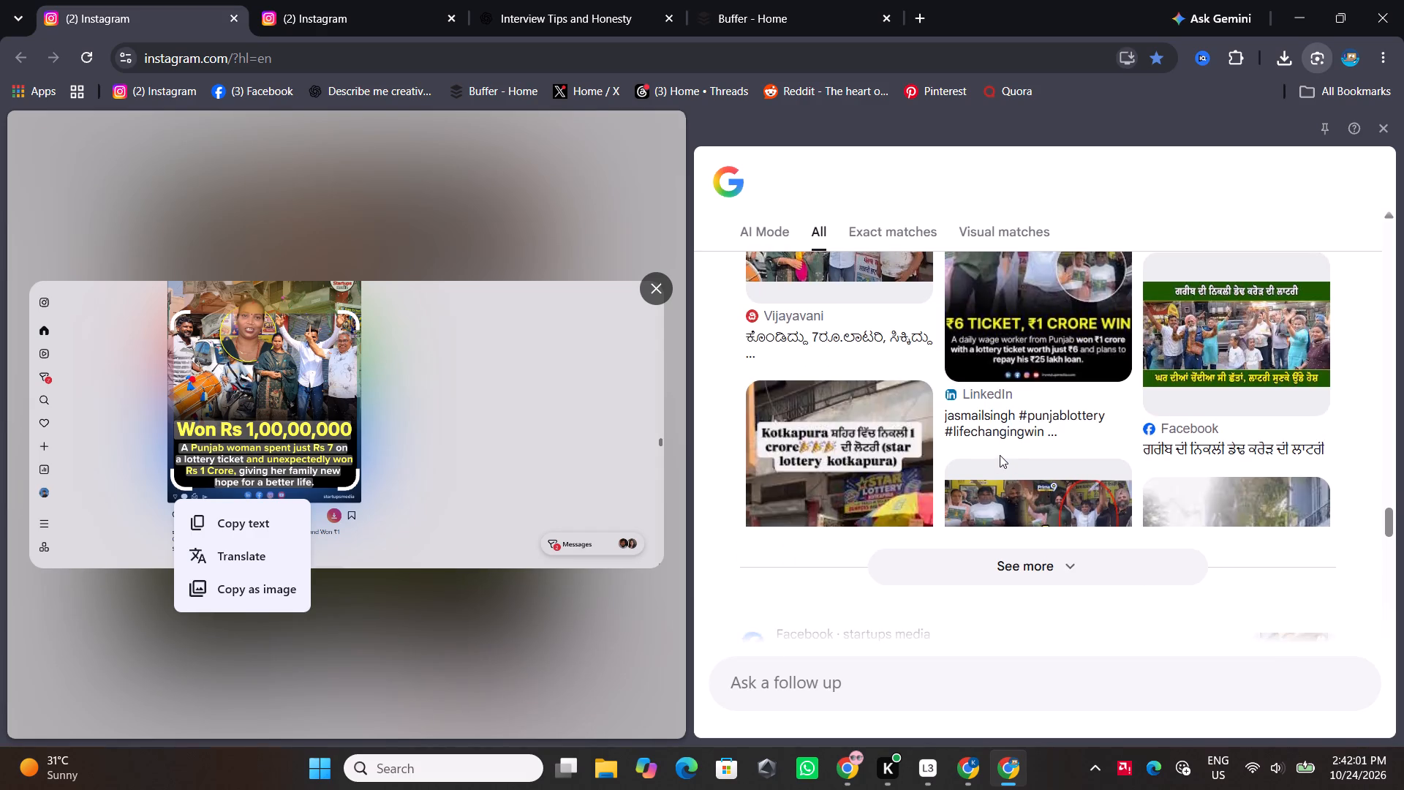
scroll(1000, 455, "up", 15)
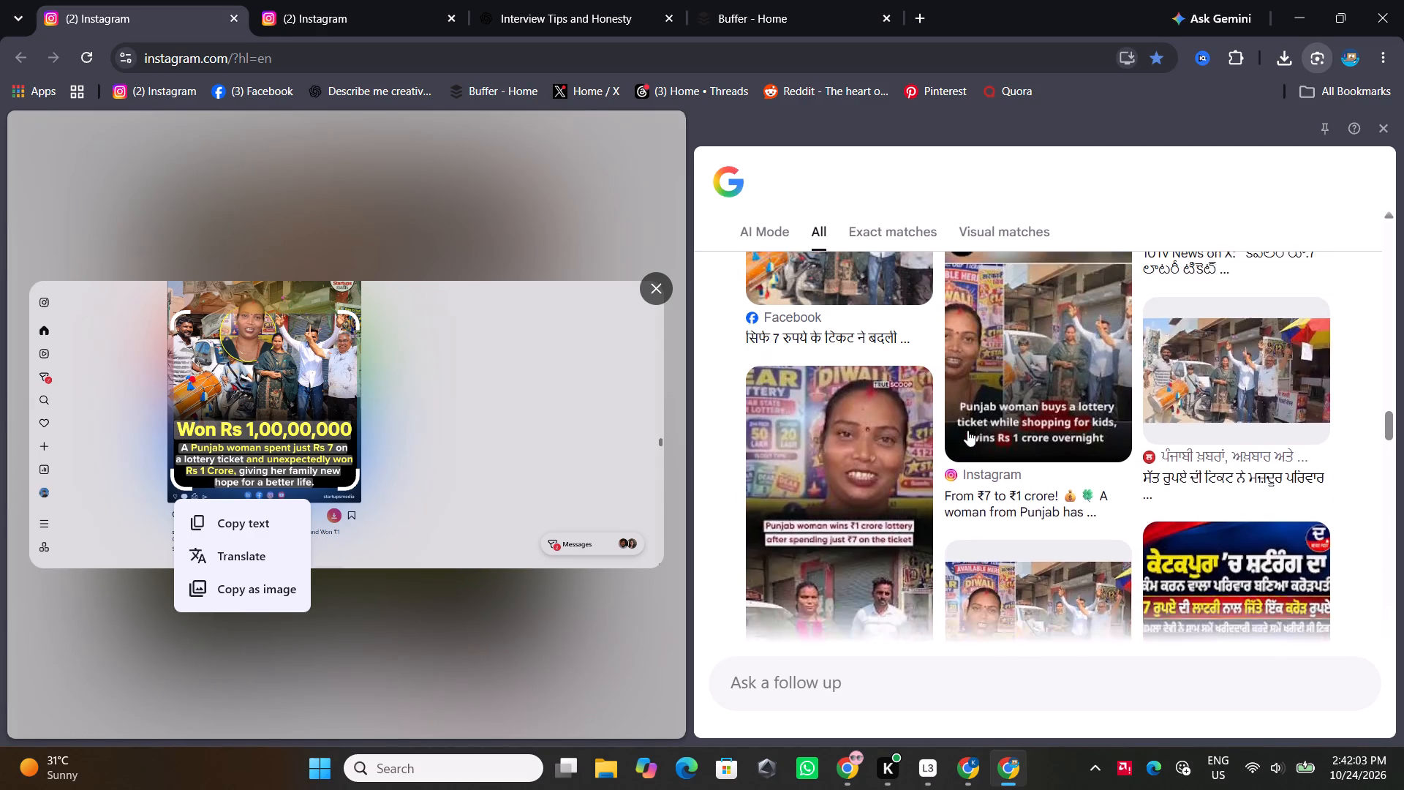
scroll(967, 428, "up", 9)
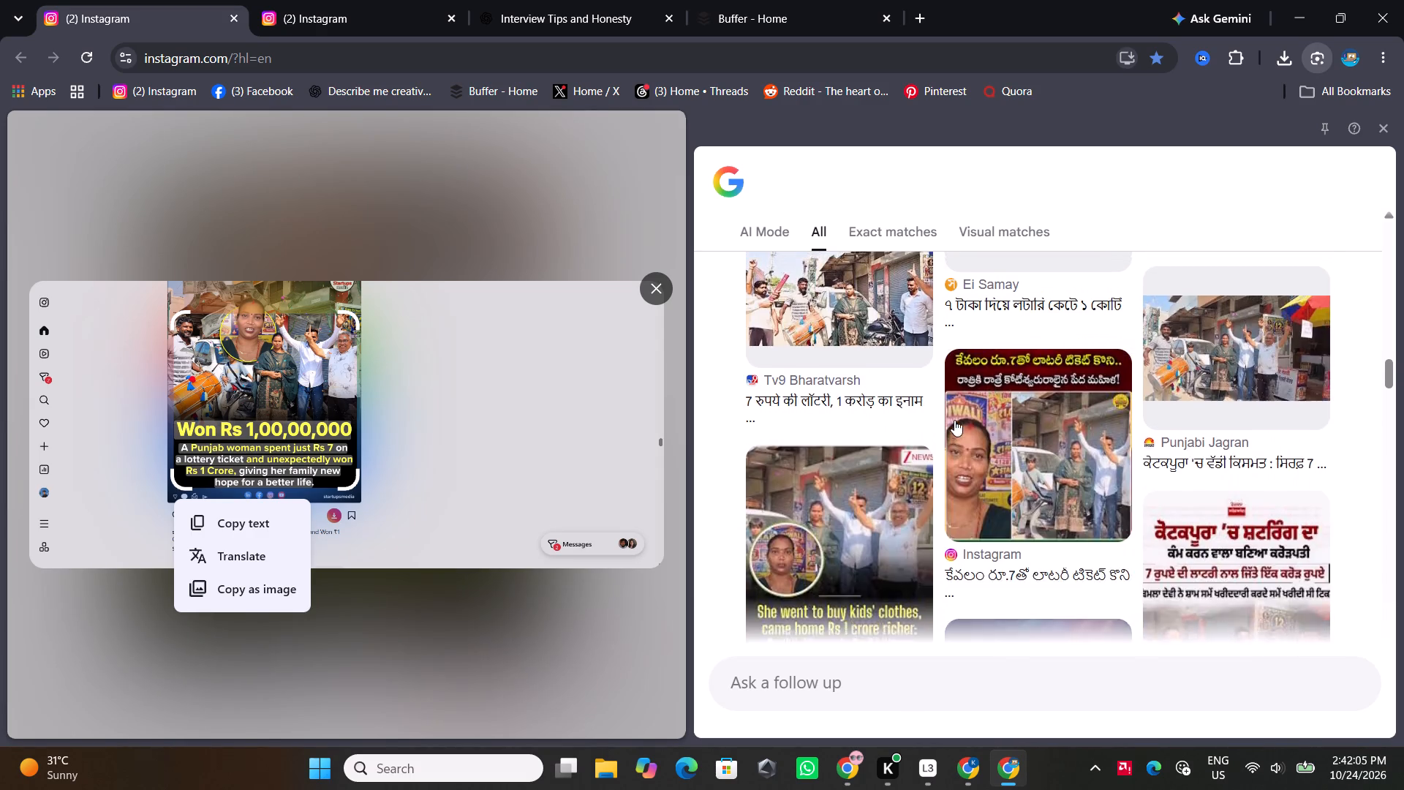
scroll(954, 420, "up", 10)
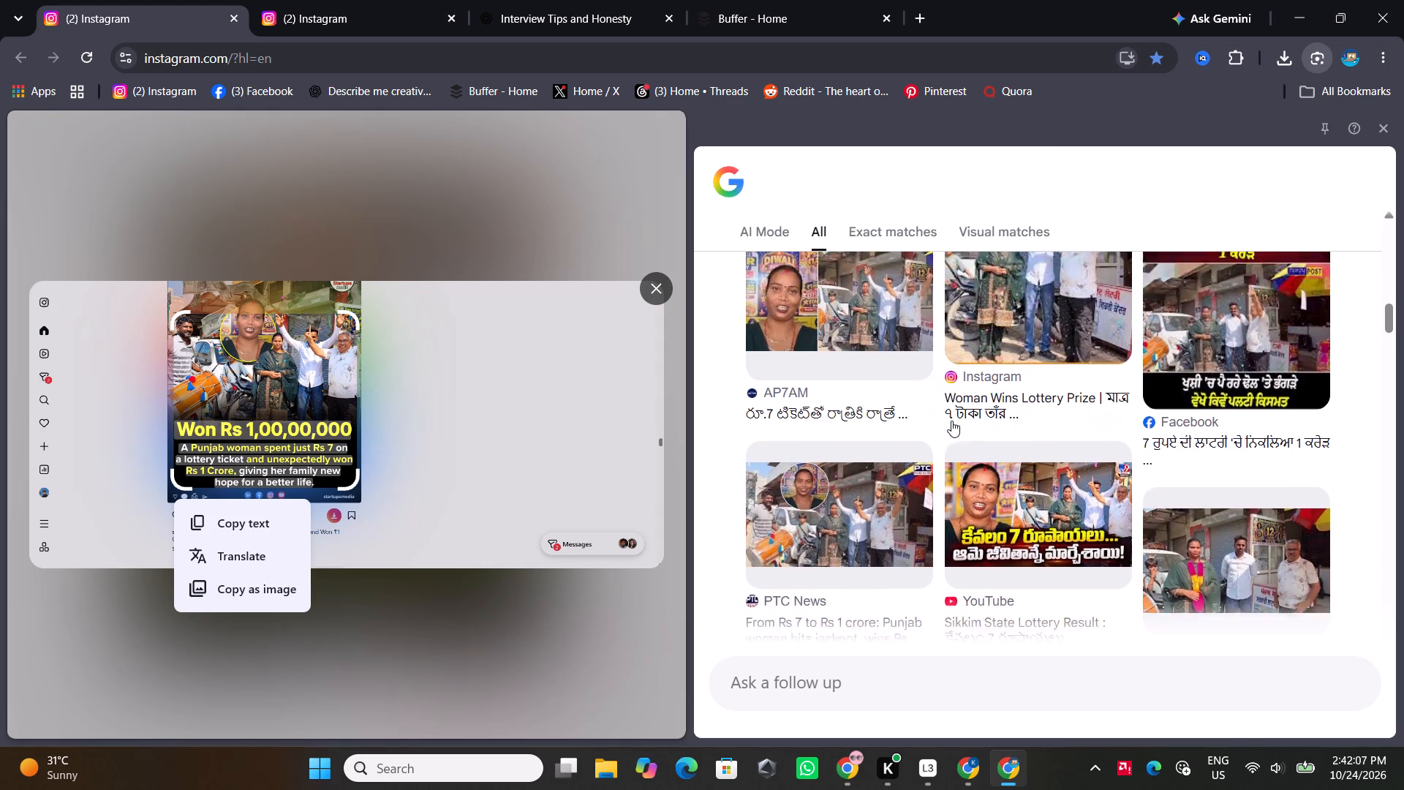
scroll(951, 421, "up", 3)
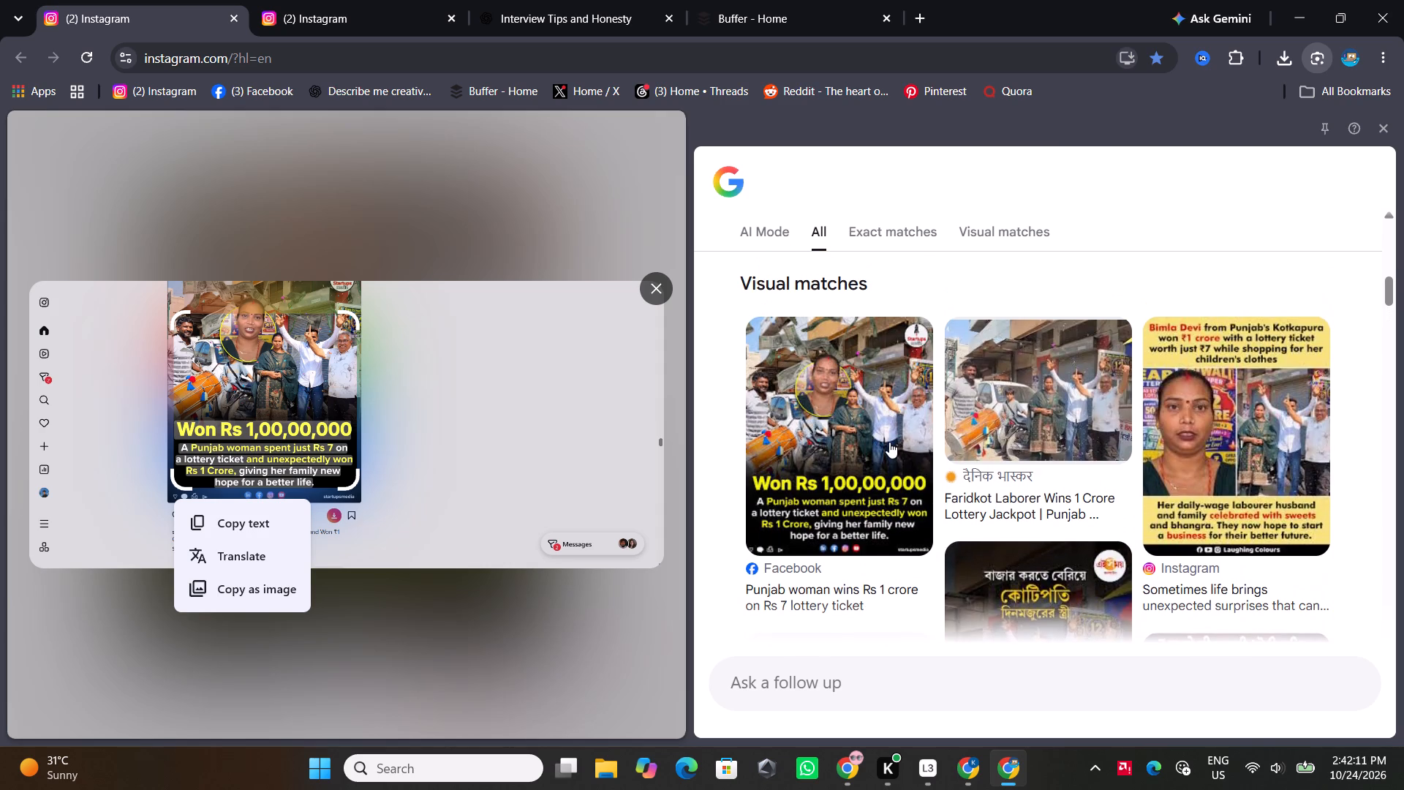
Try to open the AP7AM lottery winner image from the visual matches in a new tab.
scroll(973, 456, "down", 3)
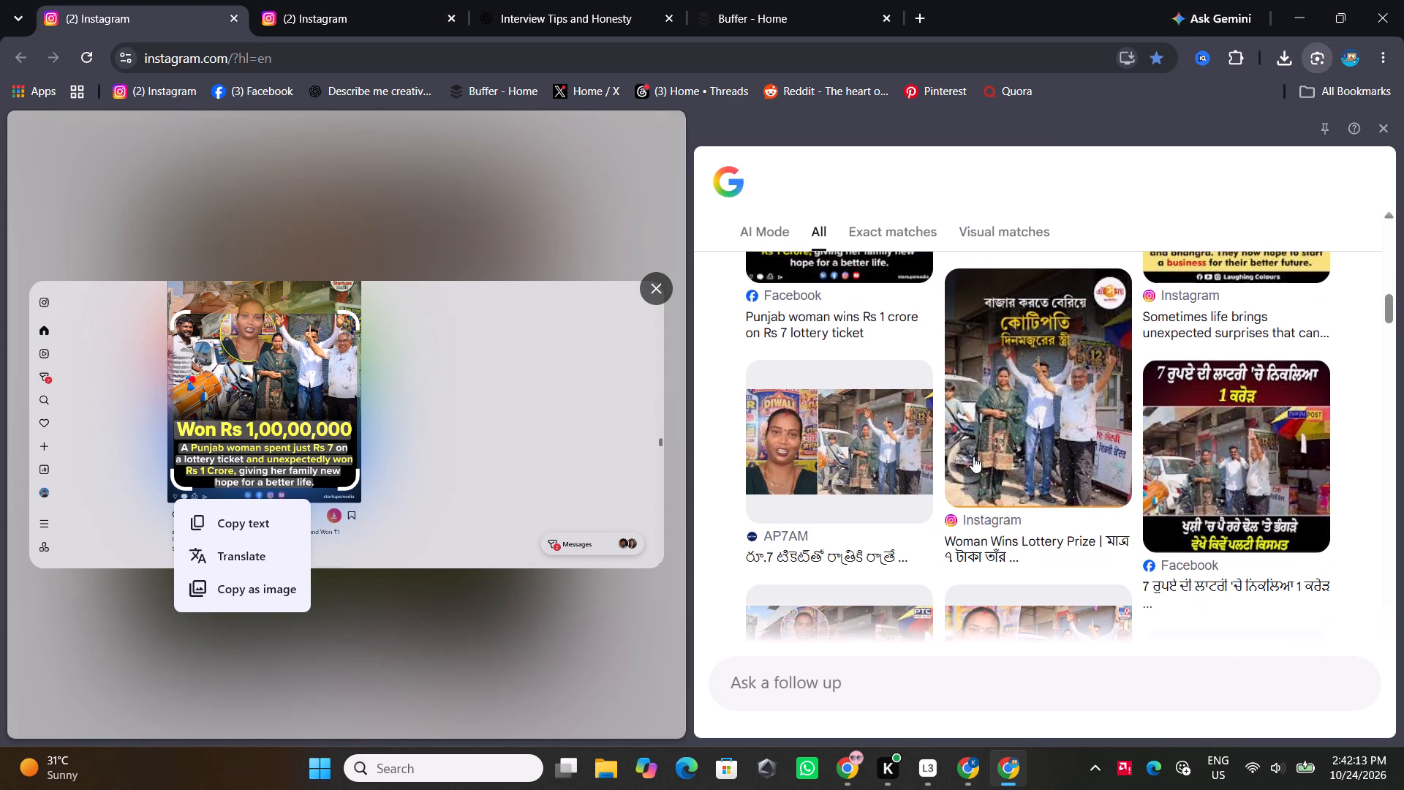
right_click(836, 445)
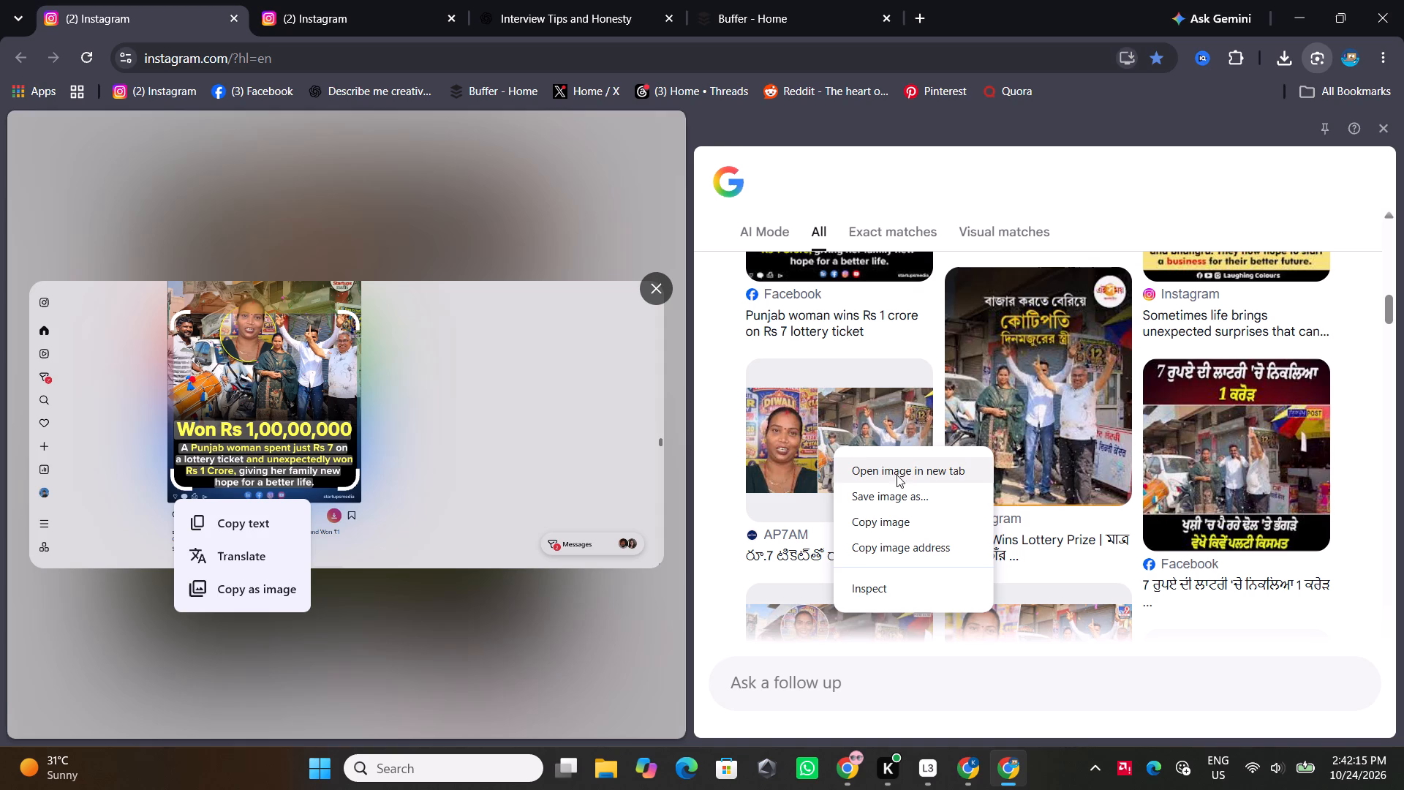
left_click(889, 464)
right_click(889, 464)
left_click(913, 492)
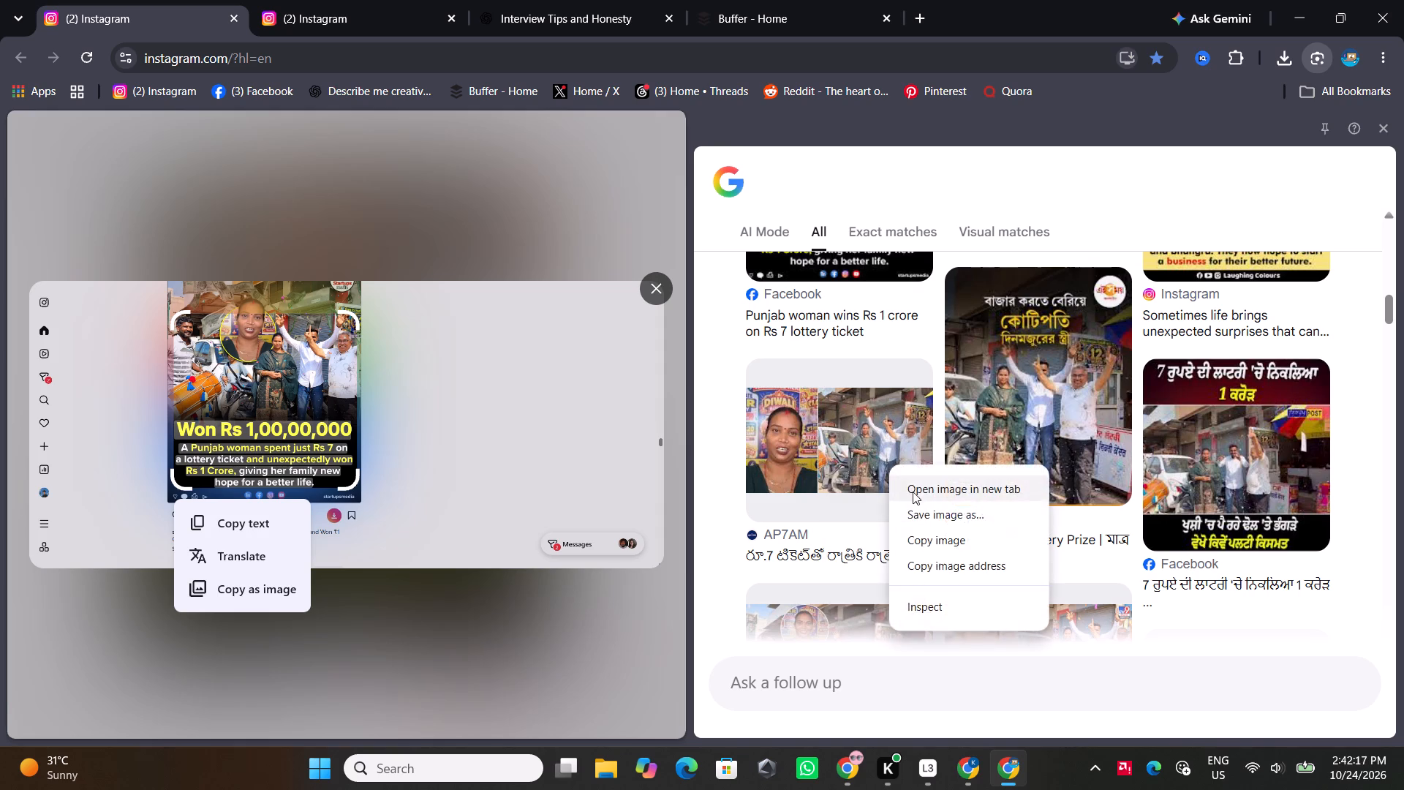
Preview the AP7AM visual match, open its source article in a new tab and switch to it.
left_click(888, 473)
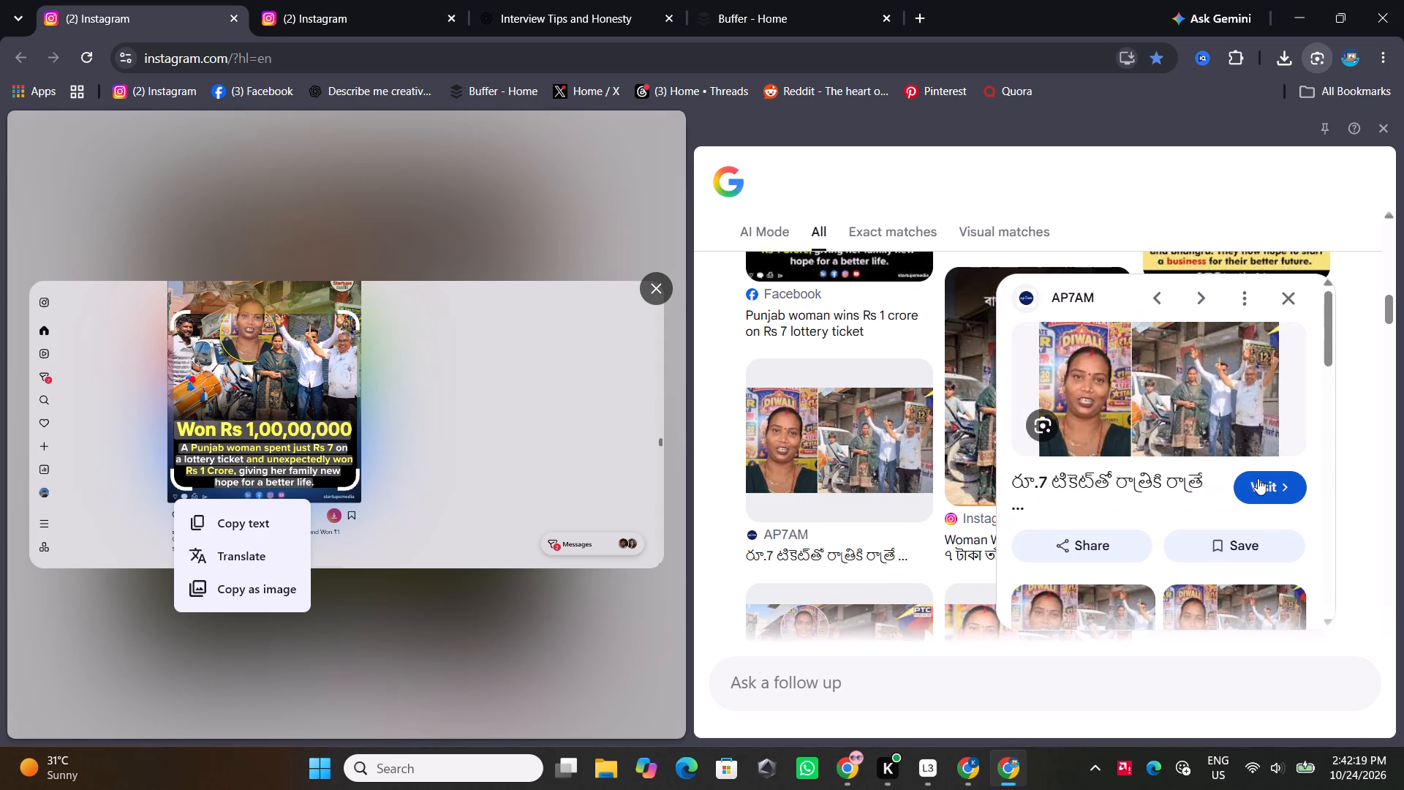
right_click(1258, 478)
left_click(1182, 498)
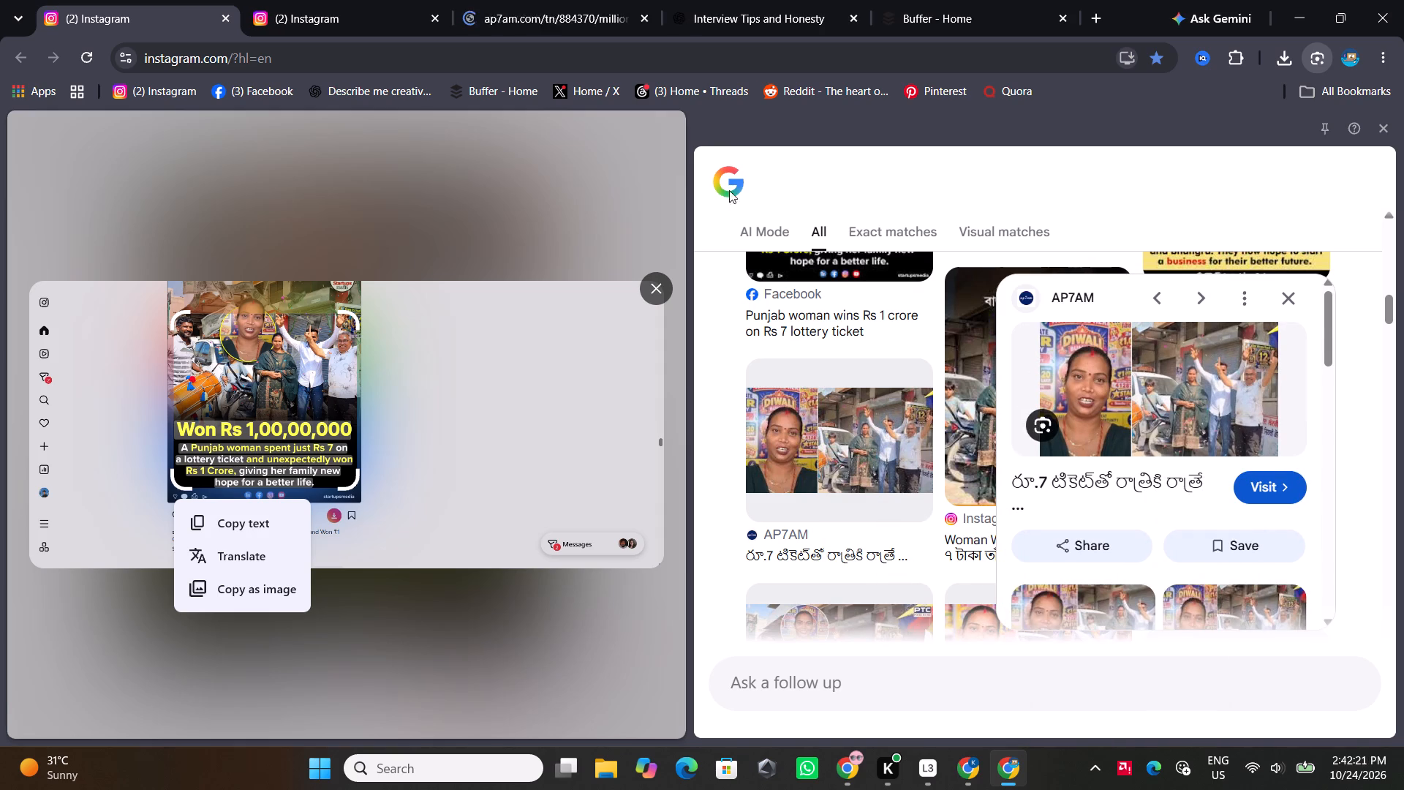
left_click(550, 11)
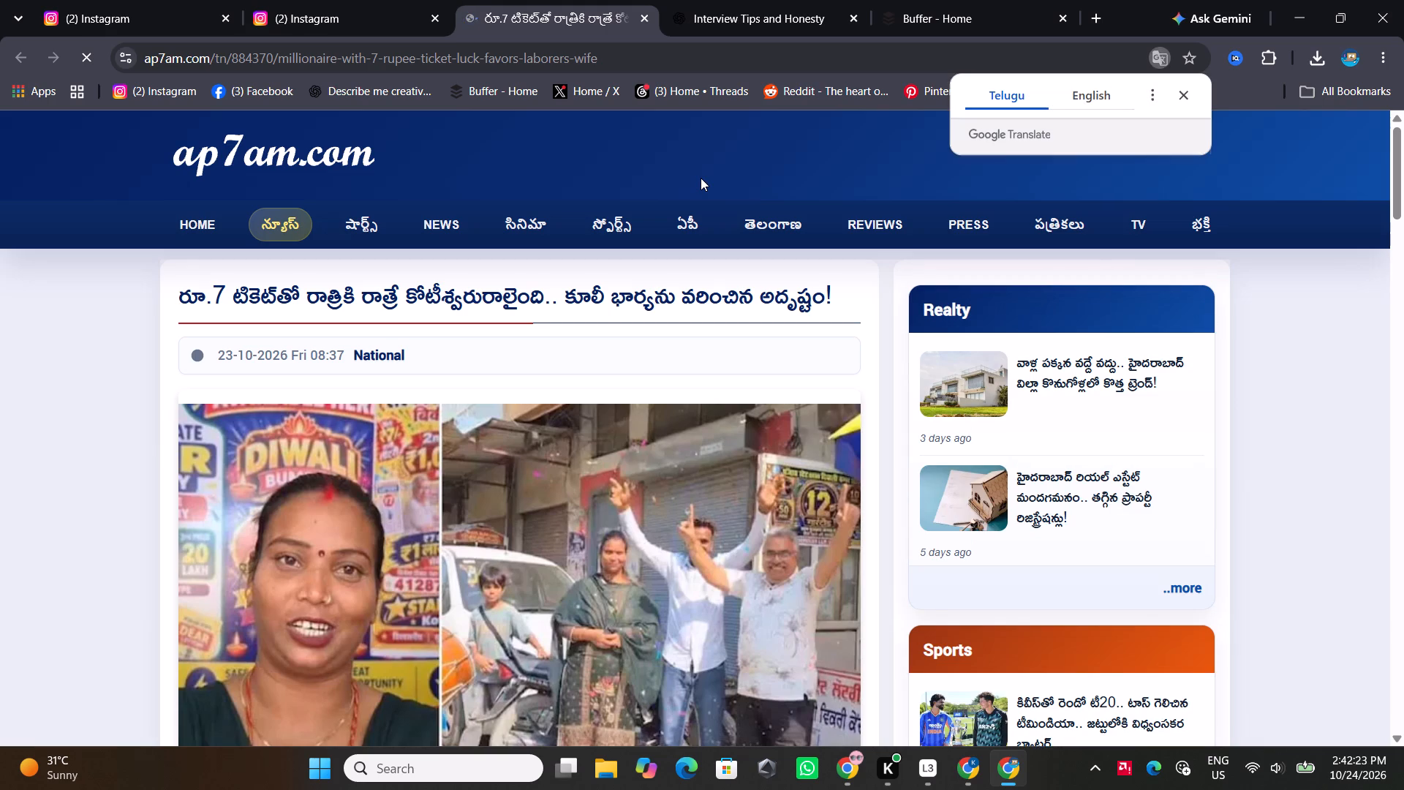
View the lottery winner photo in the ap7am.com article and translate the page from Telugu to English.
scroll(760, 246, "down", 3)
scroll(758, 253, "up", 1)
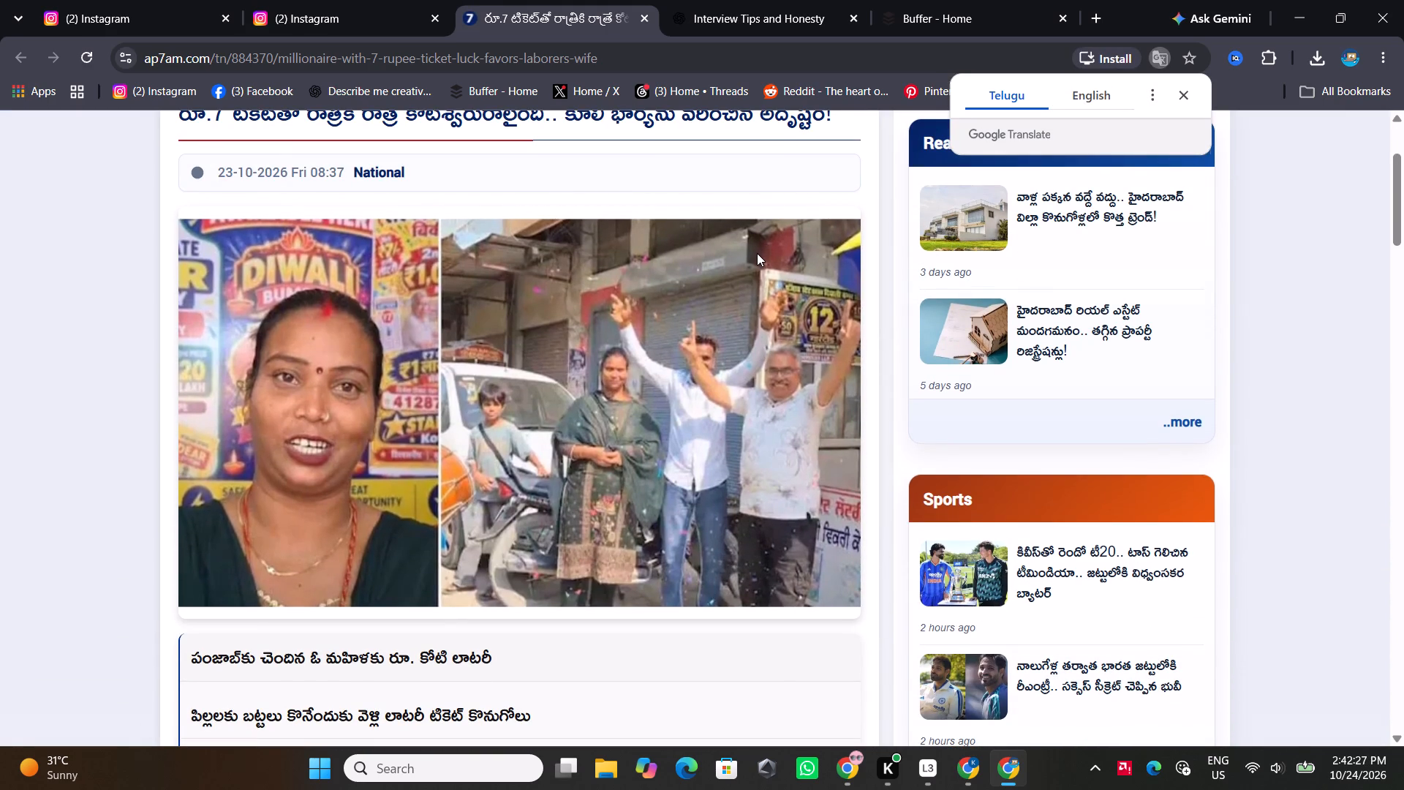
left_click(1103, 91)
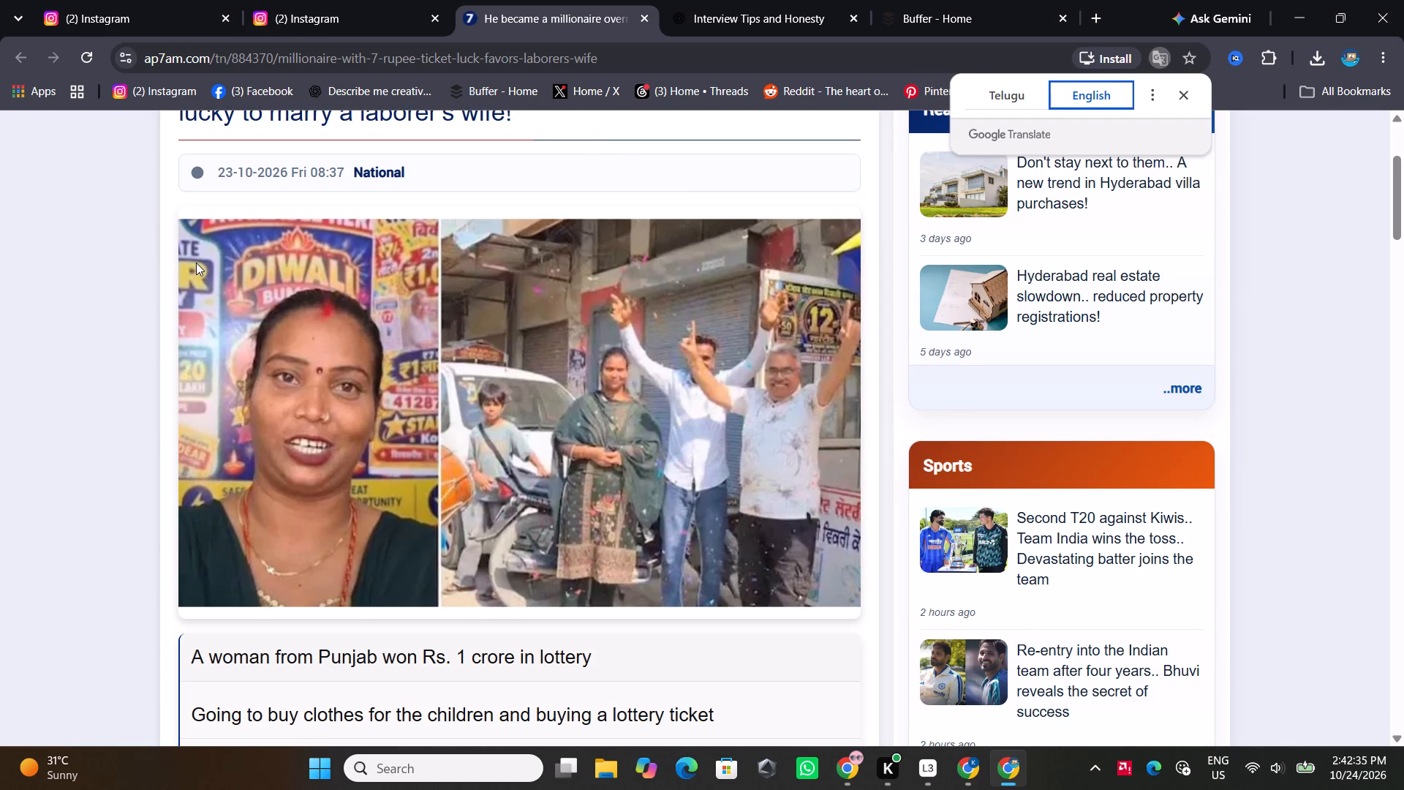
In the ap7am lottery article, take a screenshot snip of the woman's portrait in front of the Diwali Bumper poster.
key("shift+super+s")
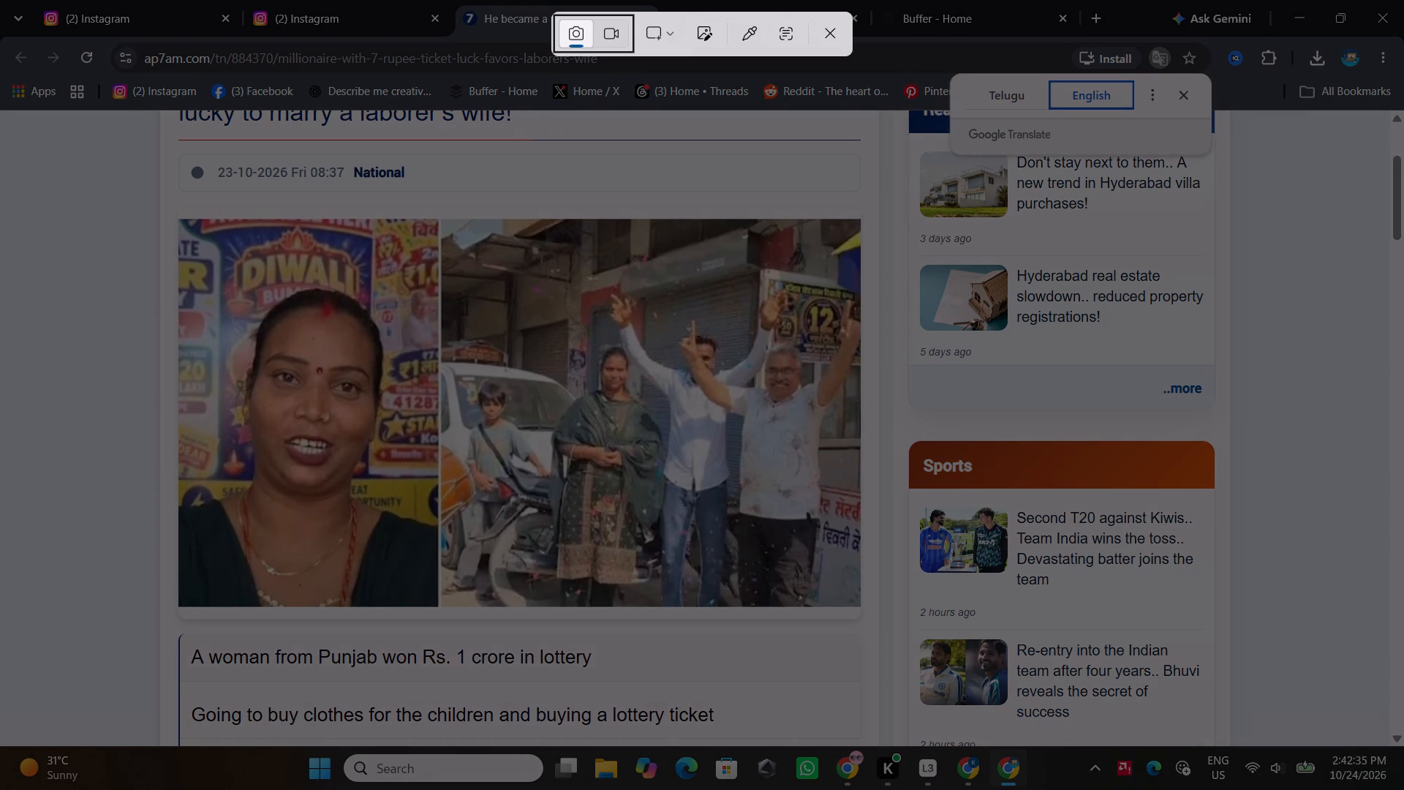
left_click_drag(181, 226, 408, 563)
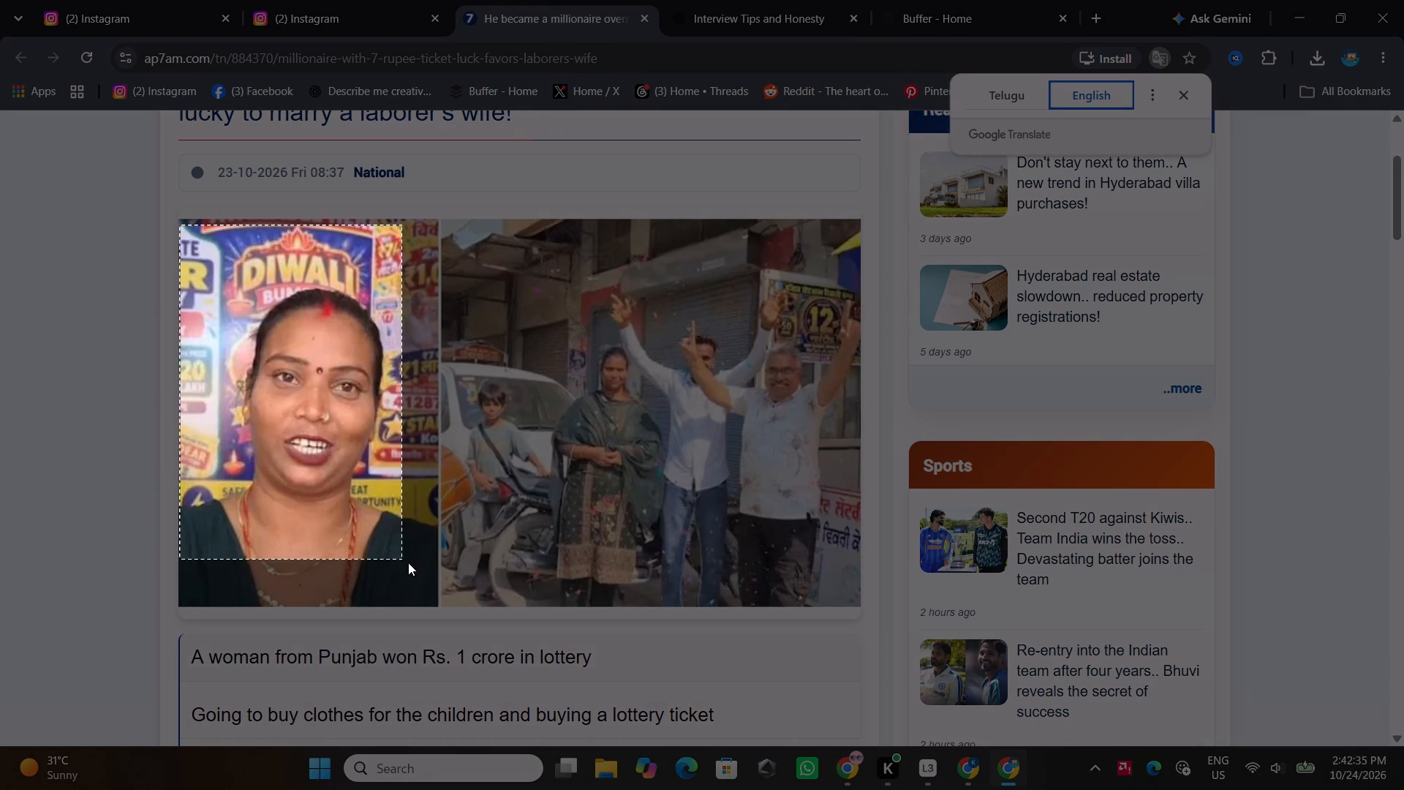
left_click_drag(408, 563, 434, 601)
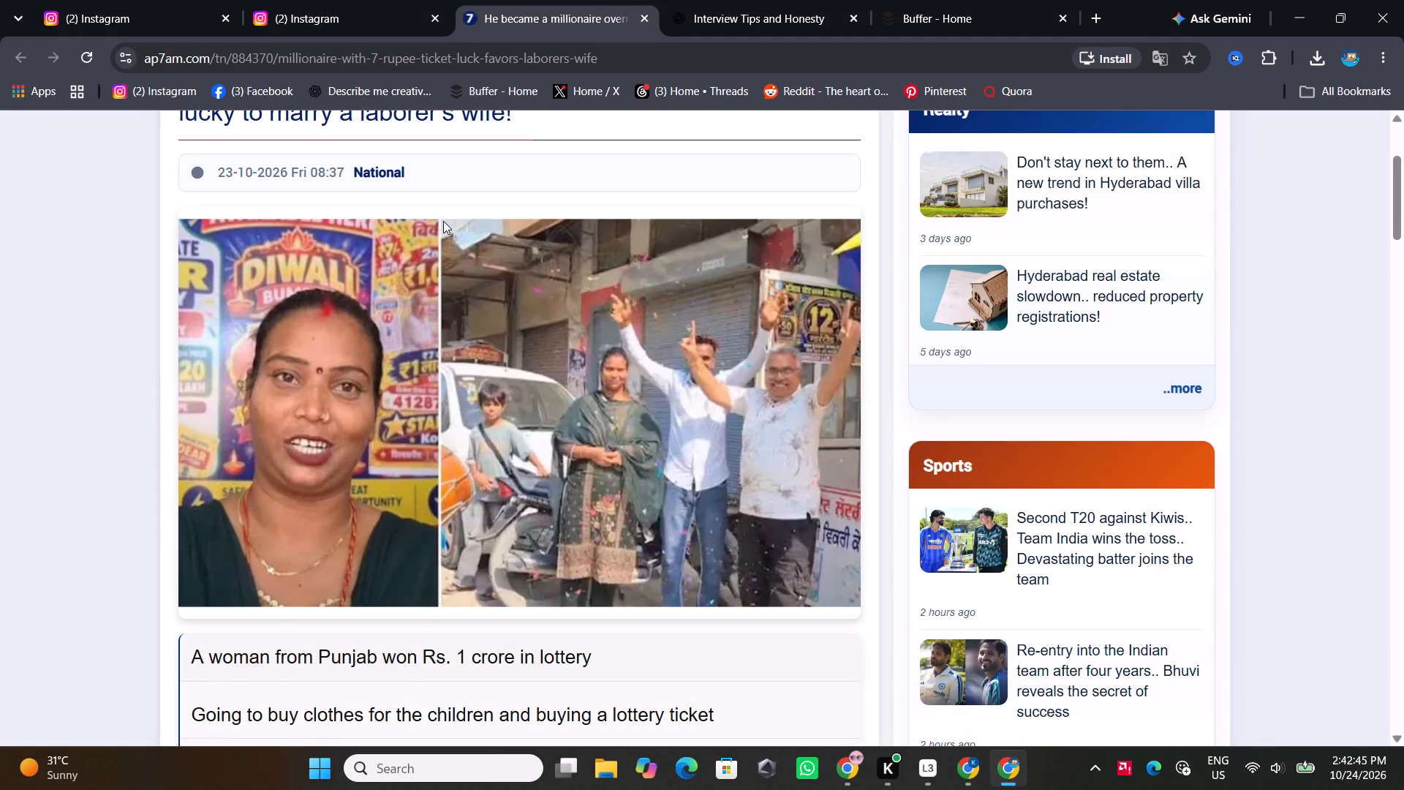
Take a second screenshot snip of the article's street photo showing the celebrating group.
key("shift+super+s")
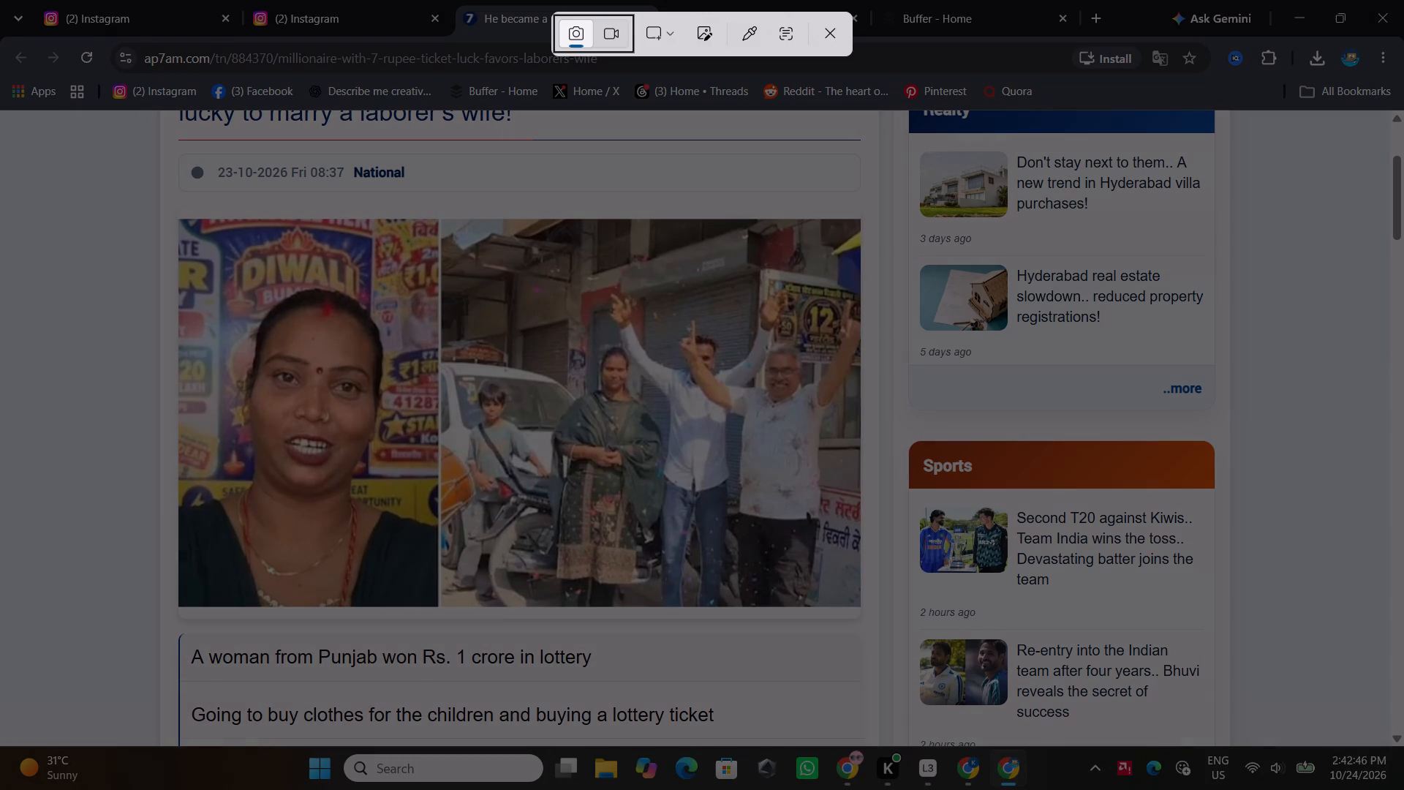
left_click_drag(441, 225, 844, 576)
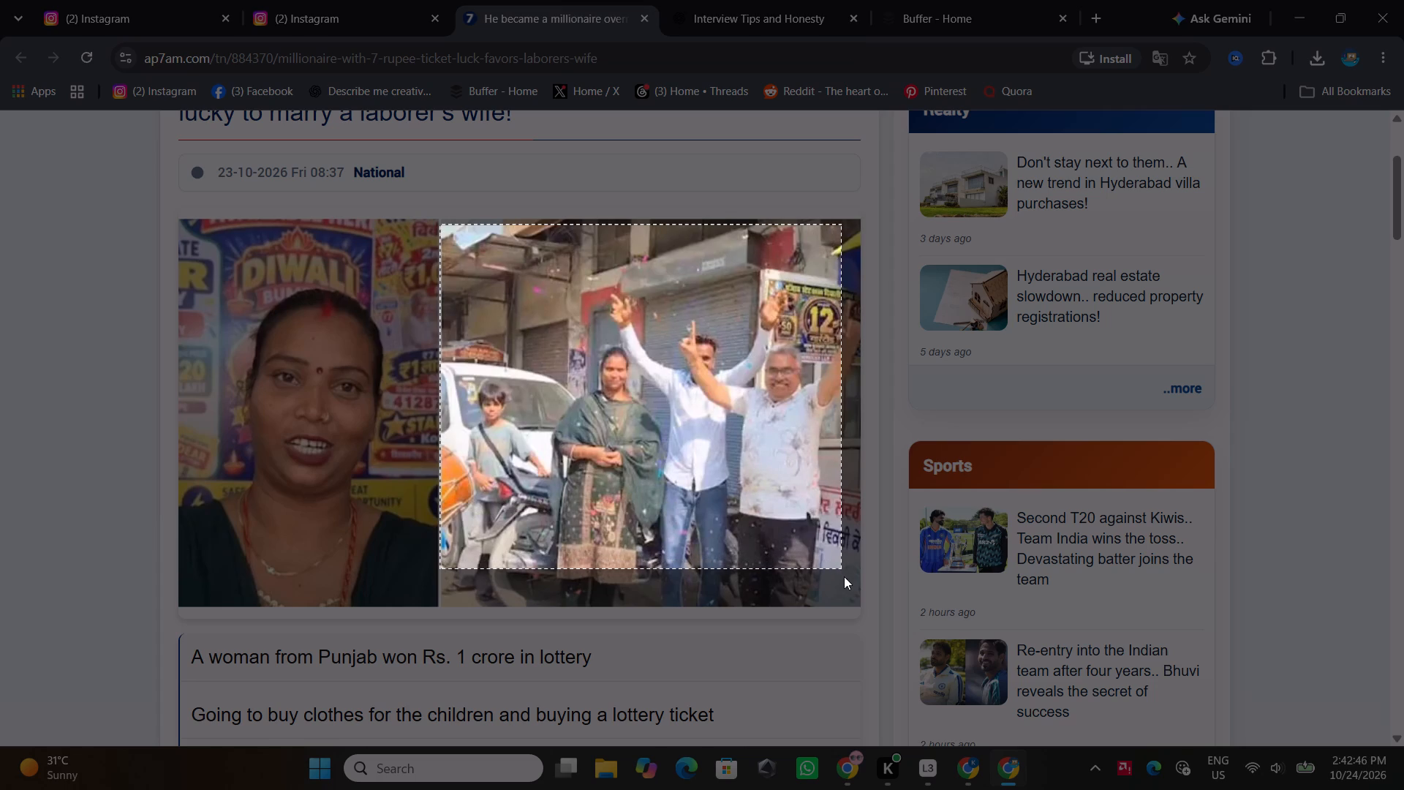
left_click_drag(844, 576, 850, 593)
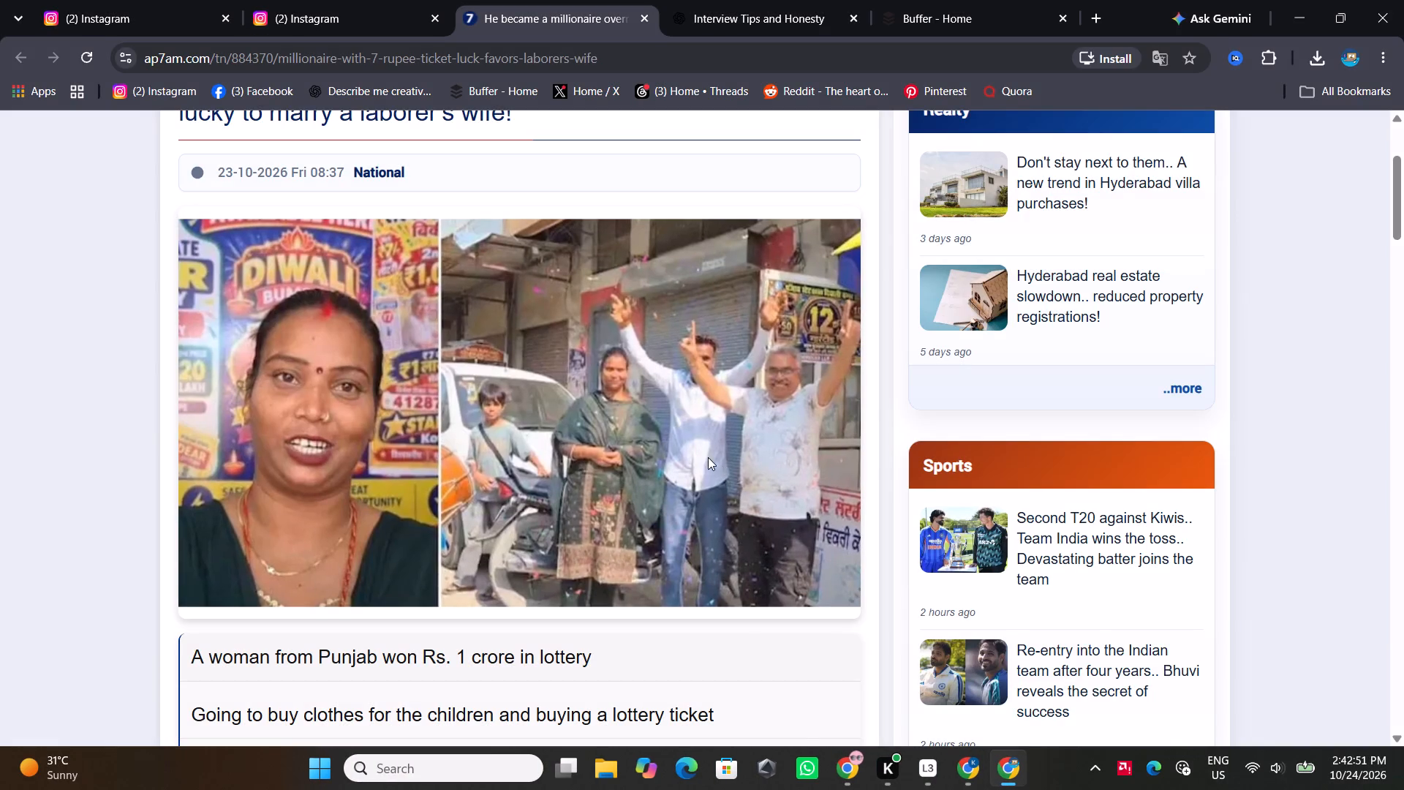
left_click(736, 7)
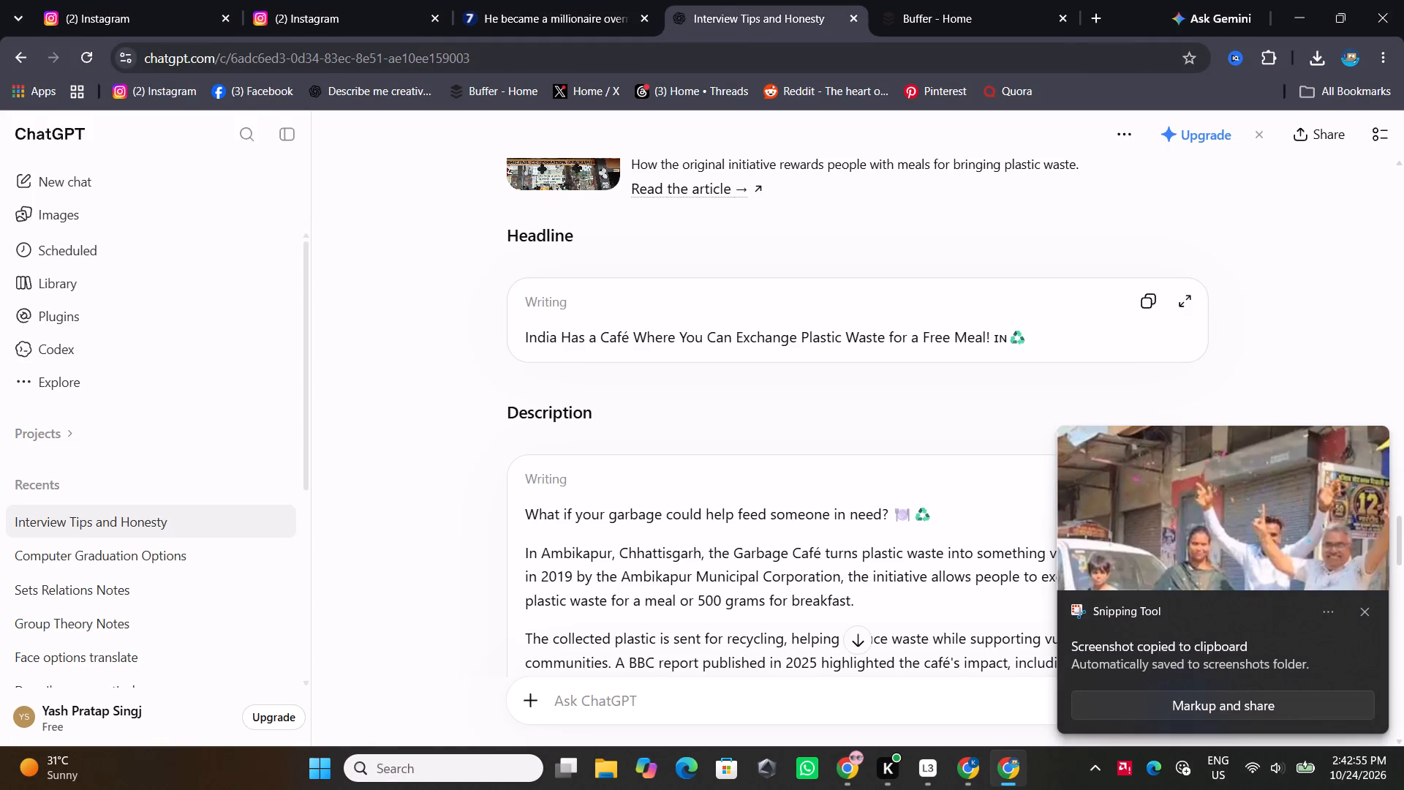
left_click(540, 702)
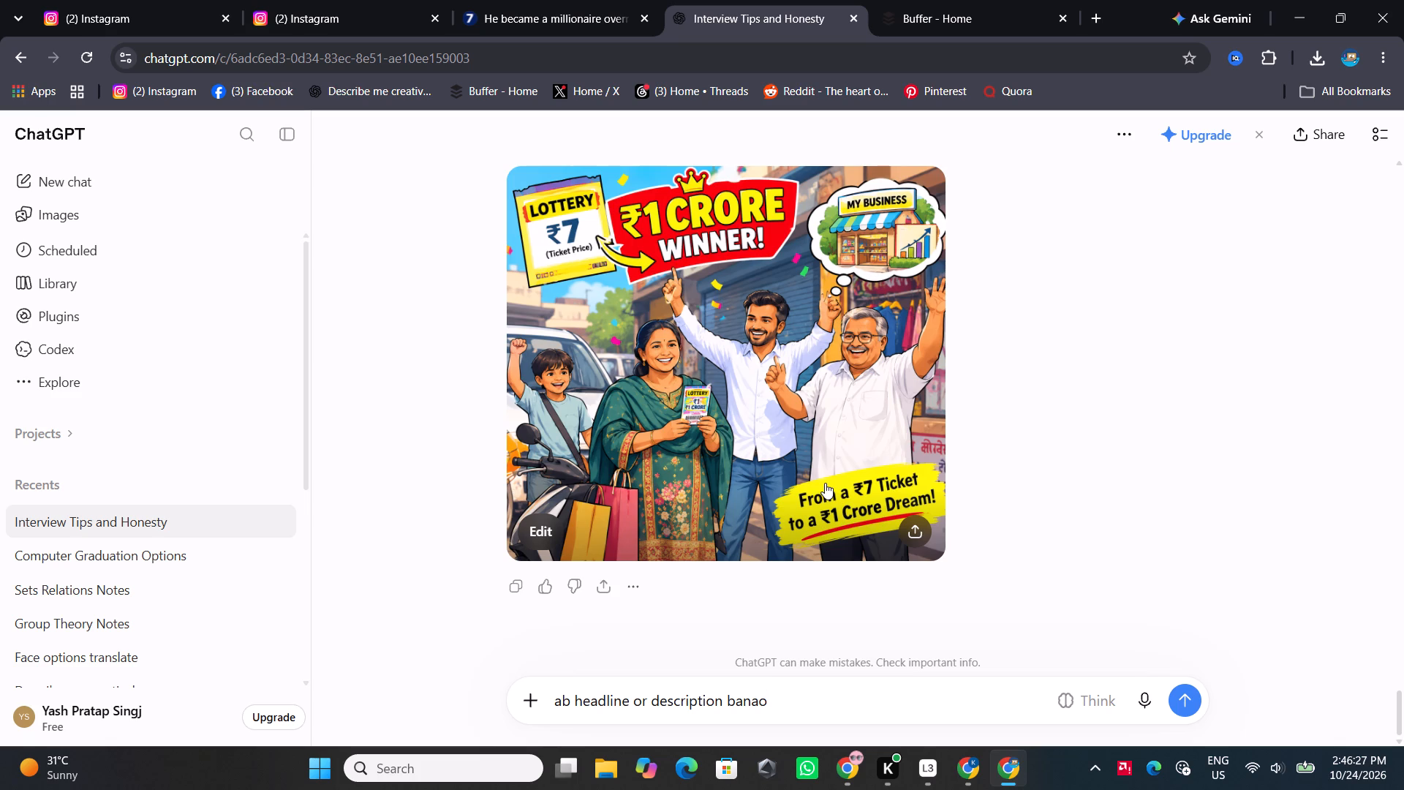
right_click(722, 437)
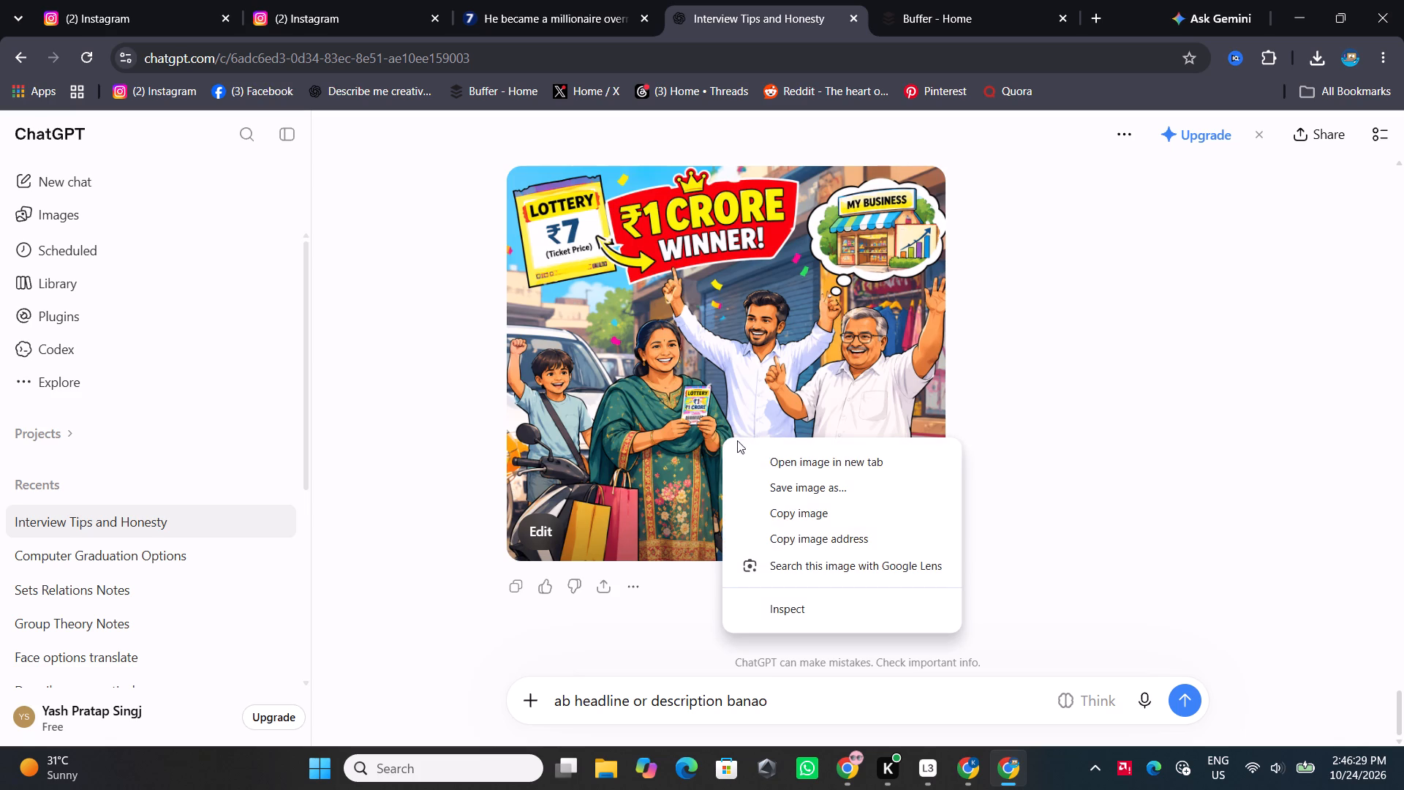
left_click(806, 474)
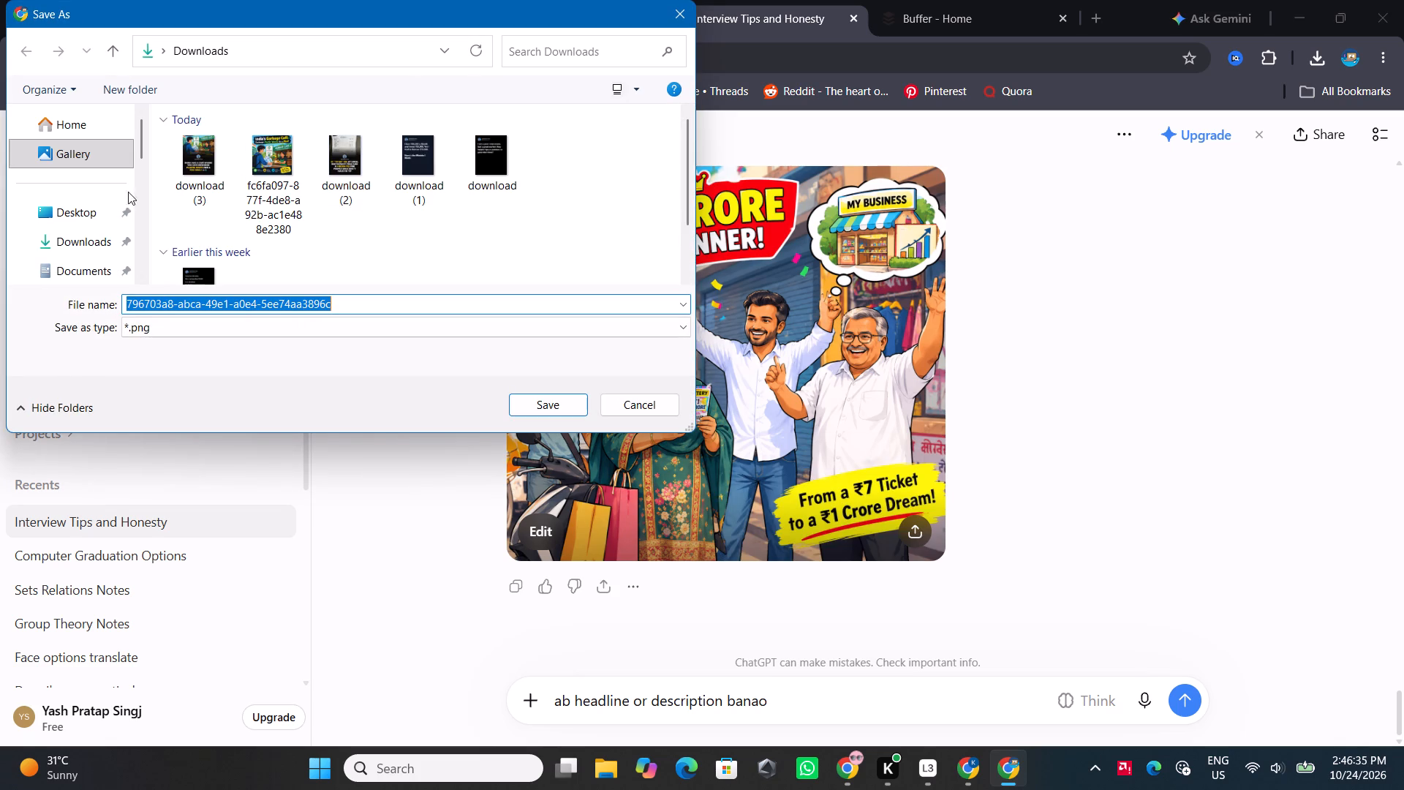
left_click(83, 239)
left_click(525, 408)
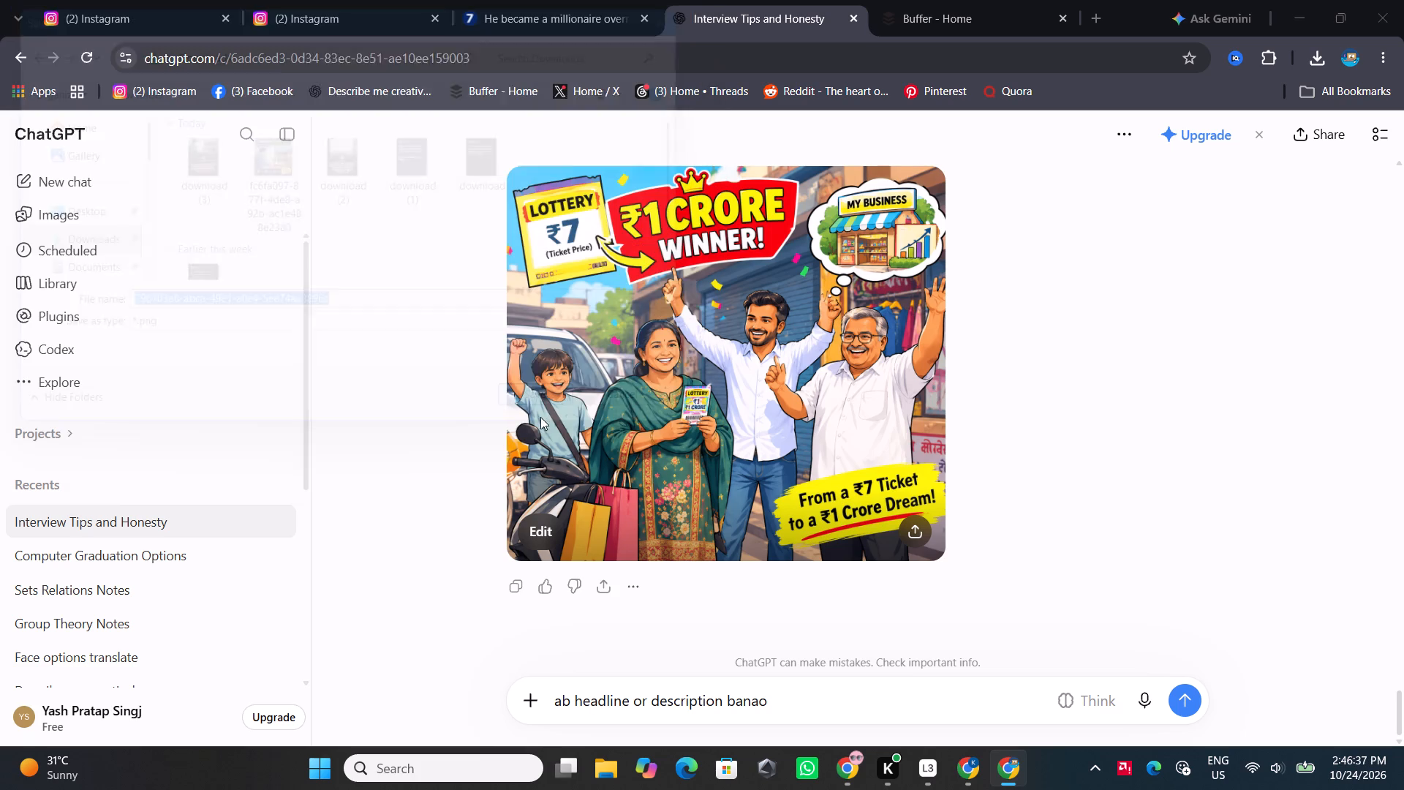
Switch to the browser window with the ContentOS Post Remixer and open Canva in a new tab there.
left_click(975, 764)
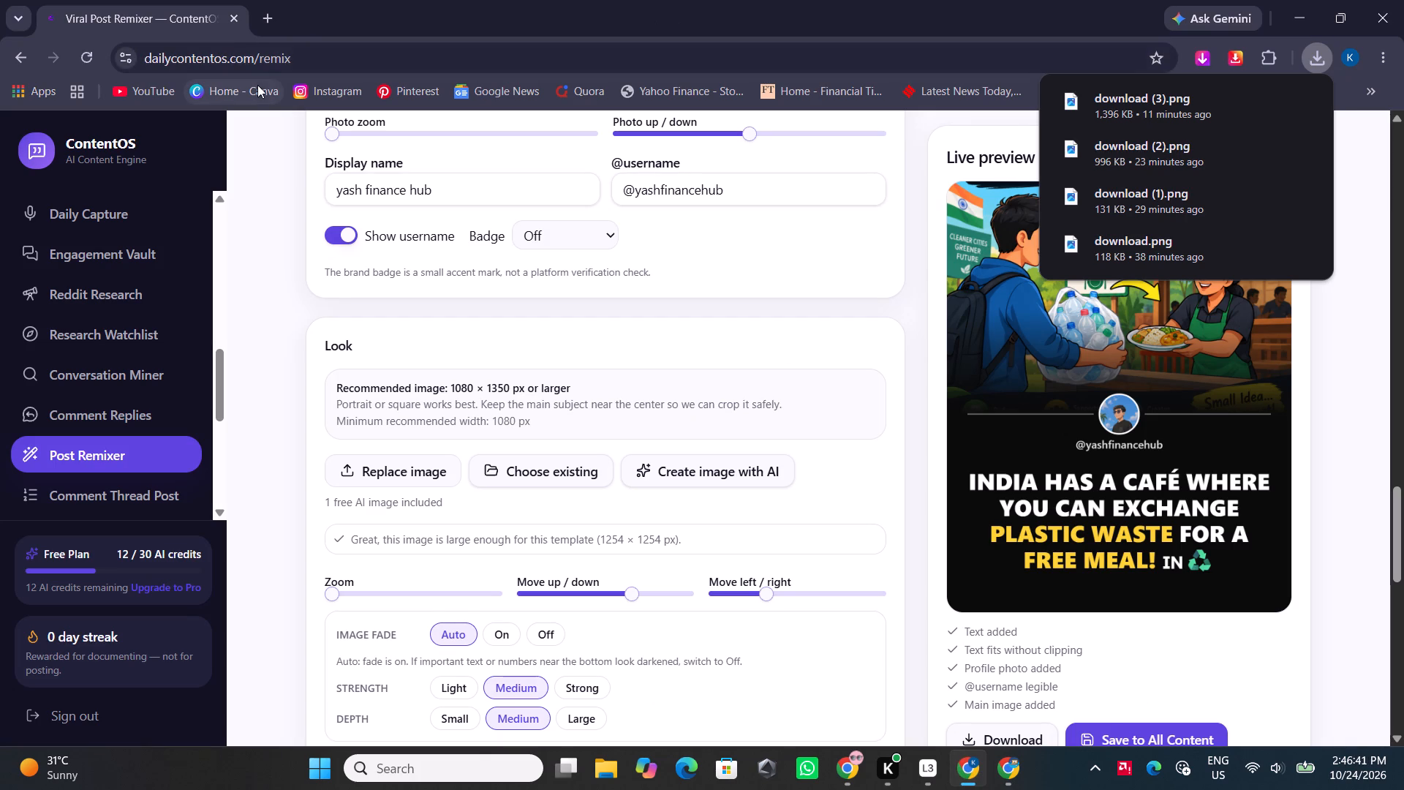
left_click_drag(257, 85, 306, 22)
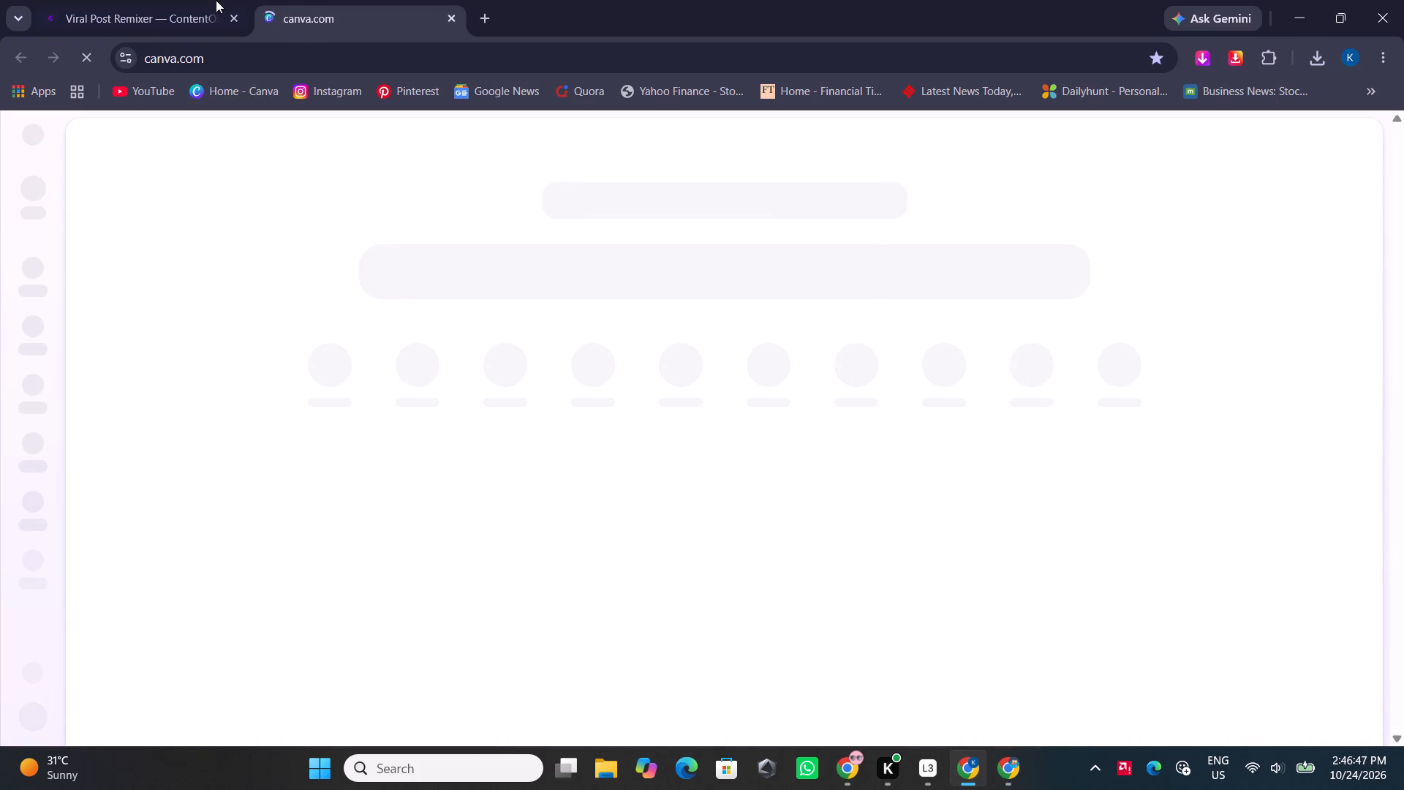
Return to the Post Remixer and choose the Breaking News Circle style for the graphic.
left_click(163, 1)
scroll(528, 325, "up", 2)
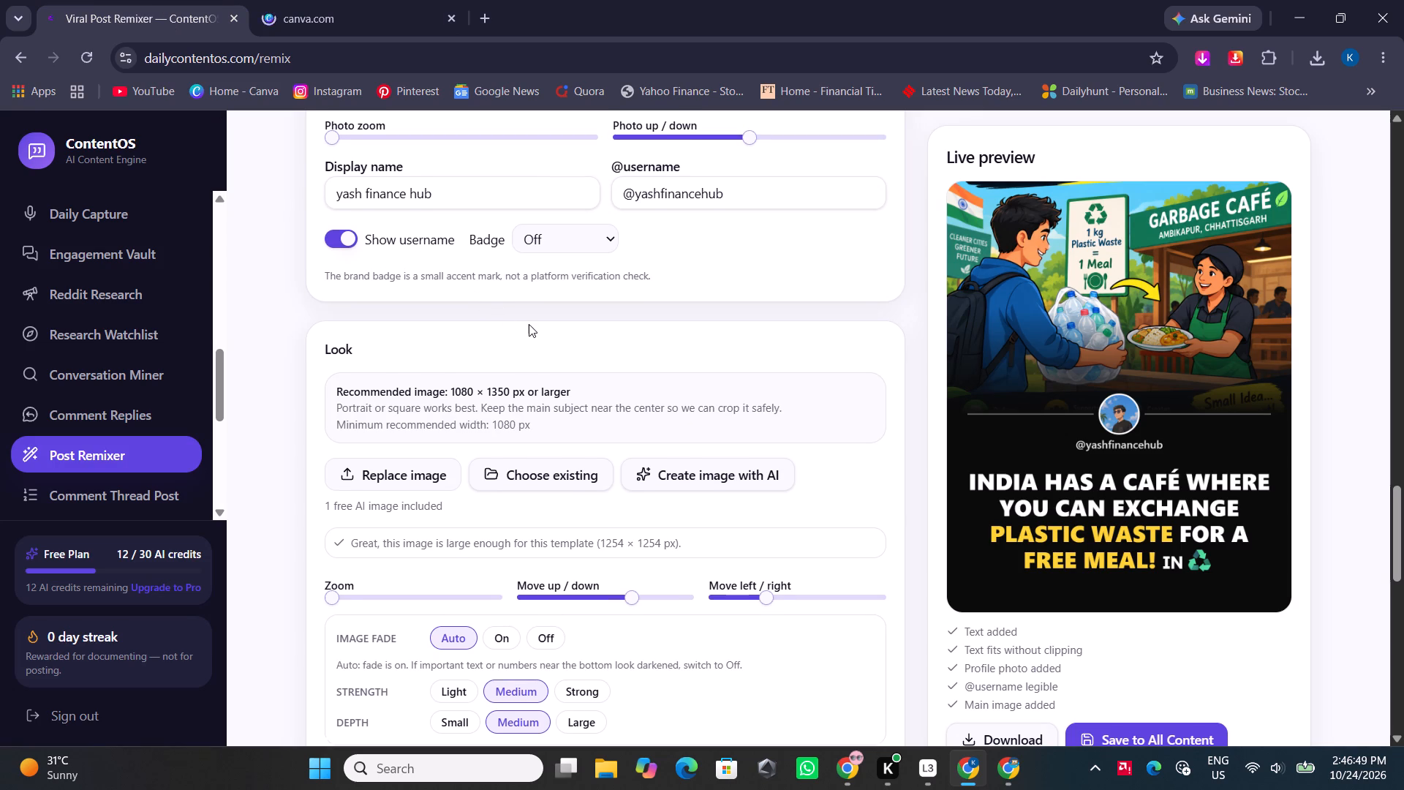
scroll(529, 324, "up", 14)
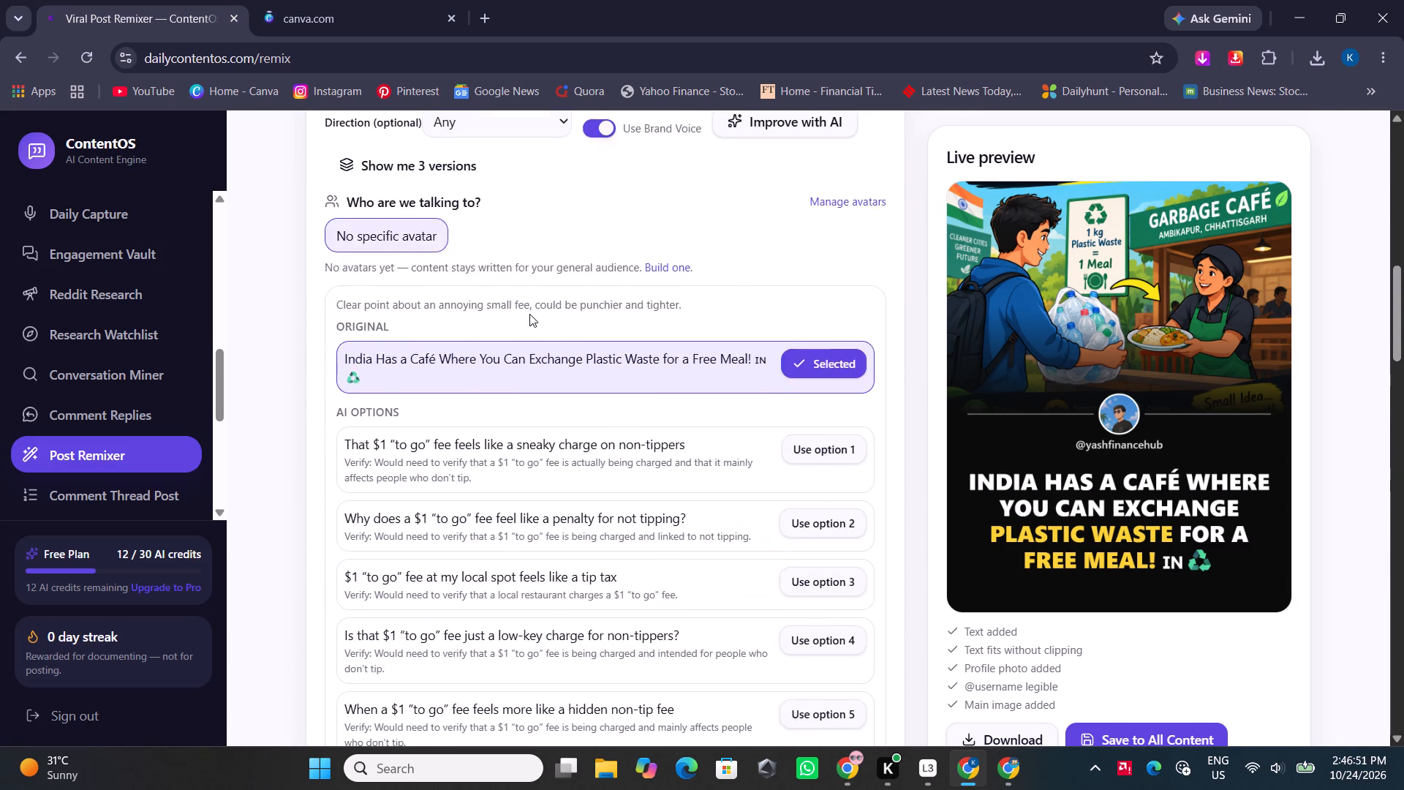
scroll(529, 314, "up", 8)
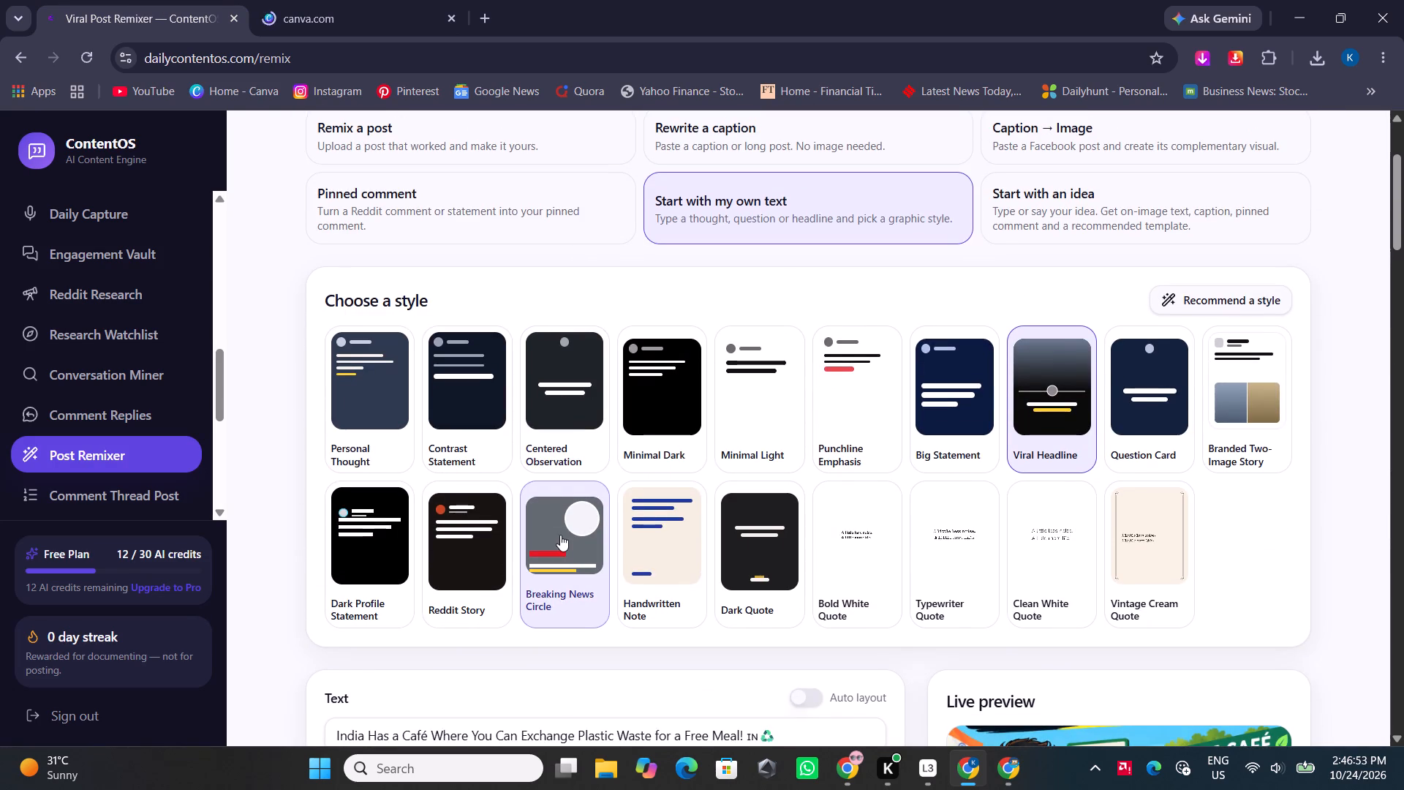
left_click(560, 535)
scroll(600, 458, "down", 3)
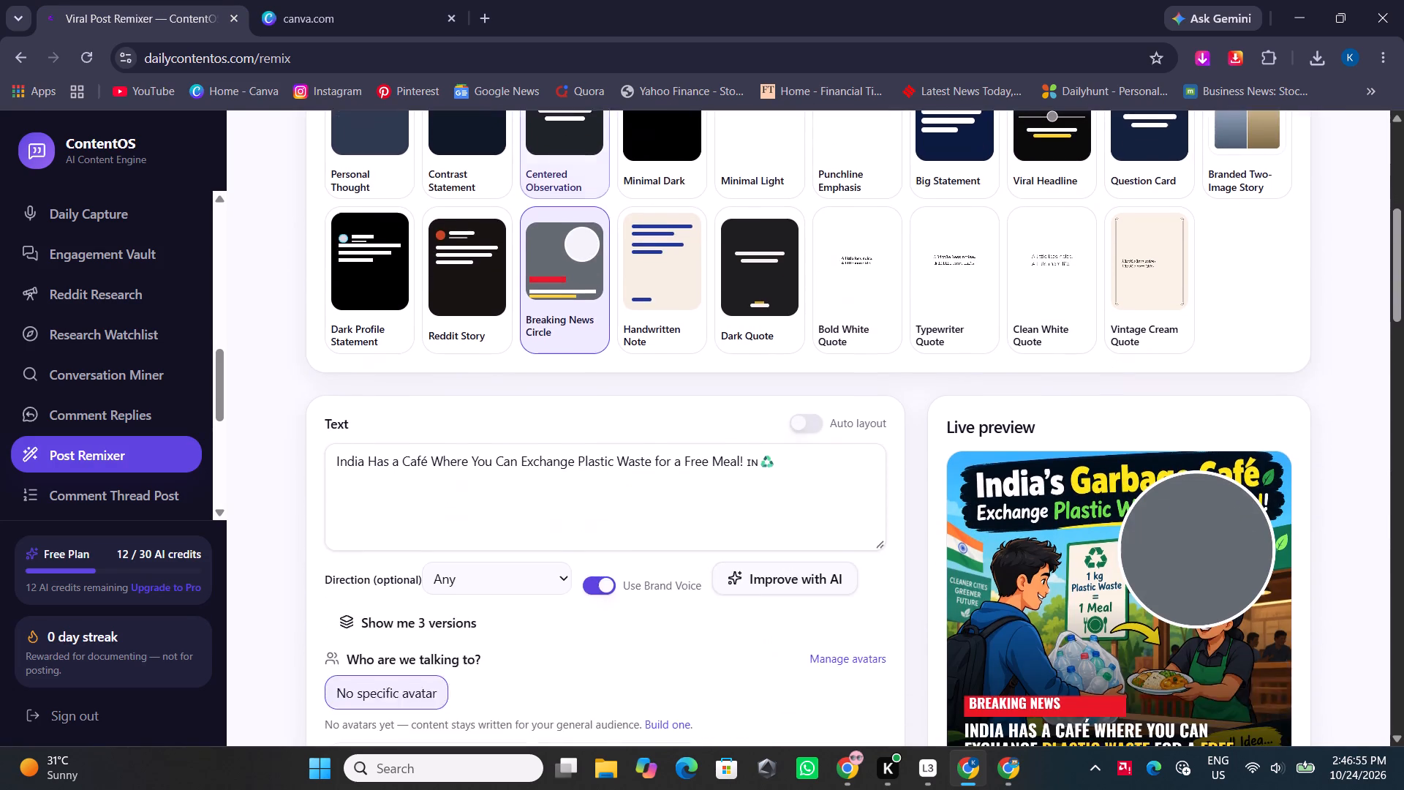
scroll(751, 524, "down", 3)
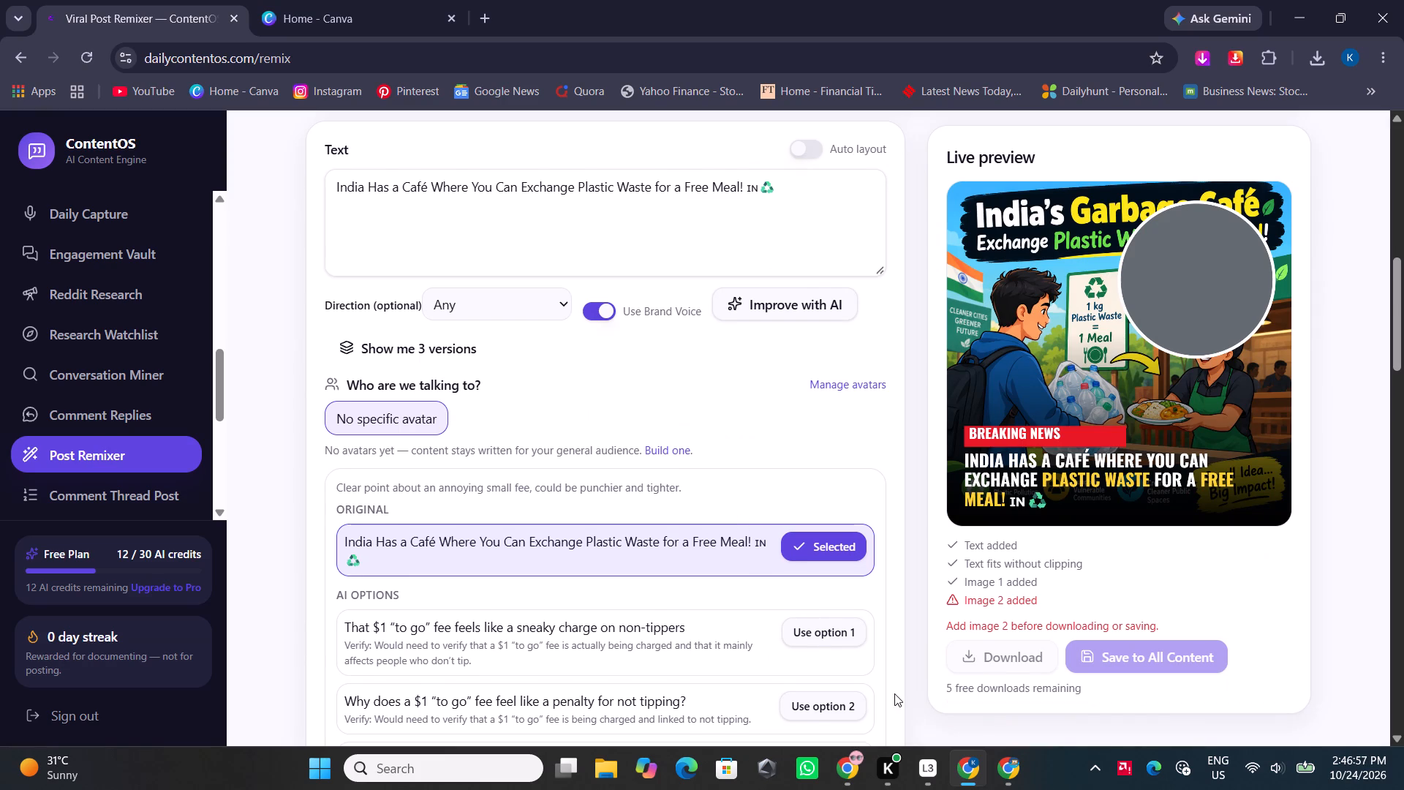
scroll(894, 693, "up", 6)
scroll(894, 689, "down", 2)
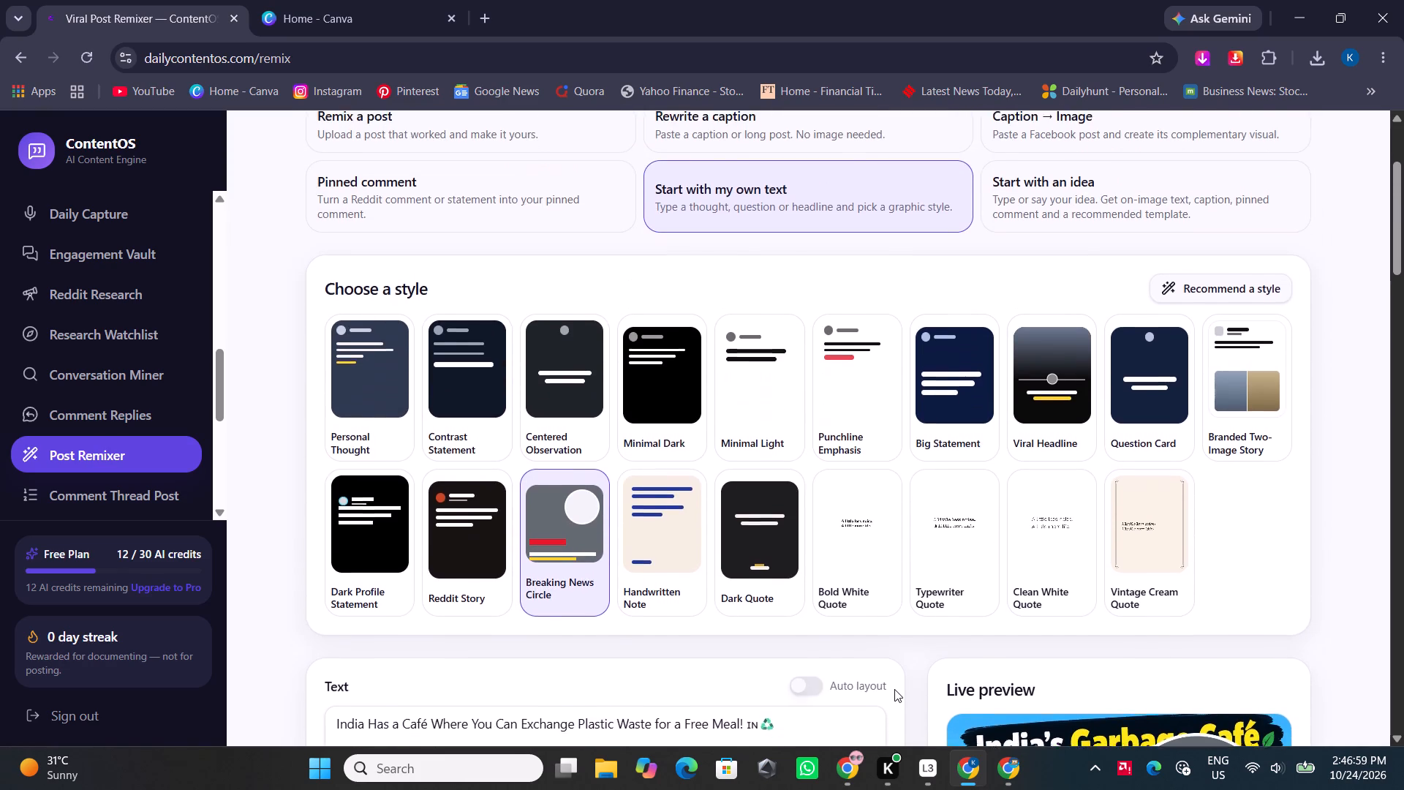
Replace the graphic's main image with the lottery-winner cartoon 796703a8-abca-49e1-a0e4-5ee74aa3896c from Downloads.
scroll(894, 689, "down", 13)
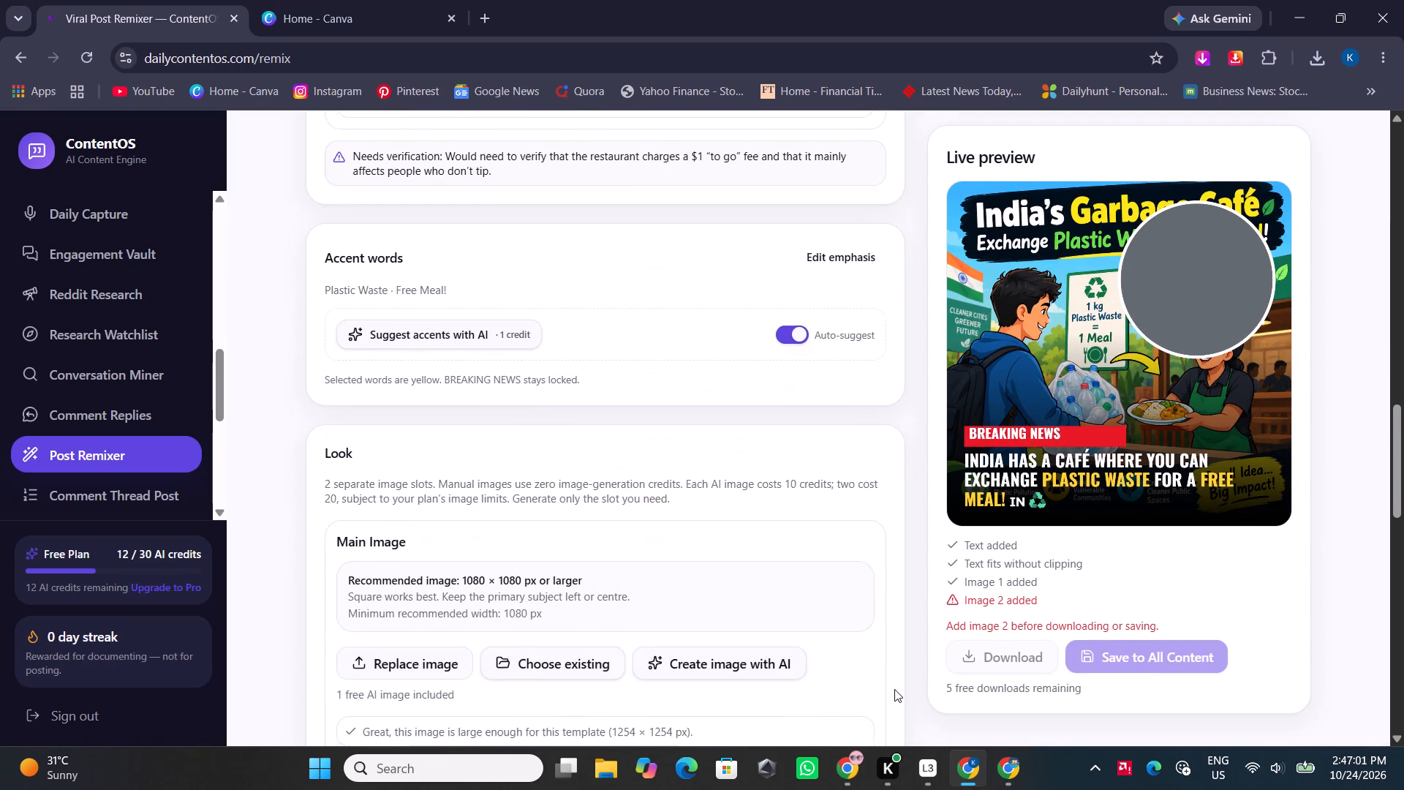
left_click(404, 668)
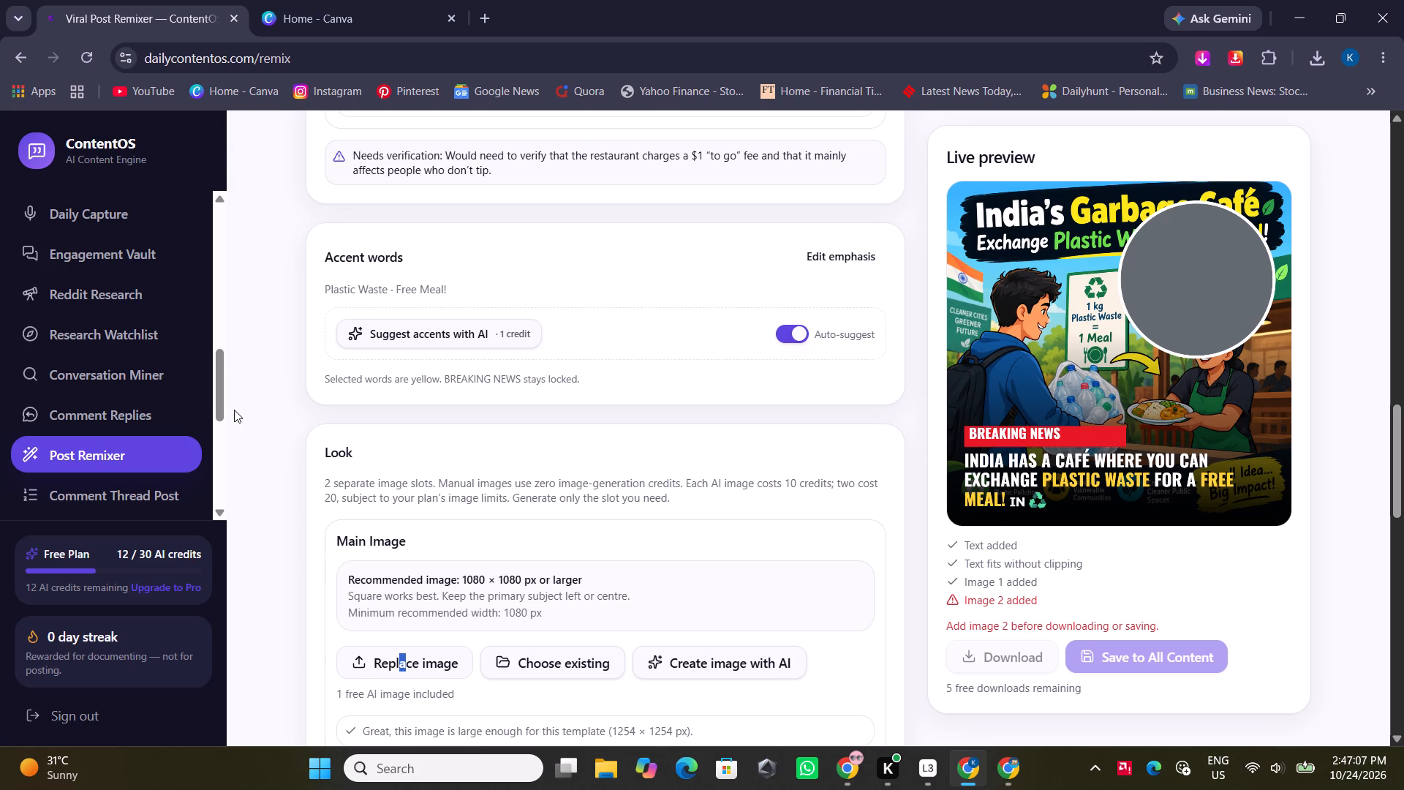
left_click(409, 663)
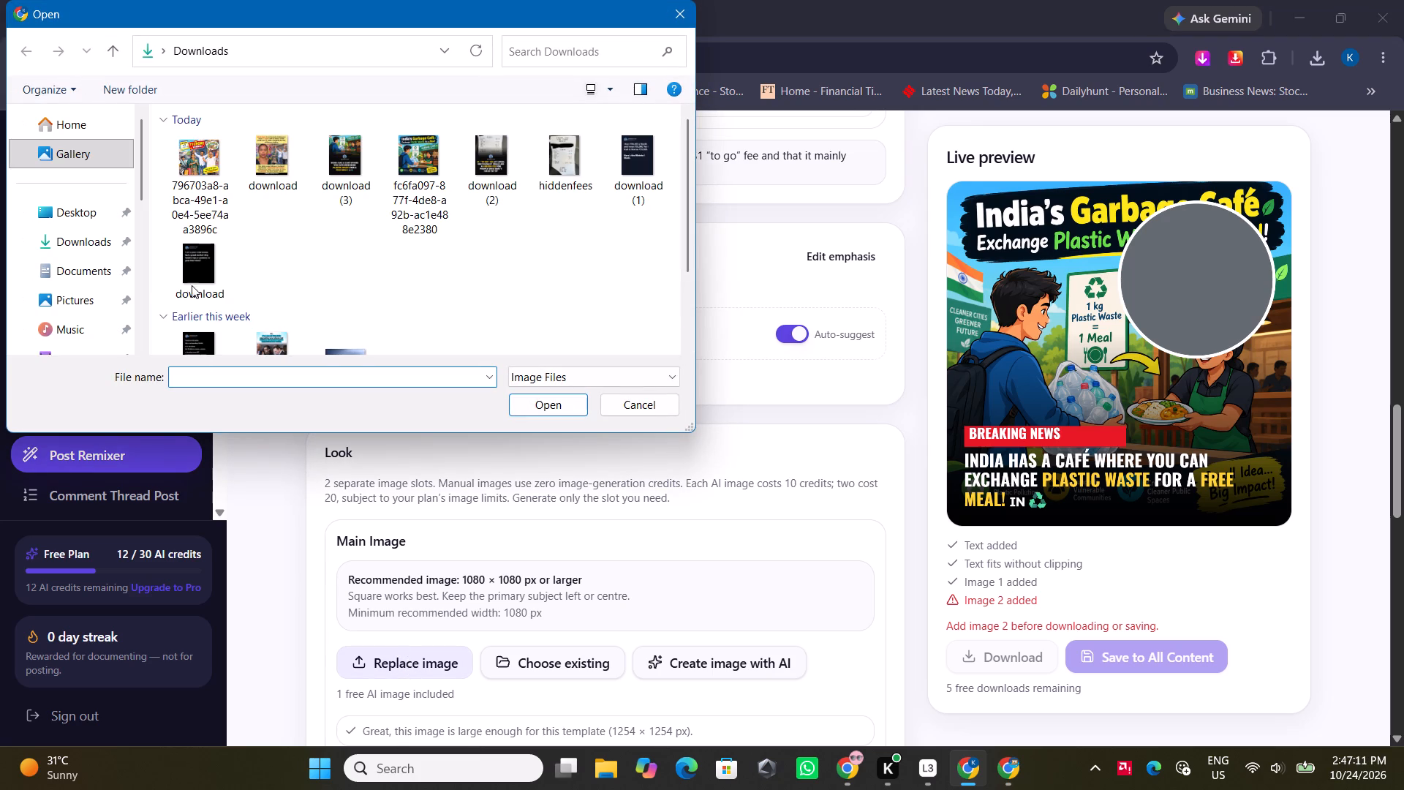
left_click(192, 171)
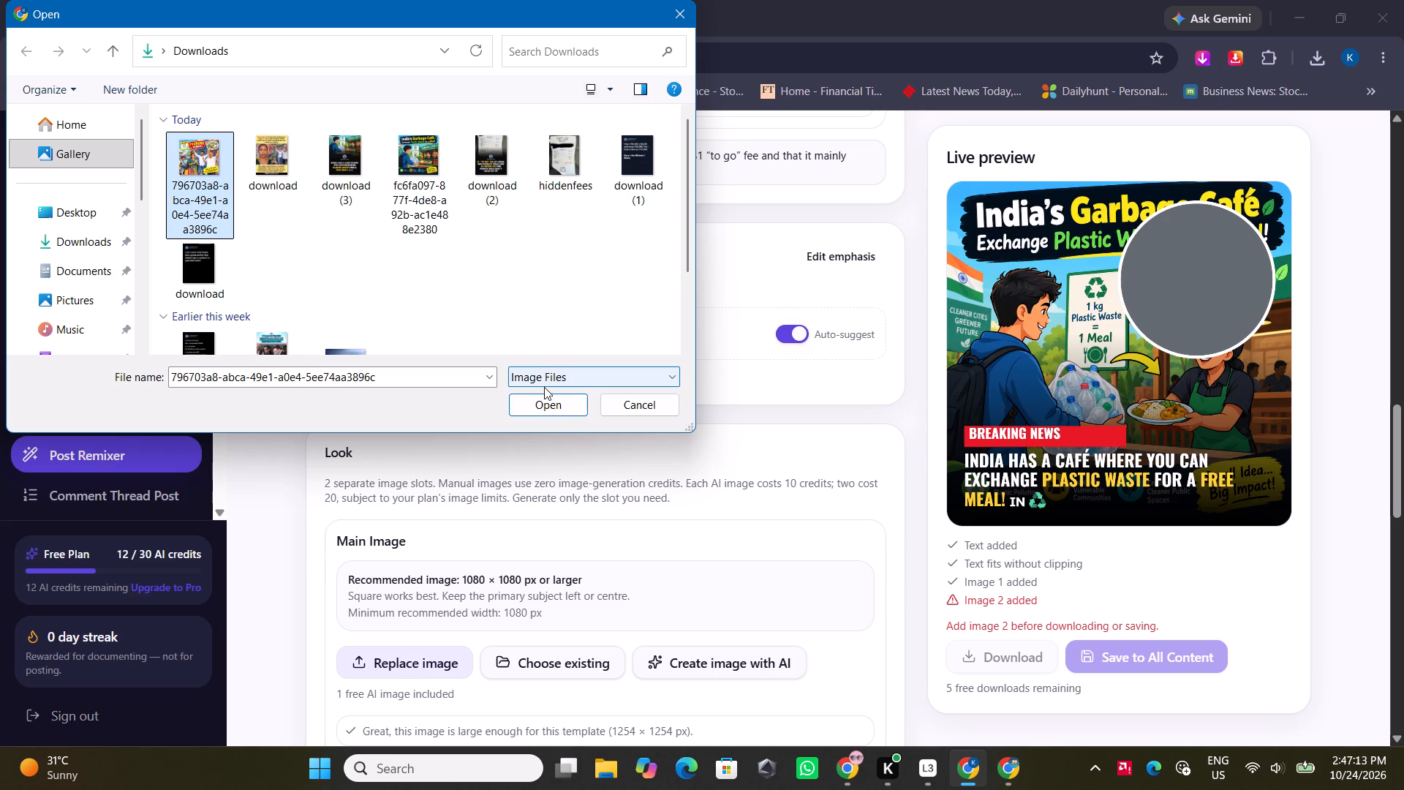
left_click(556, 405)
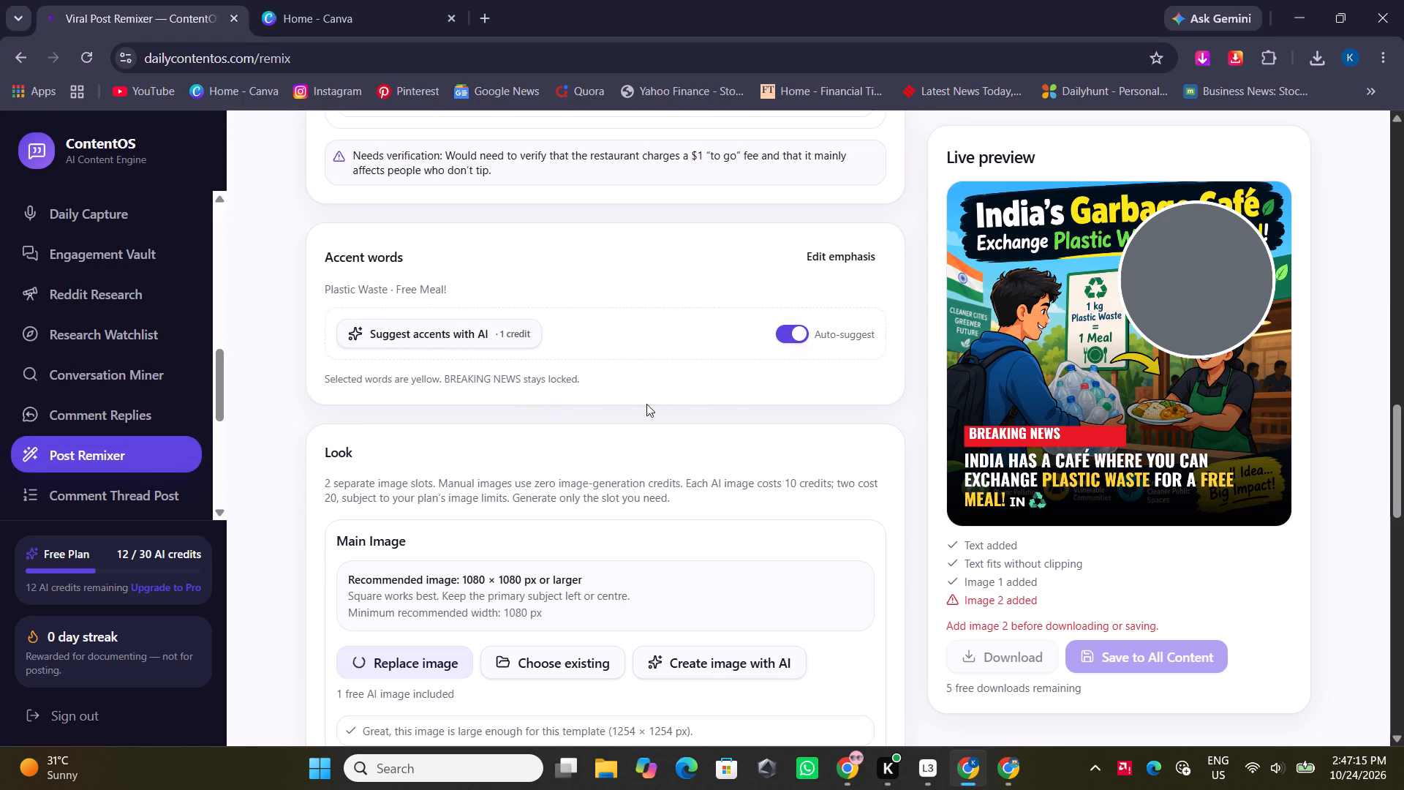
Choose the 1:1 square size for the Breaking News Circle graphic.
scroll(507, 555, "down", 3)
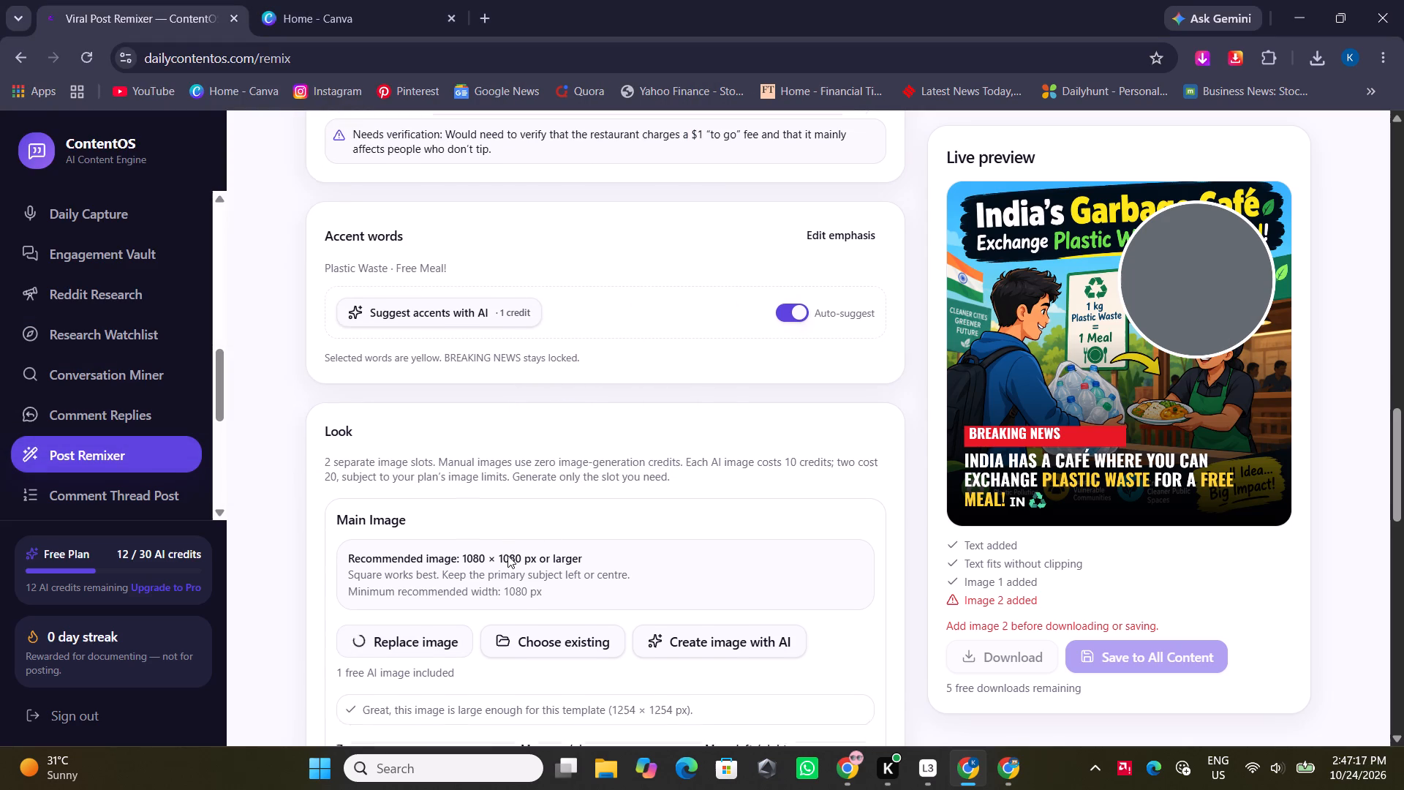
scroll(507, 555, "down", 1)
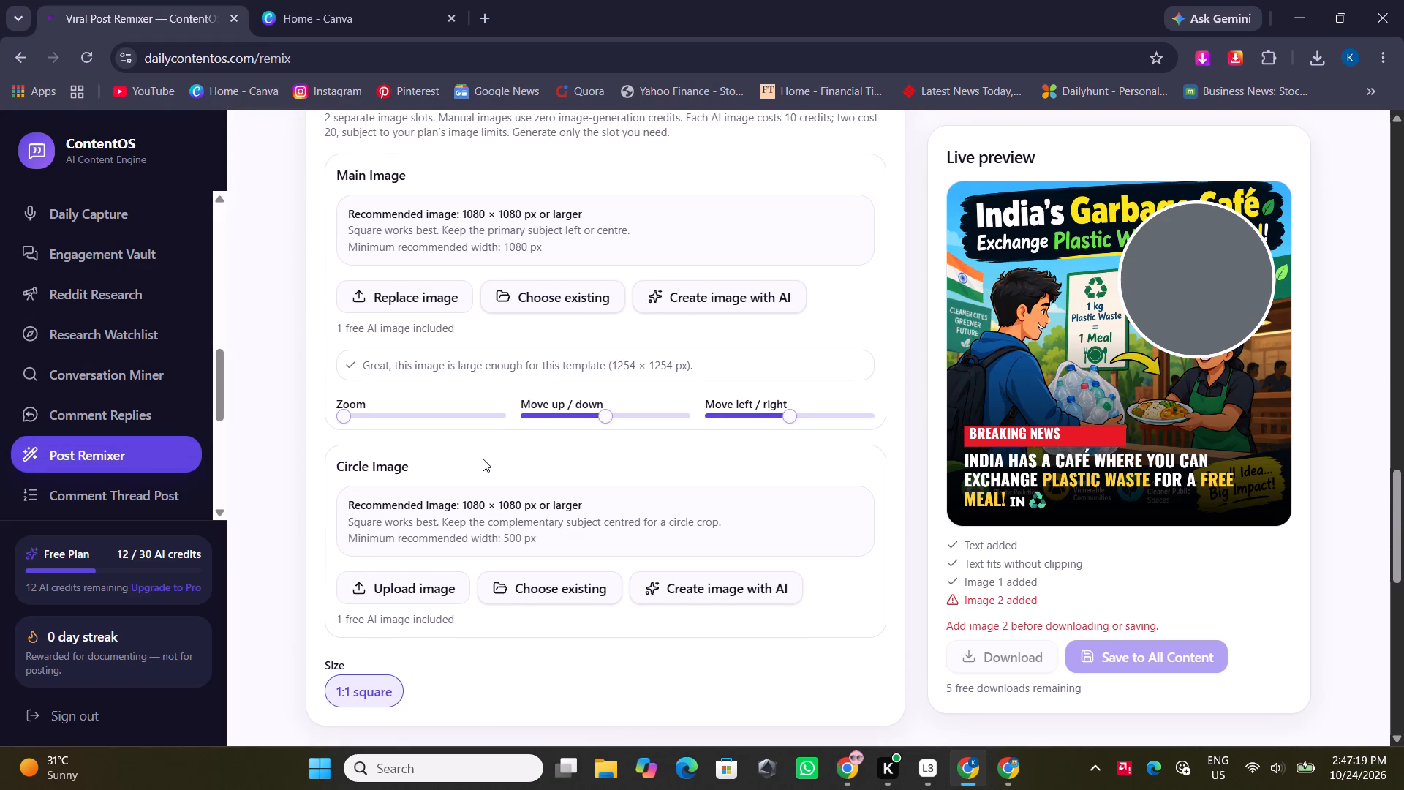
scroll(495, 475, "down", 4)
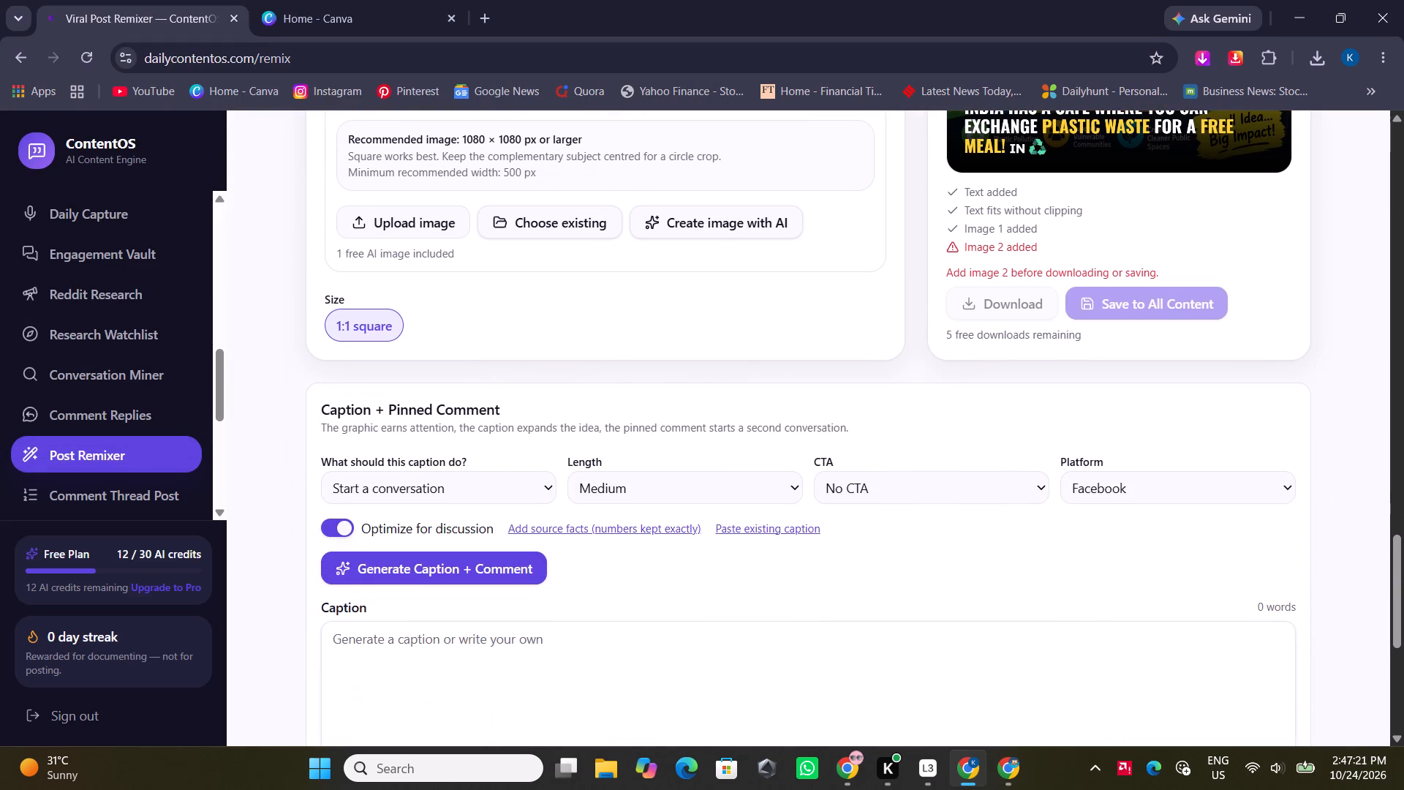
left_click(355, 324)
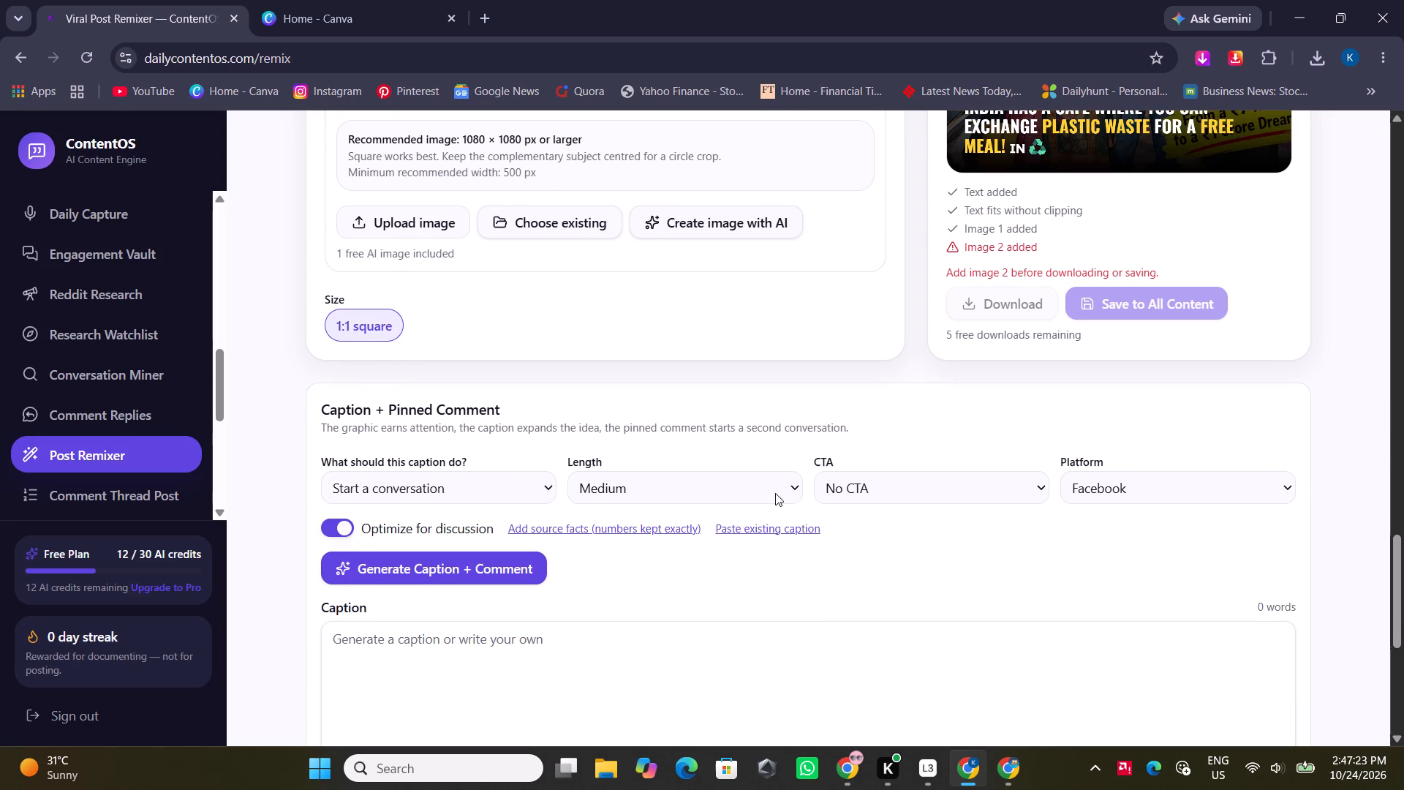
Reduce the main image's vertical offset to slightly below its midpoint.
scroll(776, 484, "up", 6)
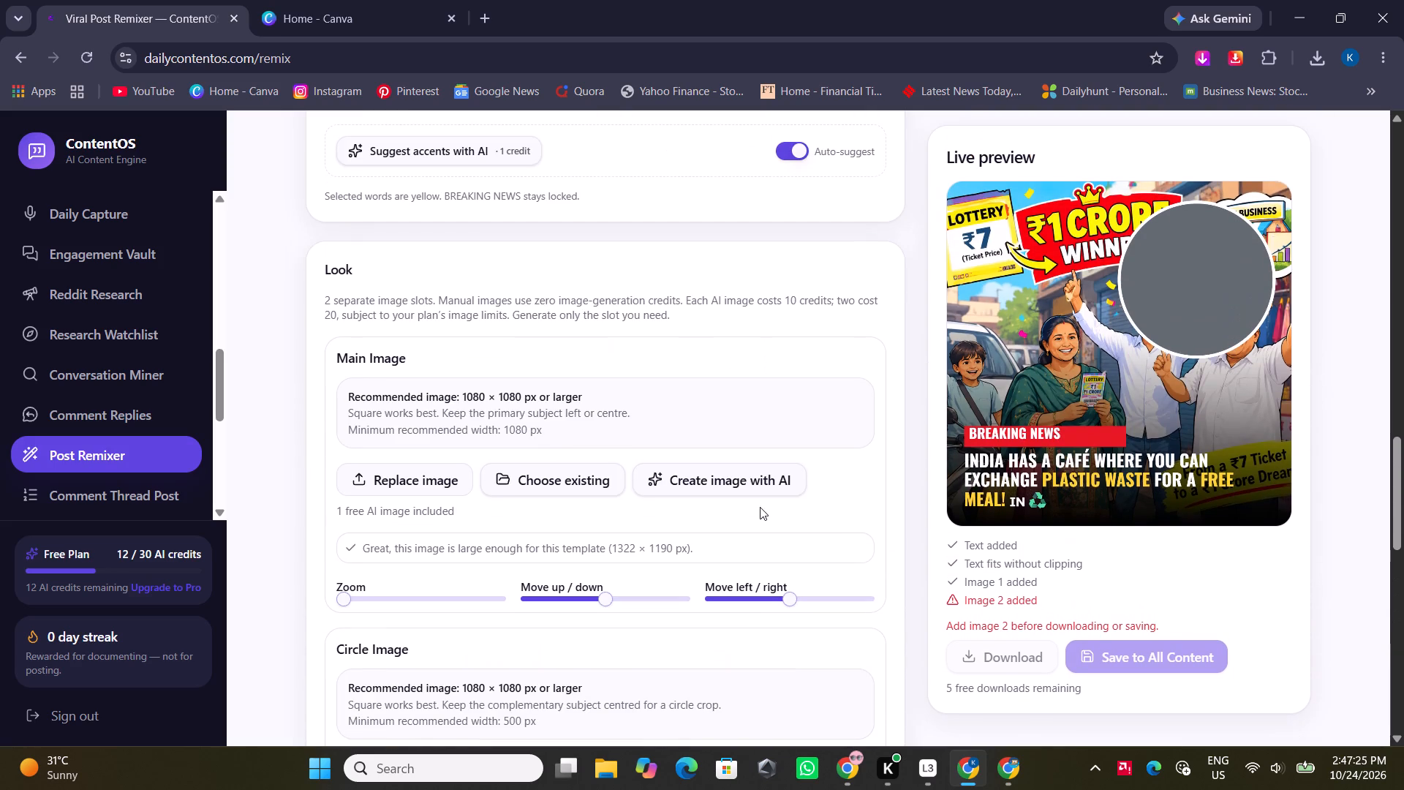
left_click(1201, 281)
left_click_drag(603, 602, 589, 587)
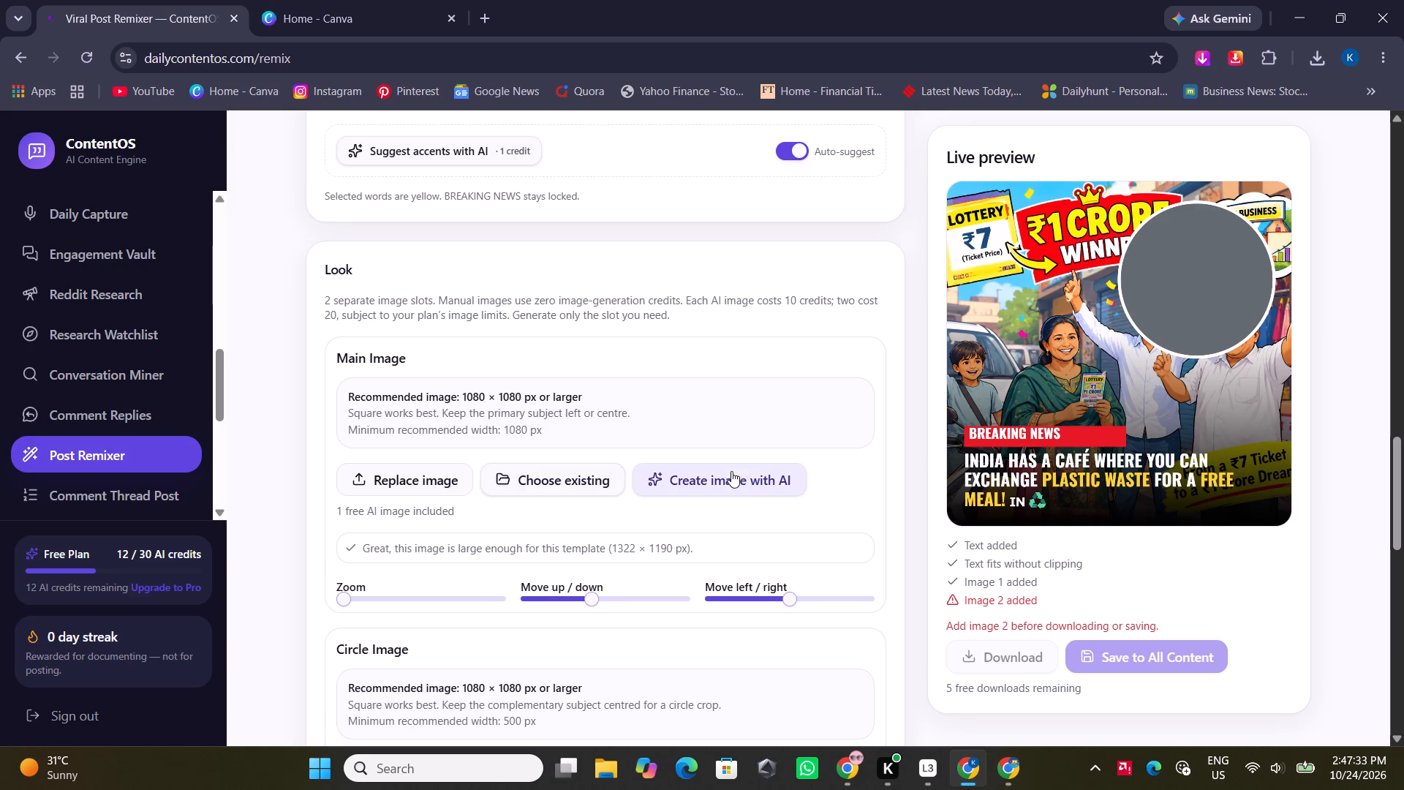
Review the Circle Image options and the Caption + Pinned Comment section of the Post Remixer.
scroll(748, 547, "down", 4)
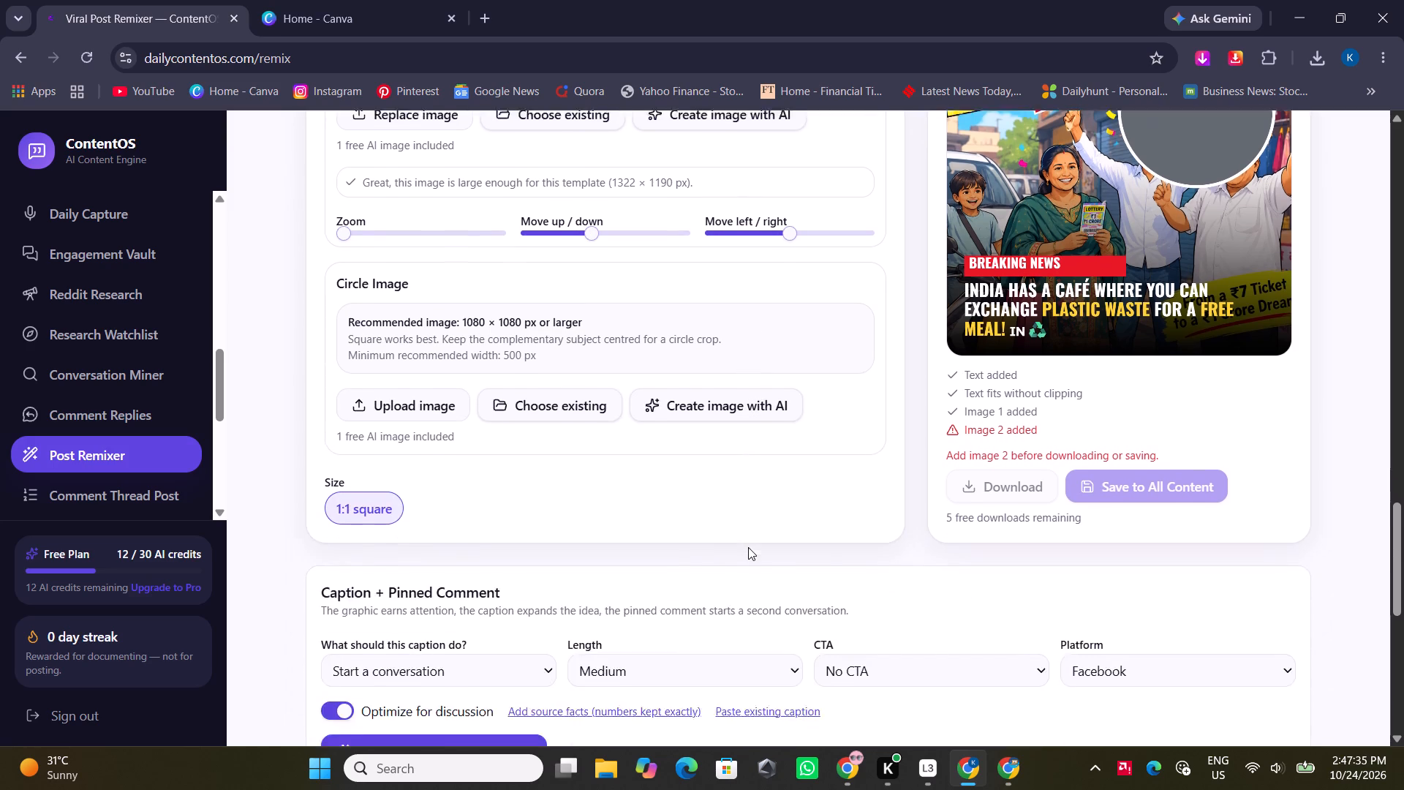
scroll(748, 547, "down", 4)
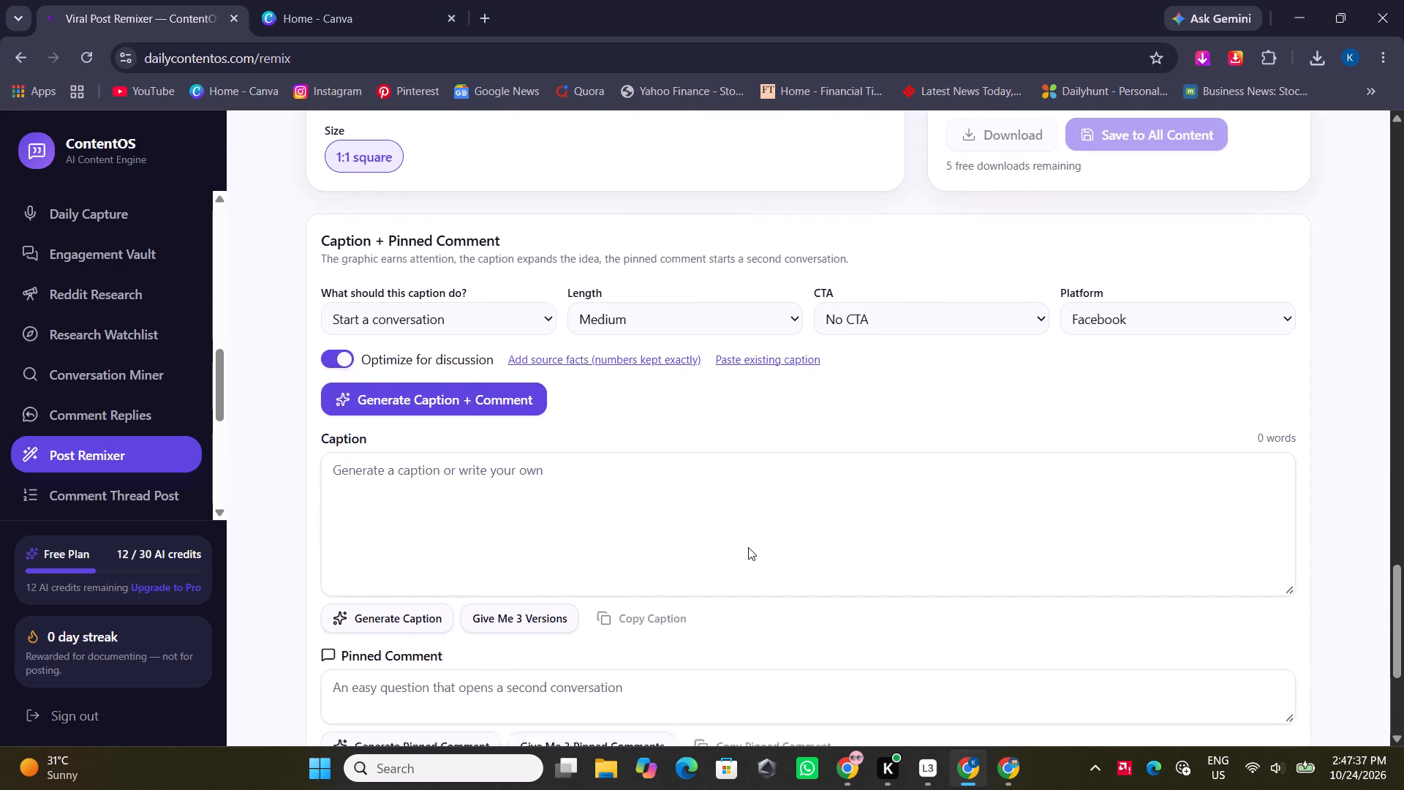
scroll(748, 547, "down", 5)
scroll(748, 547, "up", 6)
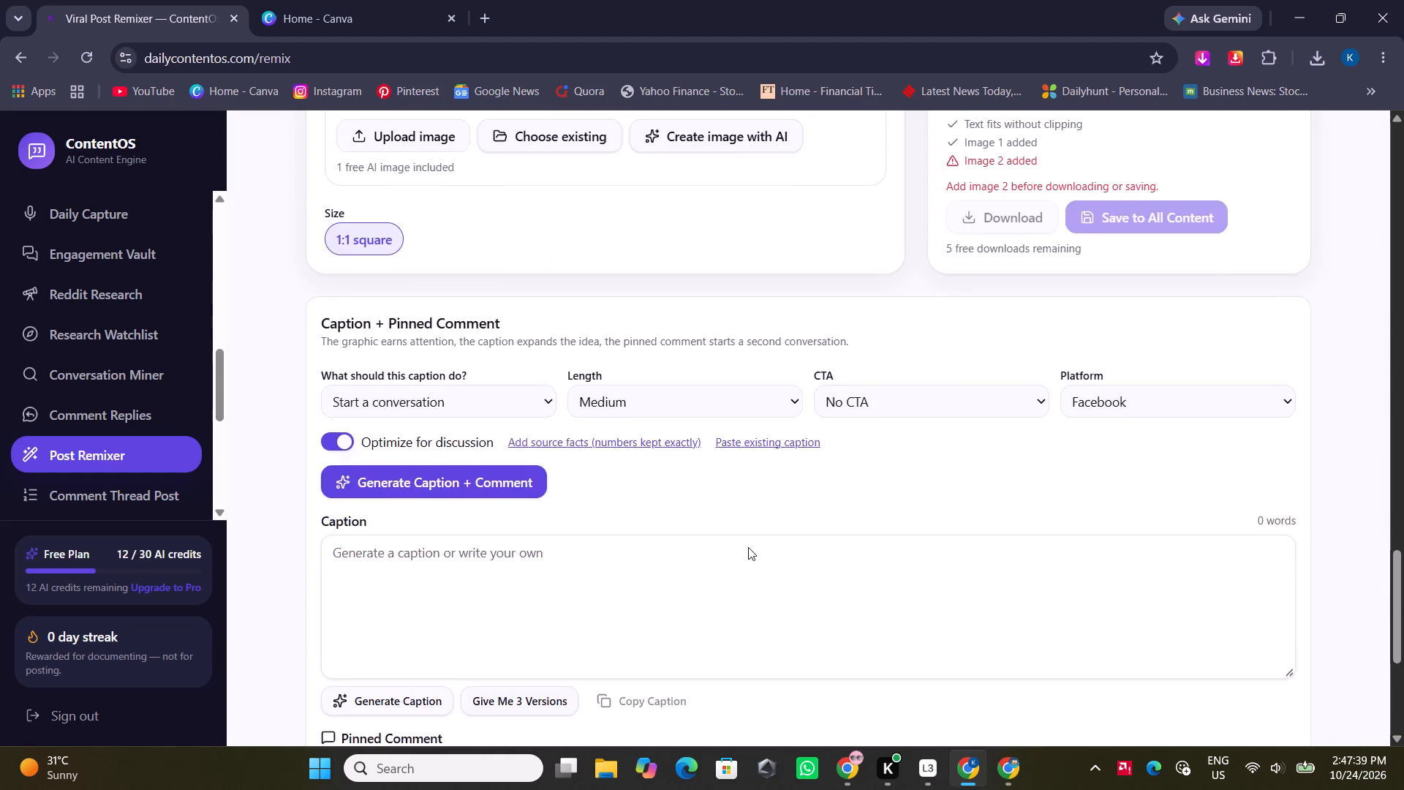
scroll(748, 547, "up", 2)
Switch to Canva and open the templates for starting an Instagram Post (4:5) design.
left_click(378, 2)
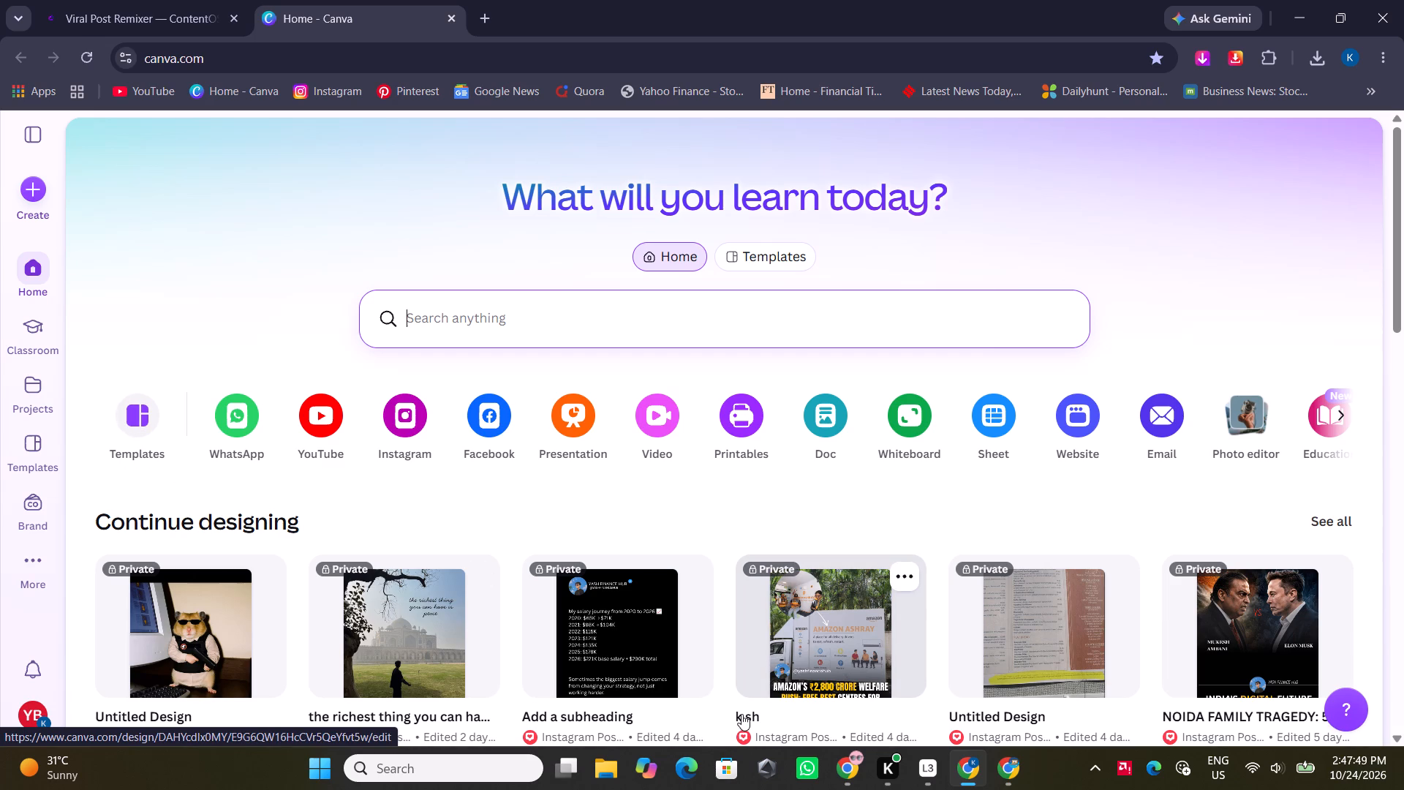
left_click(137, 429)
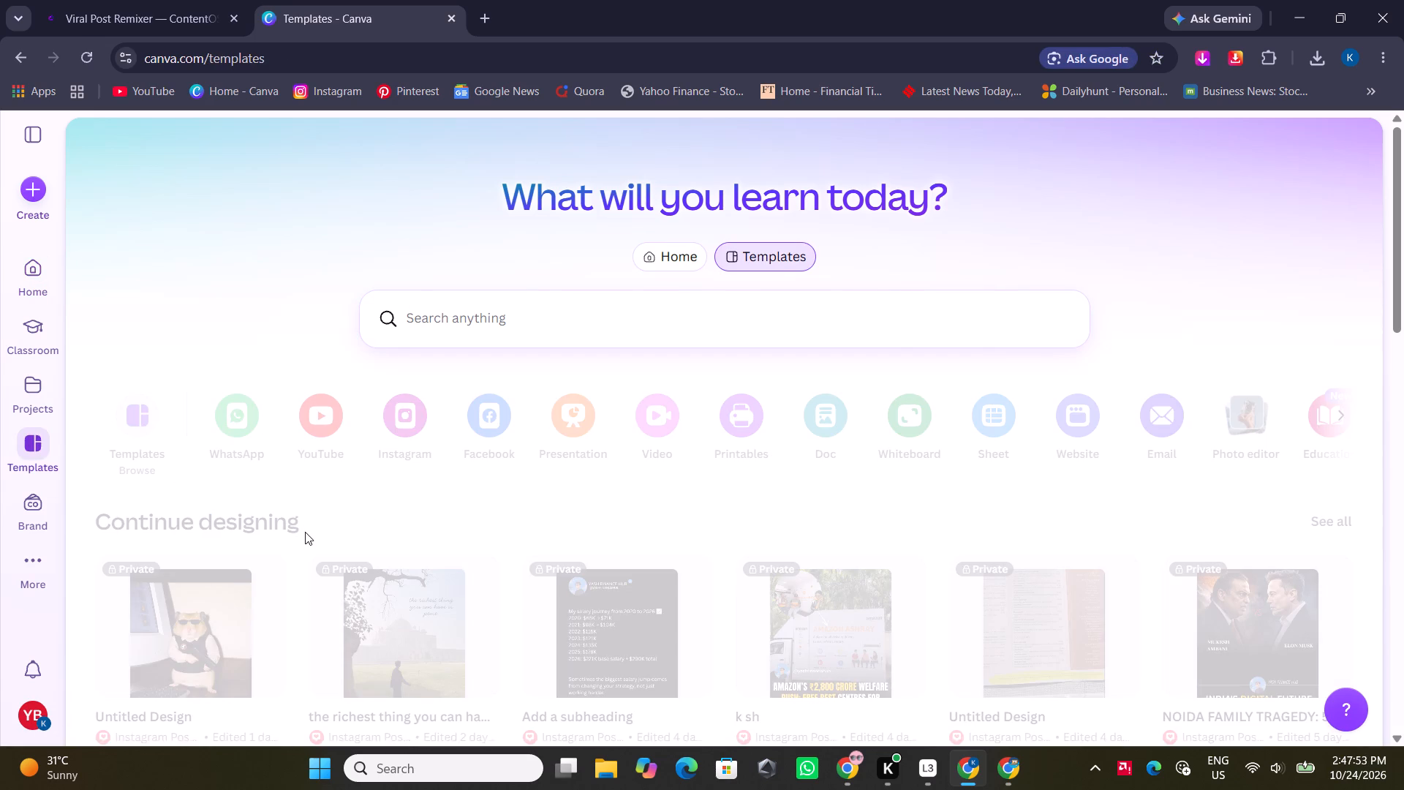
Create a blank Carousel Instagram Post (4:5, Portrait) design from the Instagram formats.
left_click(314, 484)
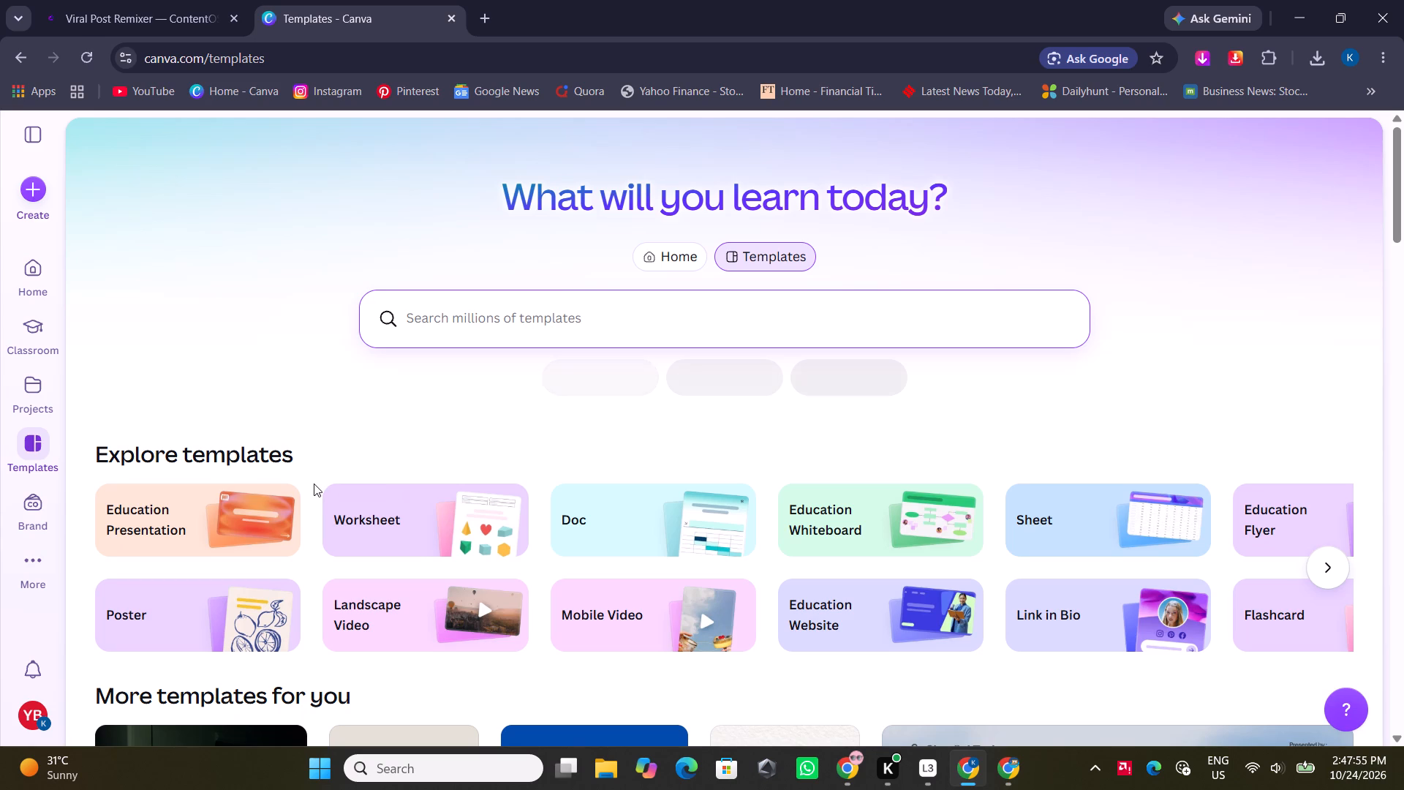
left_click(24, 267)
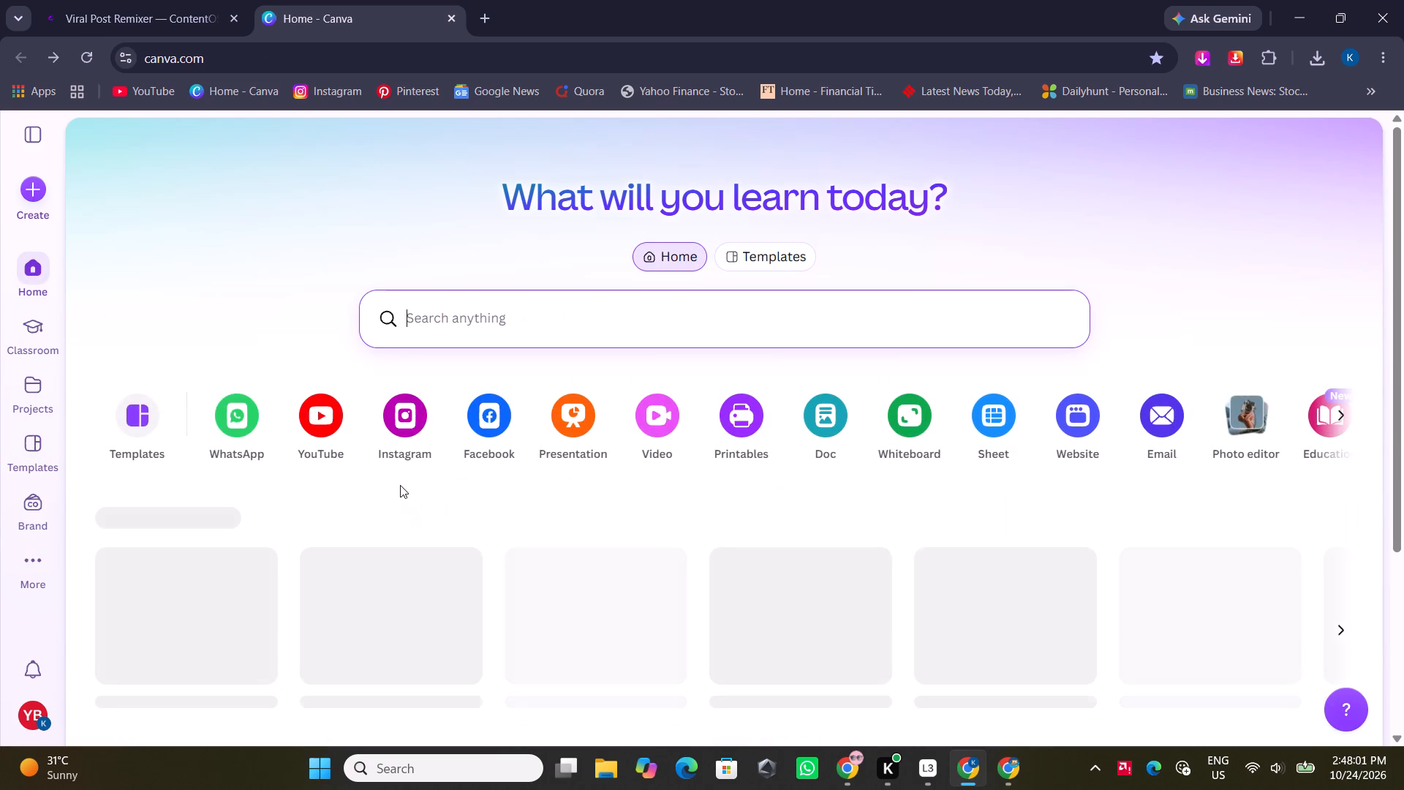
left_click(416, 415)
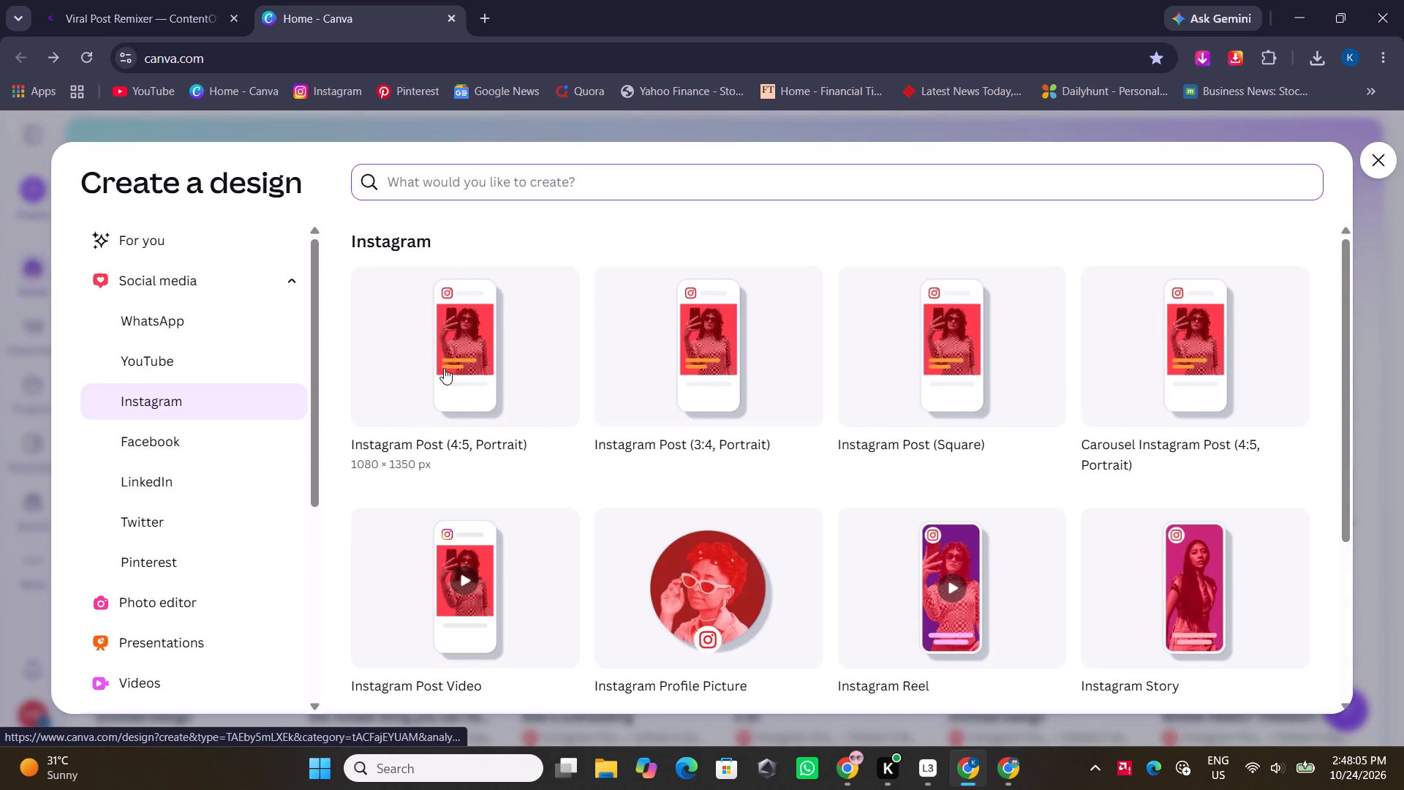
left_click(1208, 358)
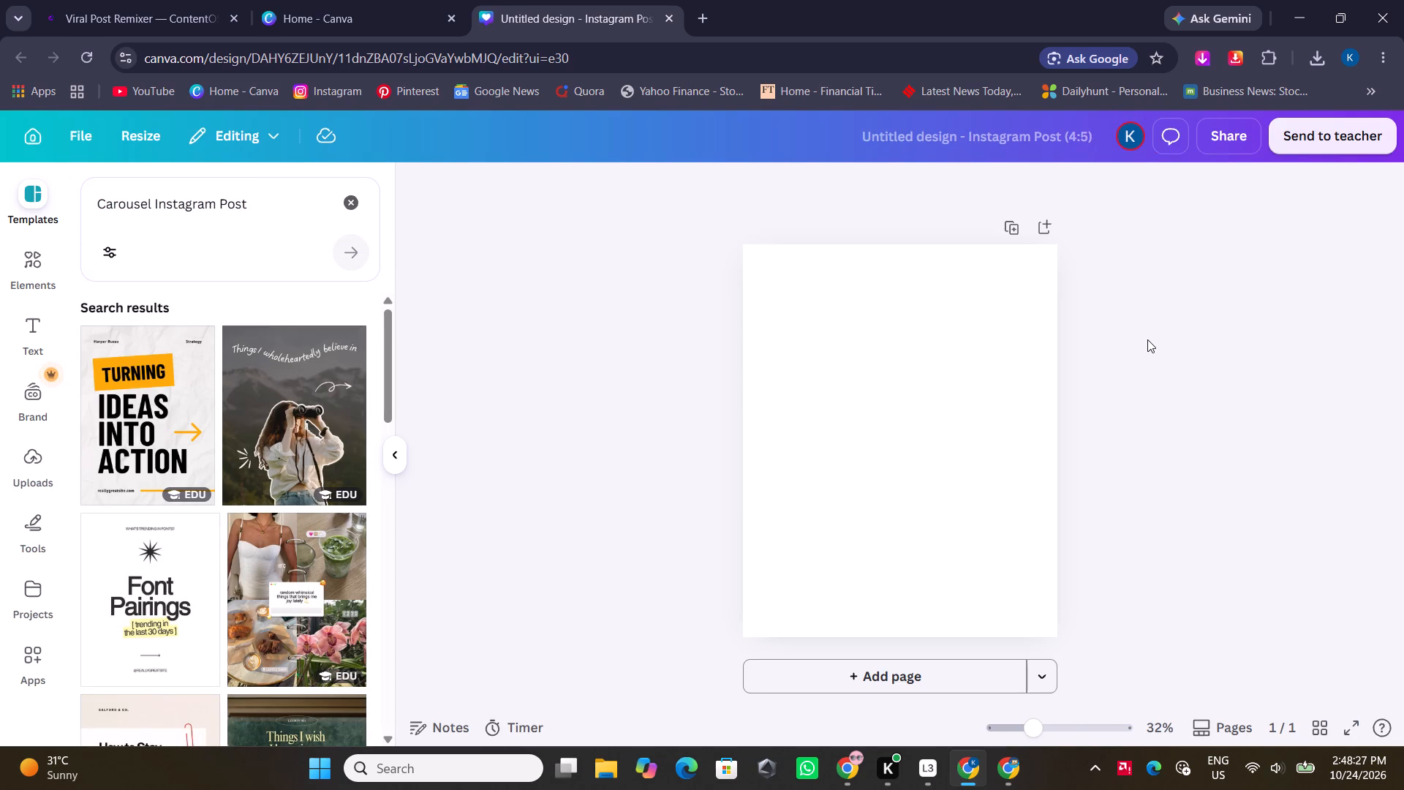
Upload the image 796703a8-abca-49e1-a0e4-5ee74aa3896c from Downloads to the design's uploads.
left_click(29, 266)
left_click(29, 459)
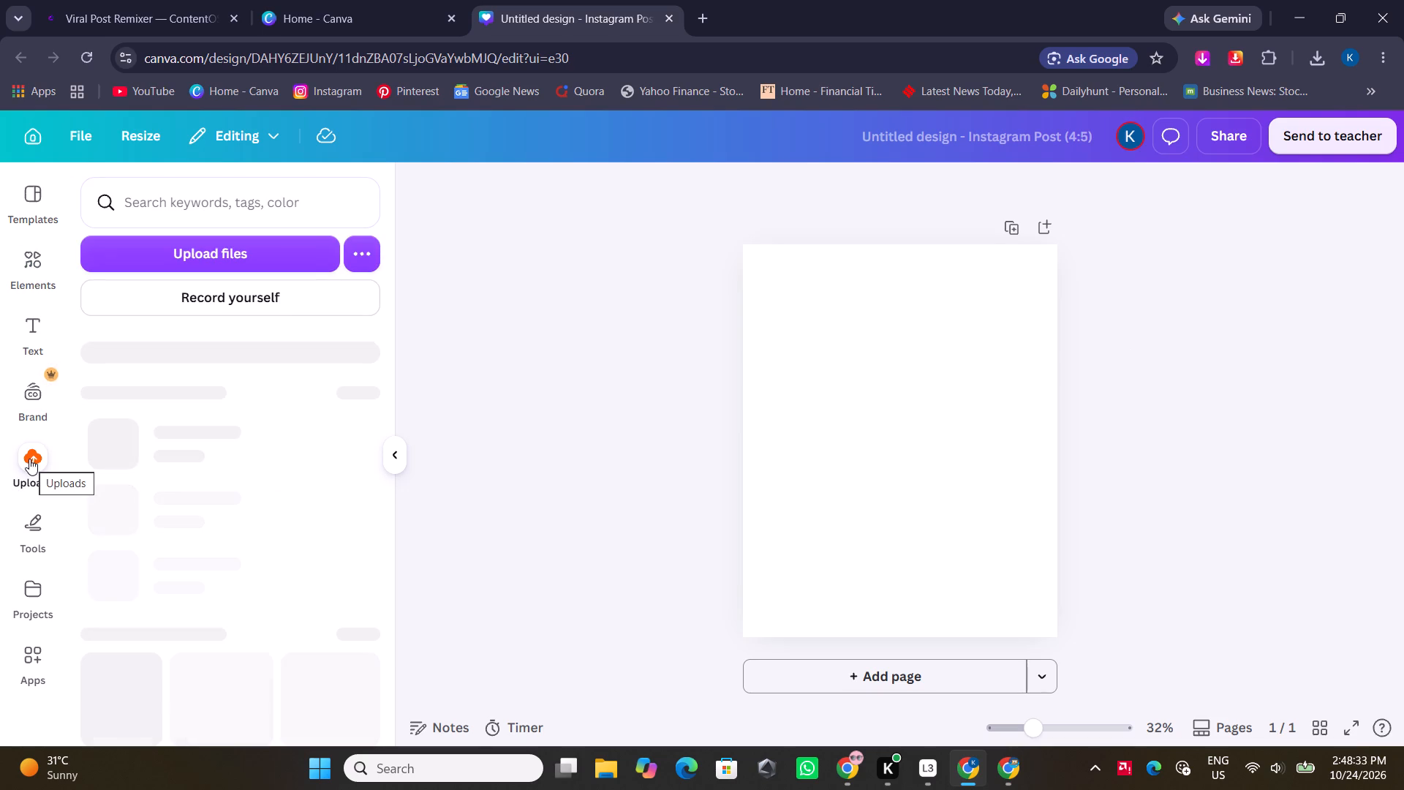
left_click(182, 260)
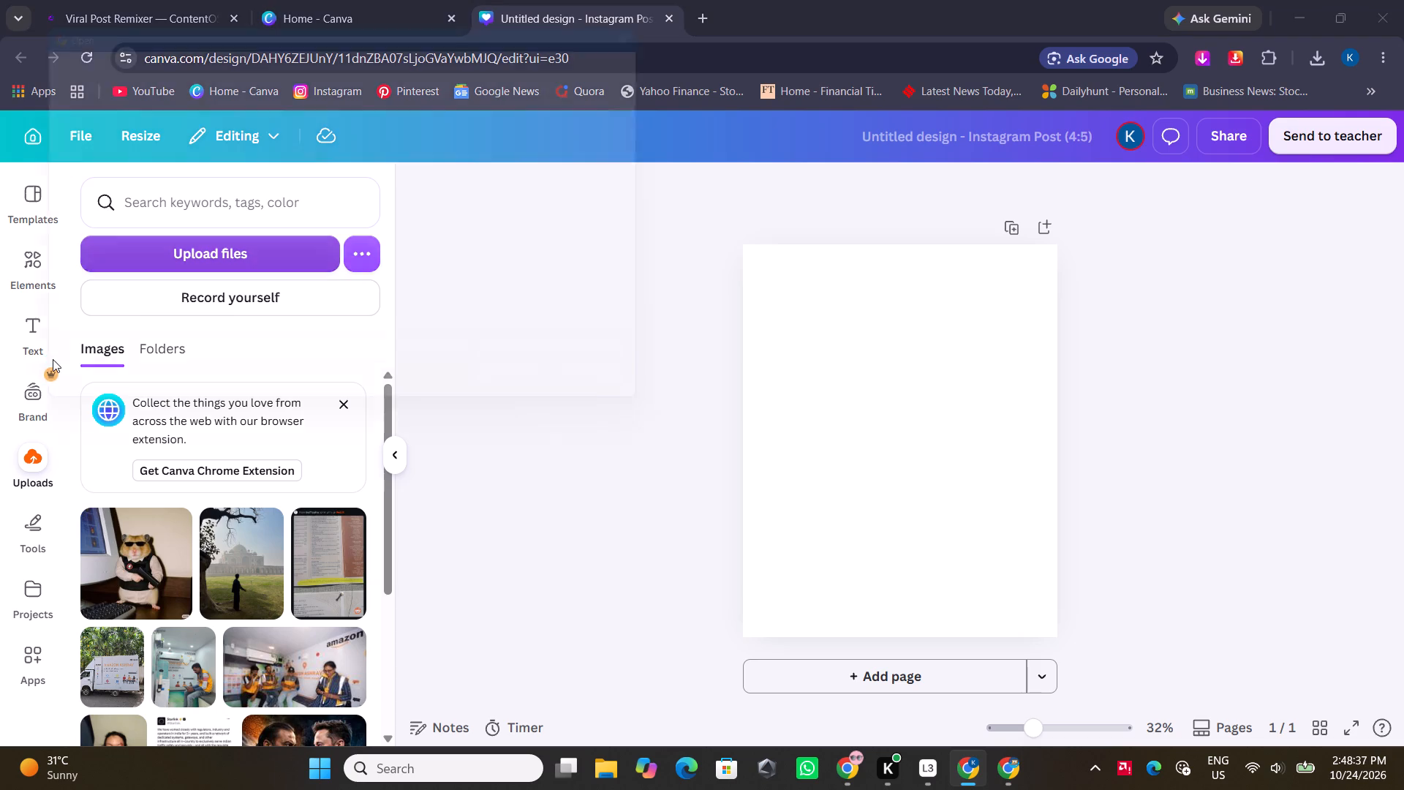
left_click(219, 187)
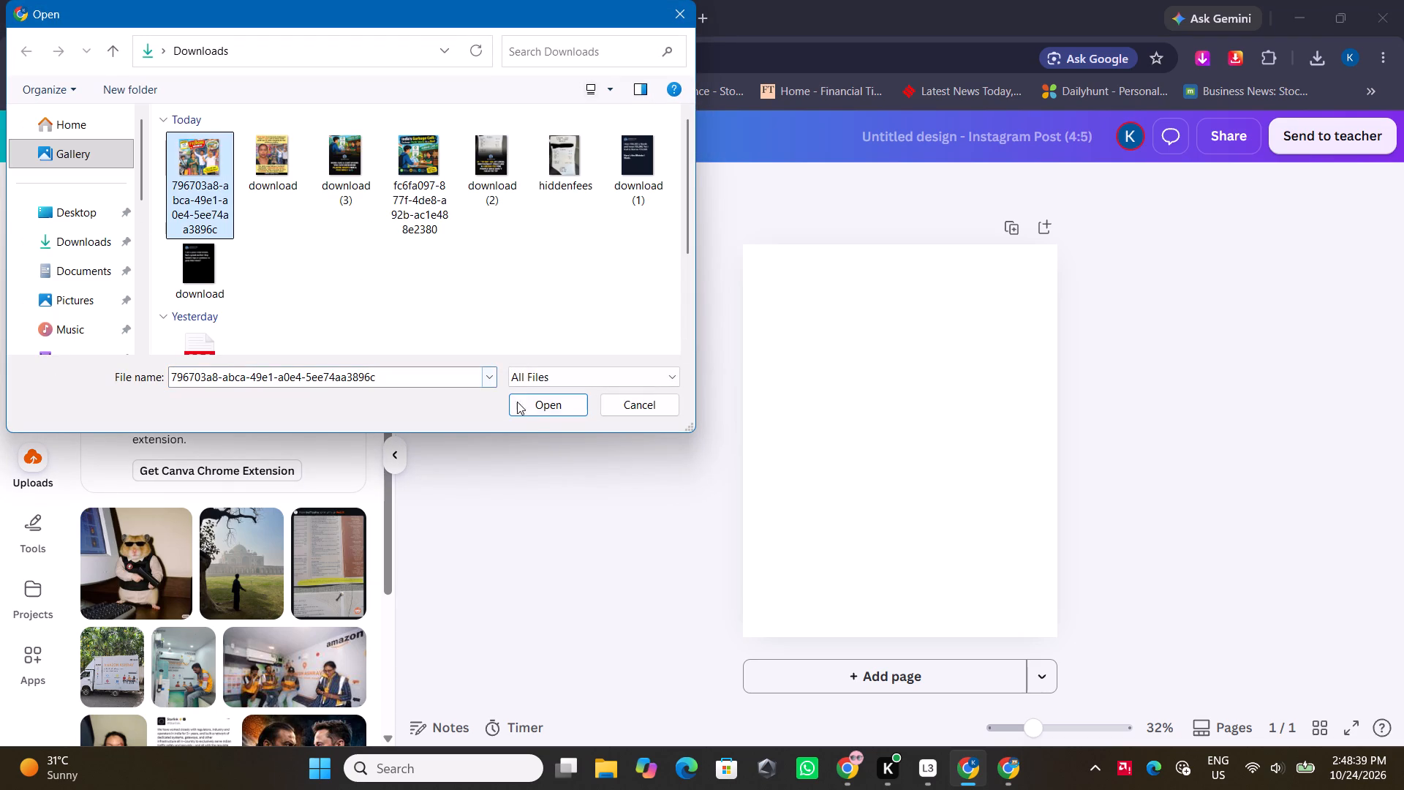
left_click(531, 411)
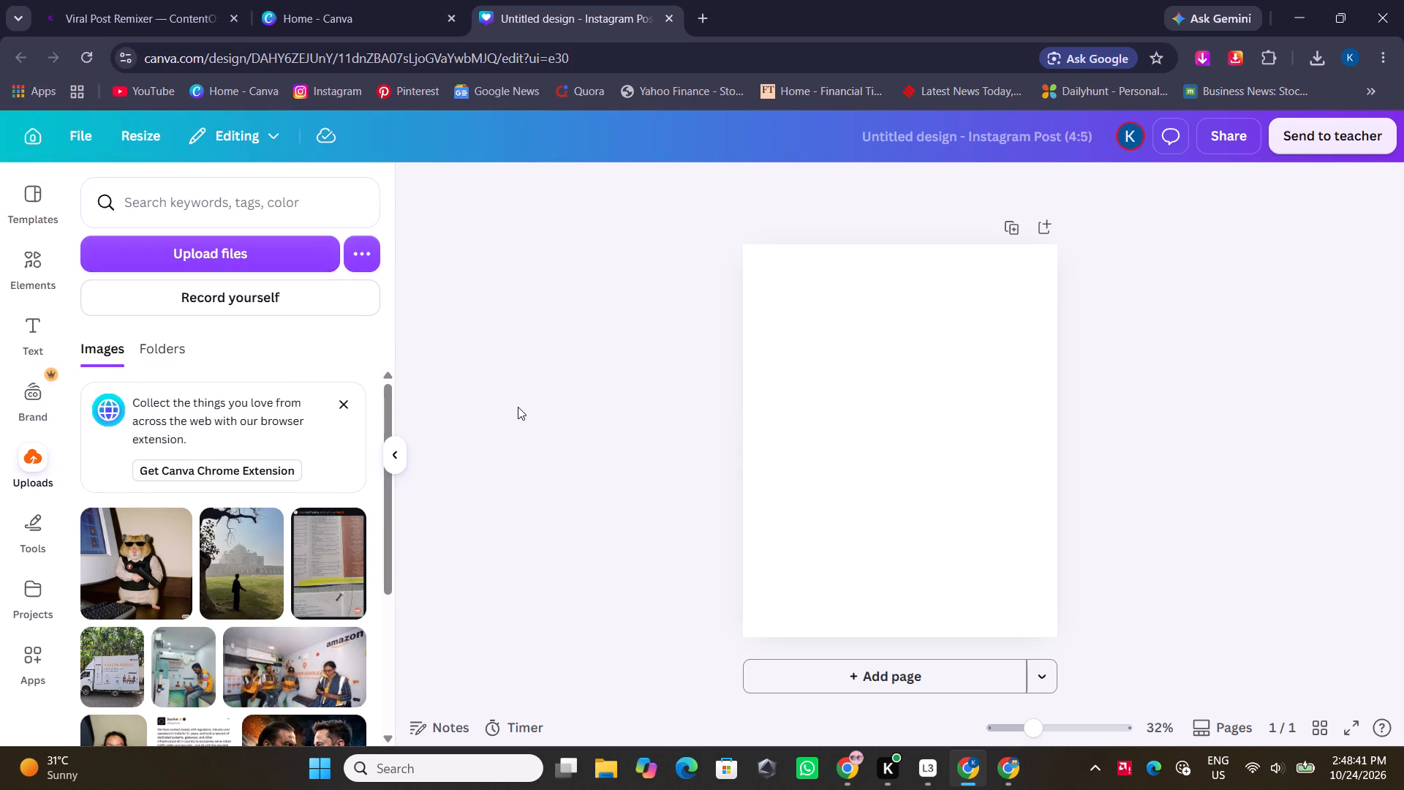
Place the uploaded ₹1 crore lottery winner image on the blank page, aligned with the page's upper-left corner.
left_click_drag(141, 566, 896, 448)
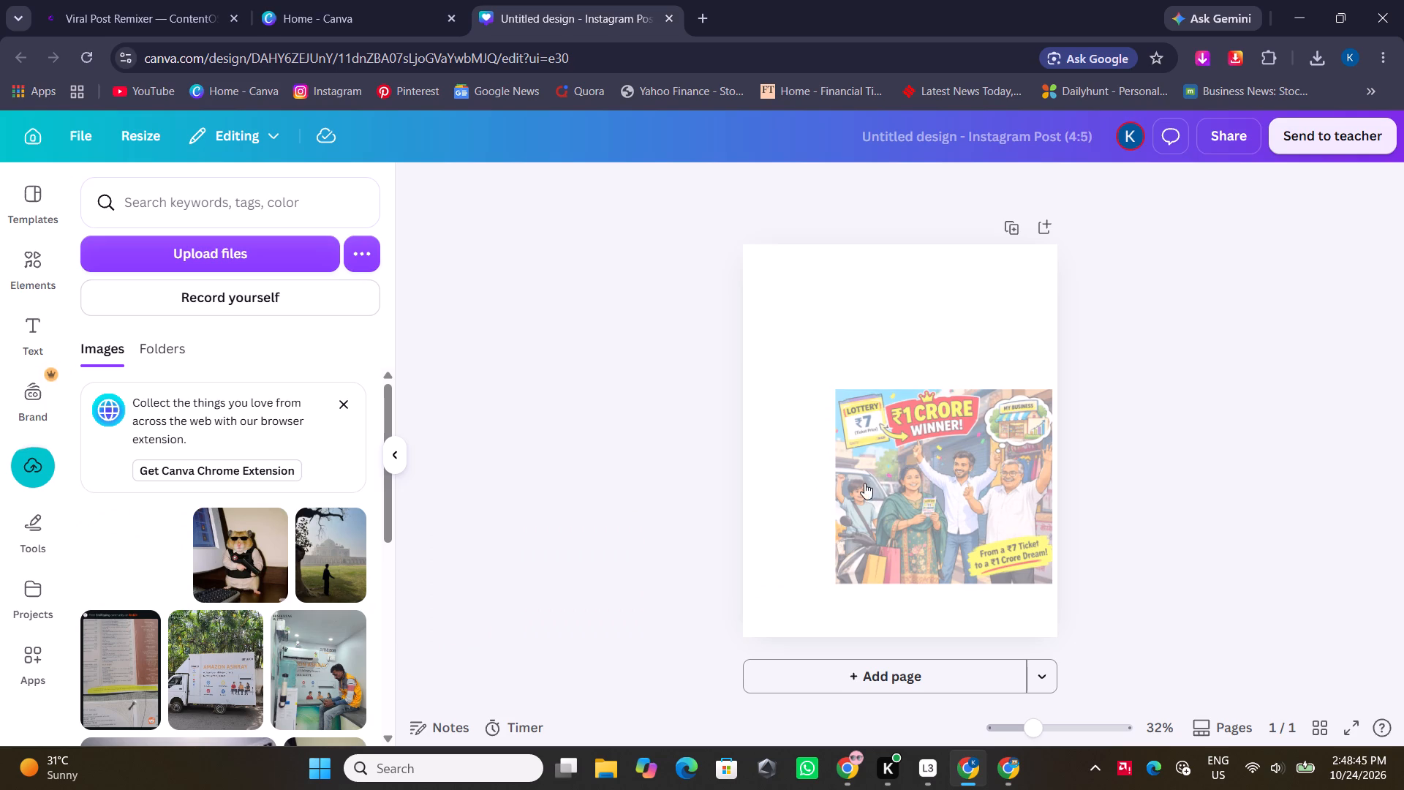
left_click_drag(911, 490, 911, 492)
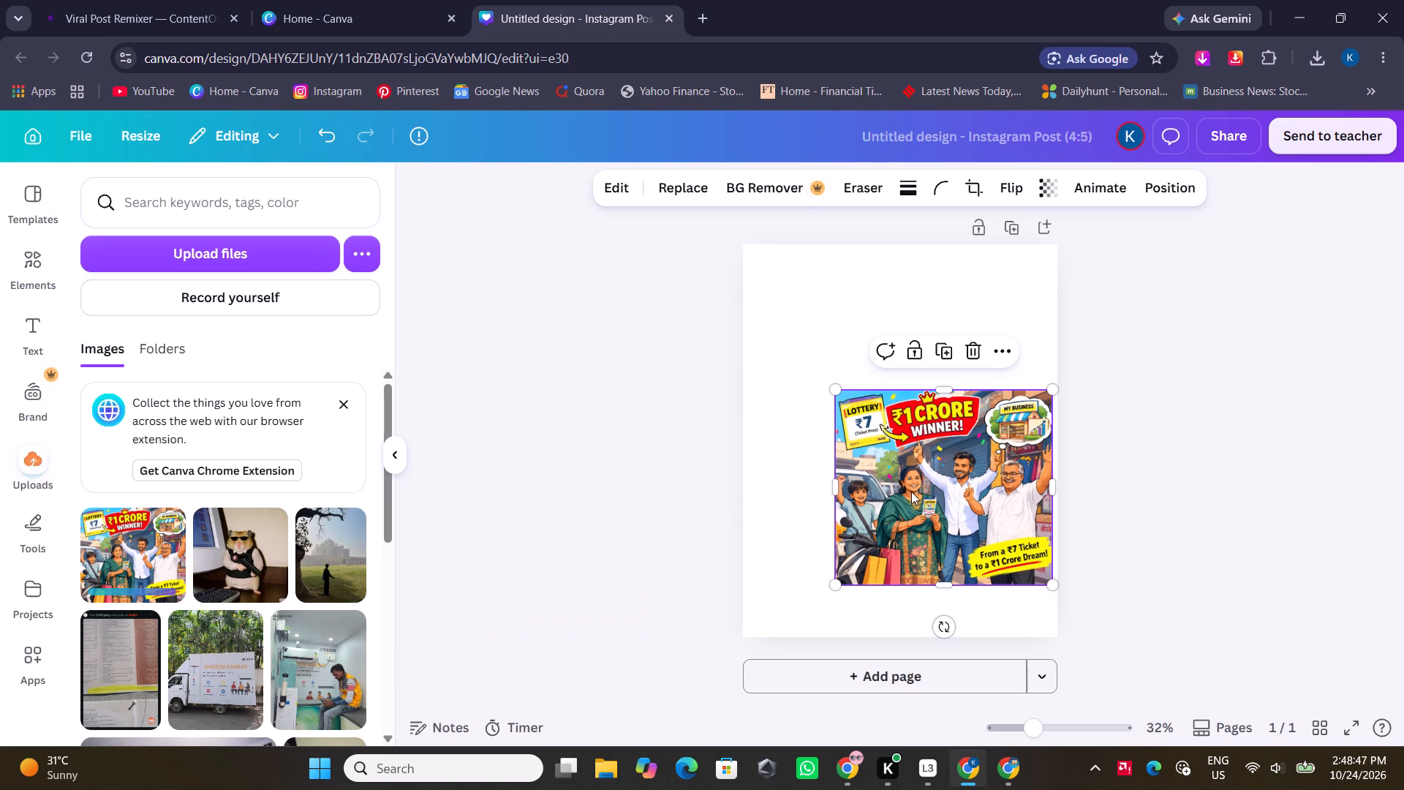
left_click_drag(911, 492, 848, 462)
left_click_drag(888, 461, 863, 426)
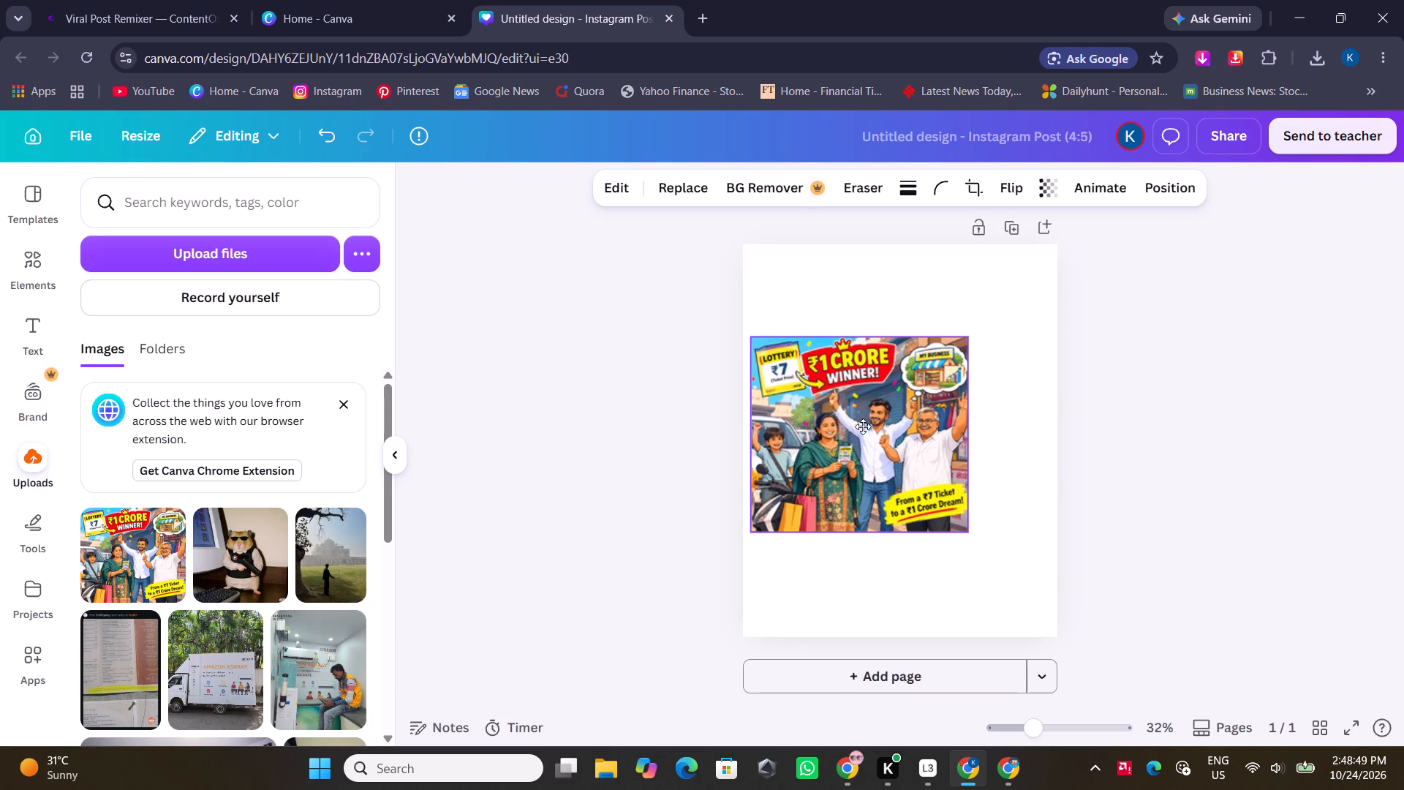
left_click_drag(863, 426, 849, 345)
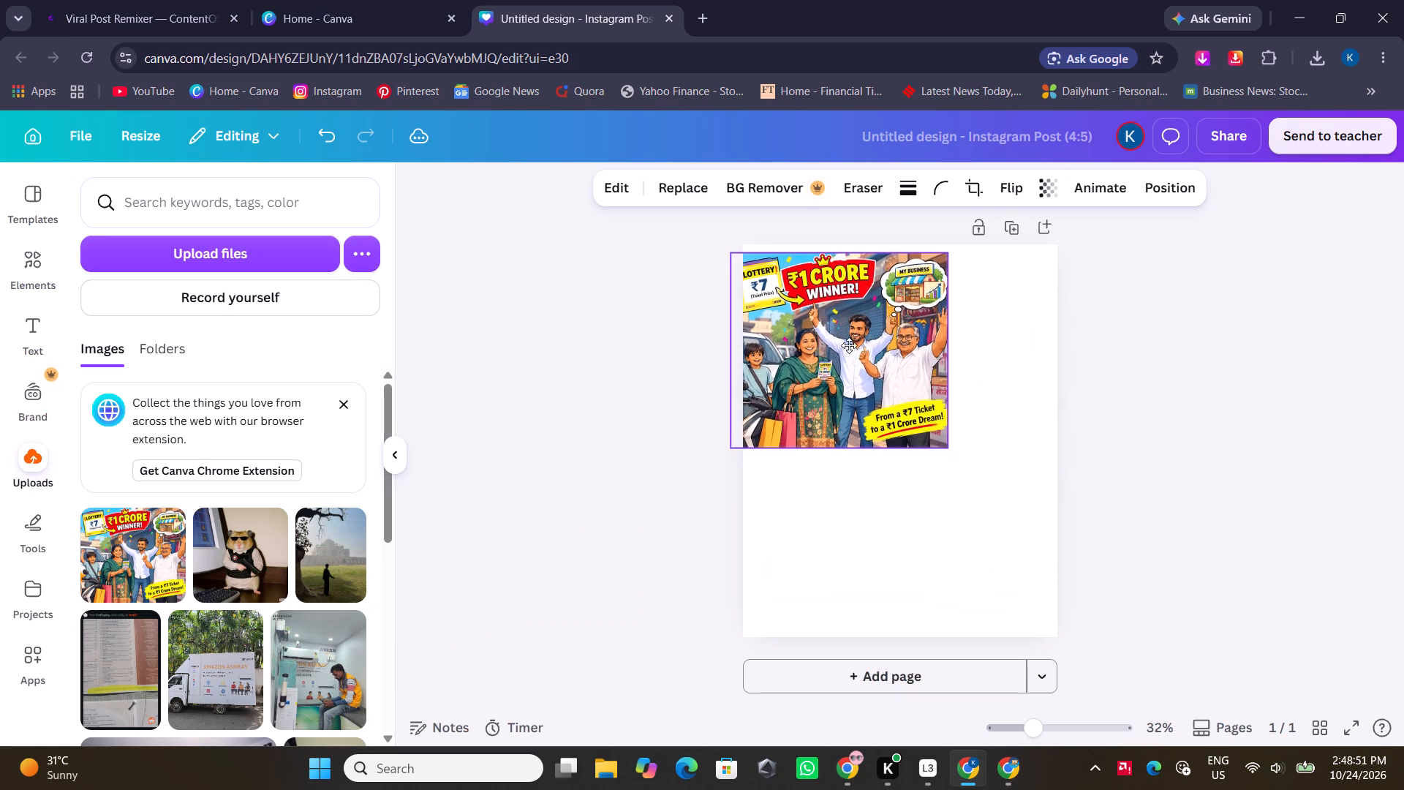
left_click_drag(849, 345, 858, 343)
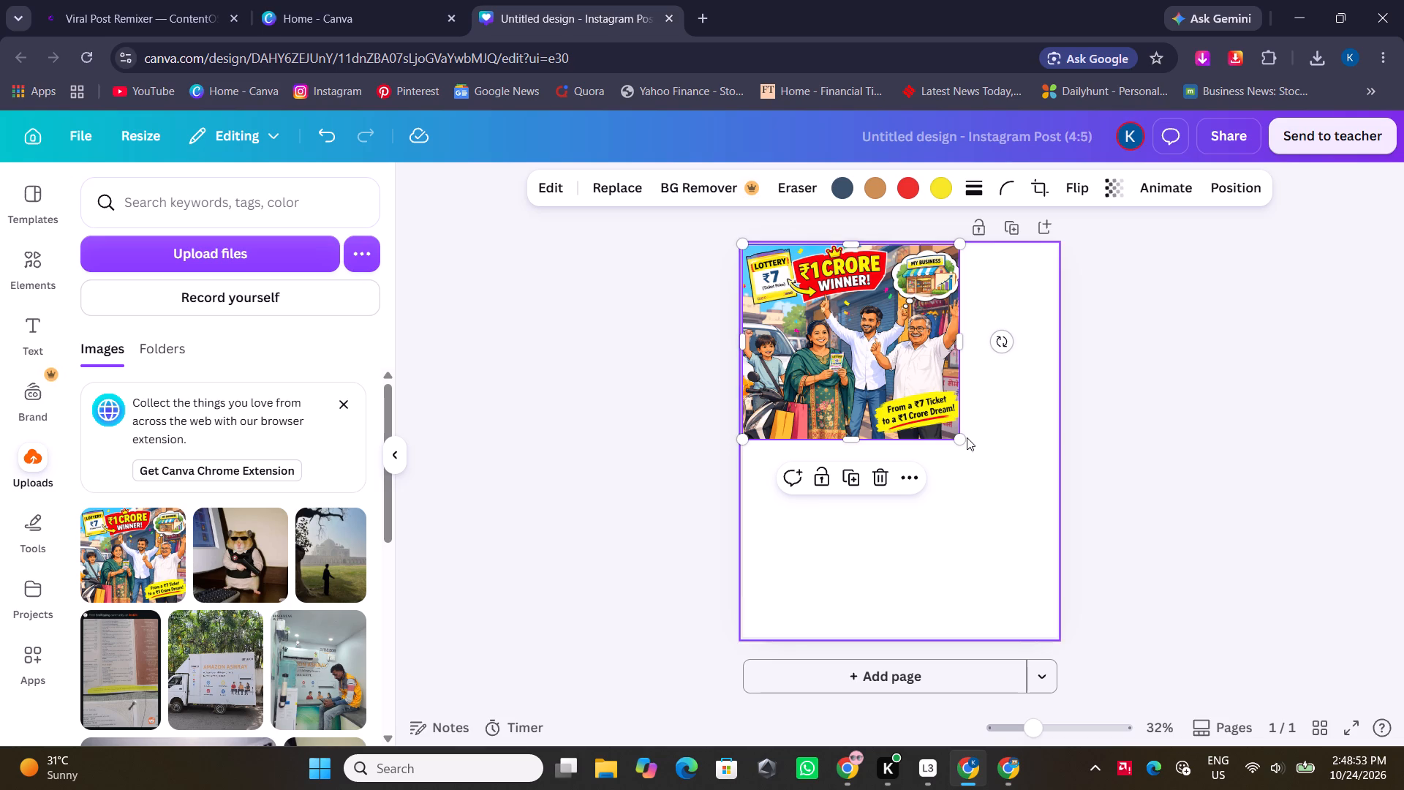
Enlarge the lottery winner image proportionally from its lower-right corner to about 972 × 875.
left_click_drag(954, 440, 1034, 500)
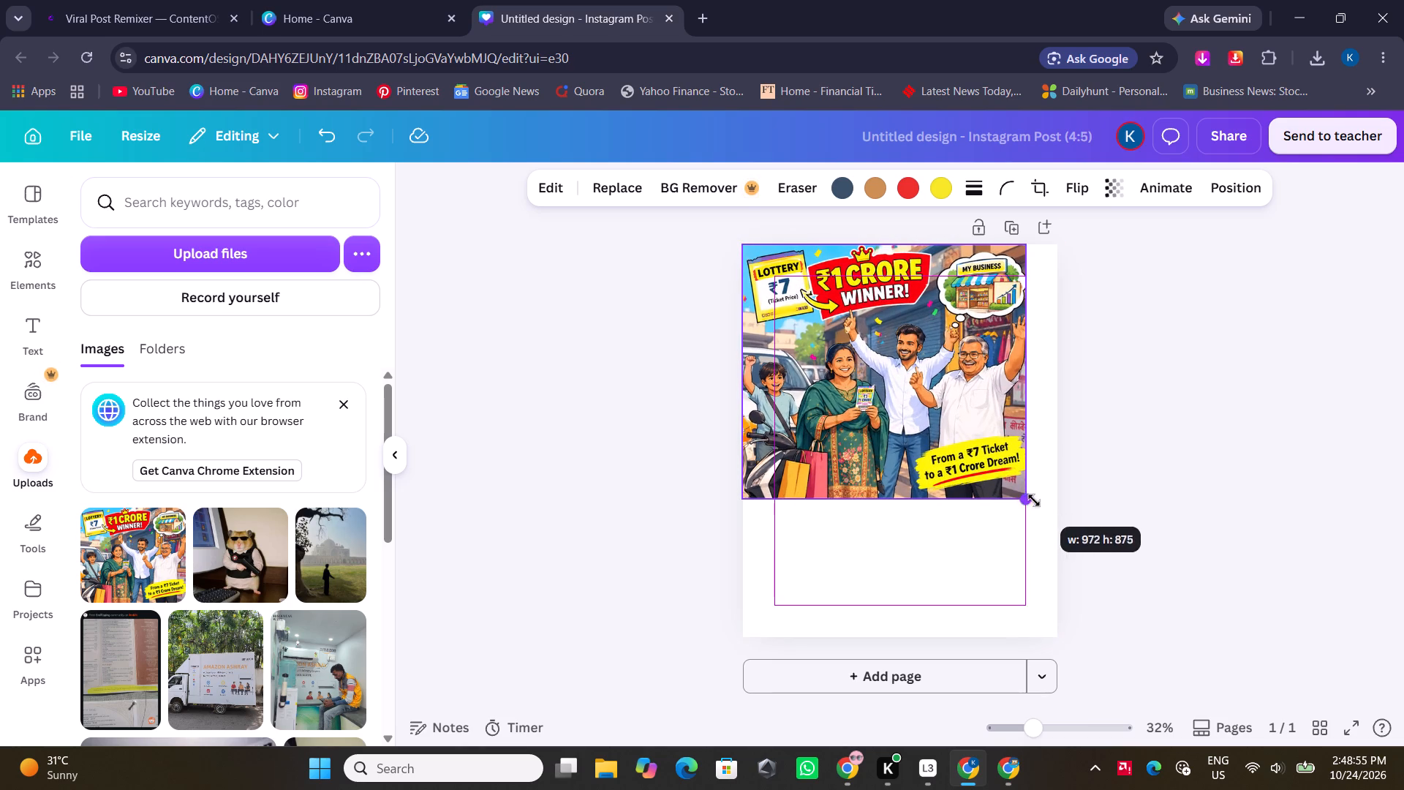
Enlarge the lottery-winner cartoon to the full page width, 1,080 by 972.
left_click_drag(1034, 500, 1050, 524)
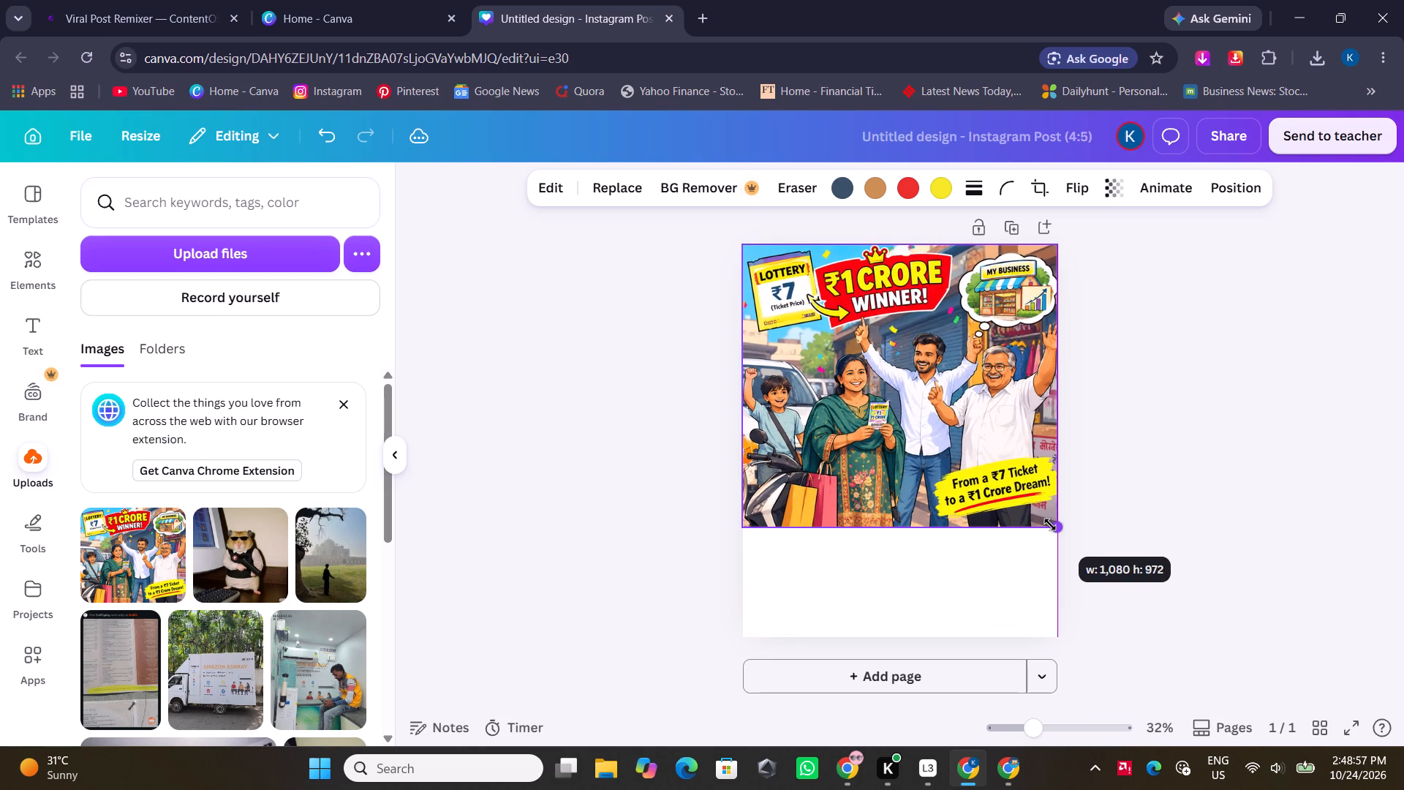
left_click(1008, 594)
left_click(1123, 592)
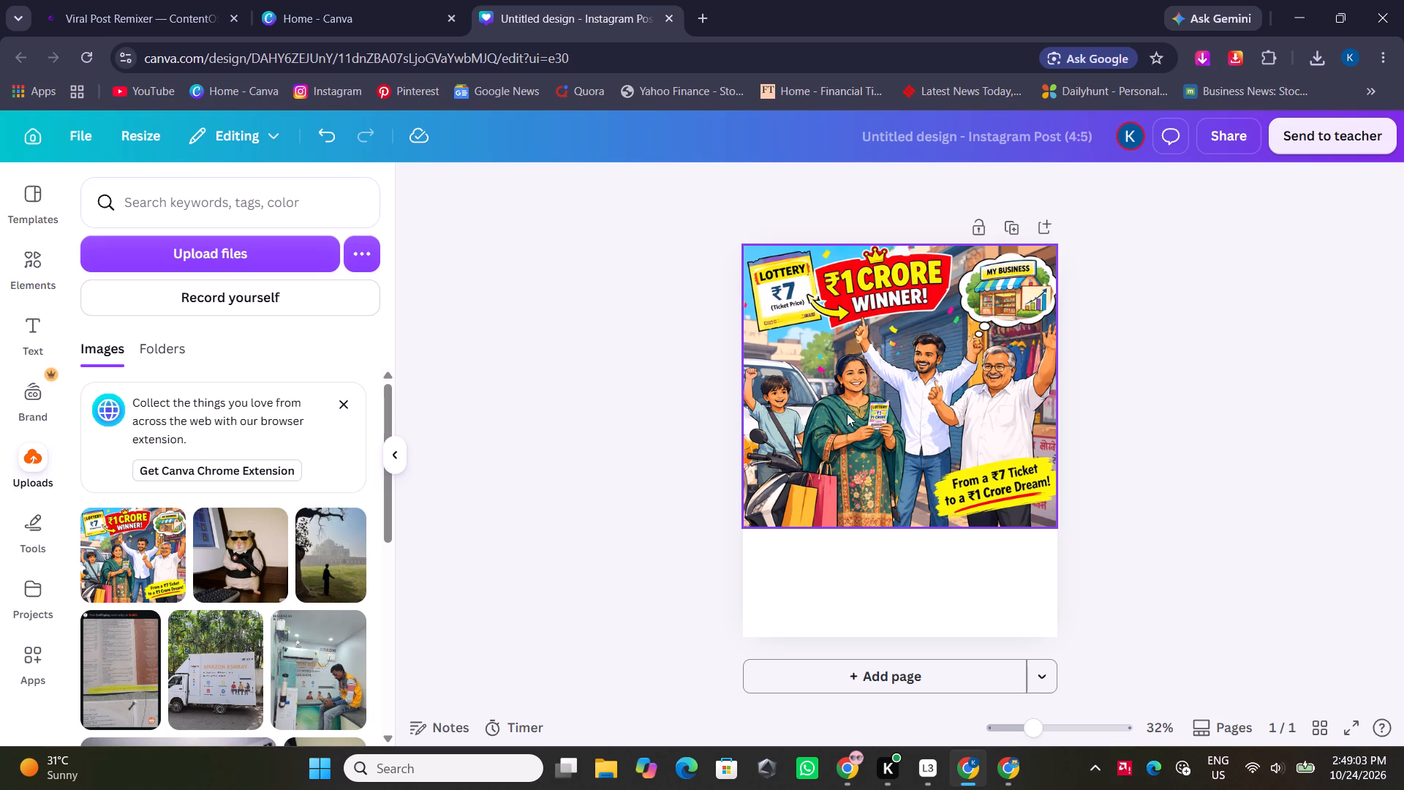
Add the recently used circle frame and the black-line arrow element to the page.
left_click(15, 275)
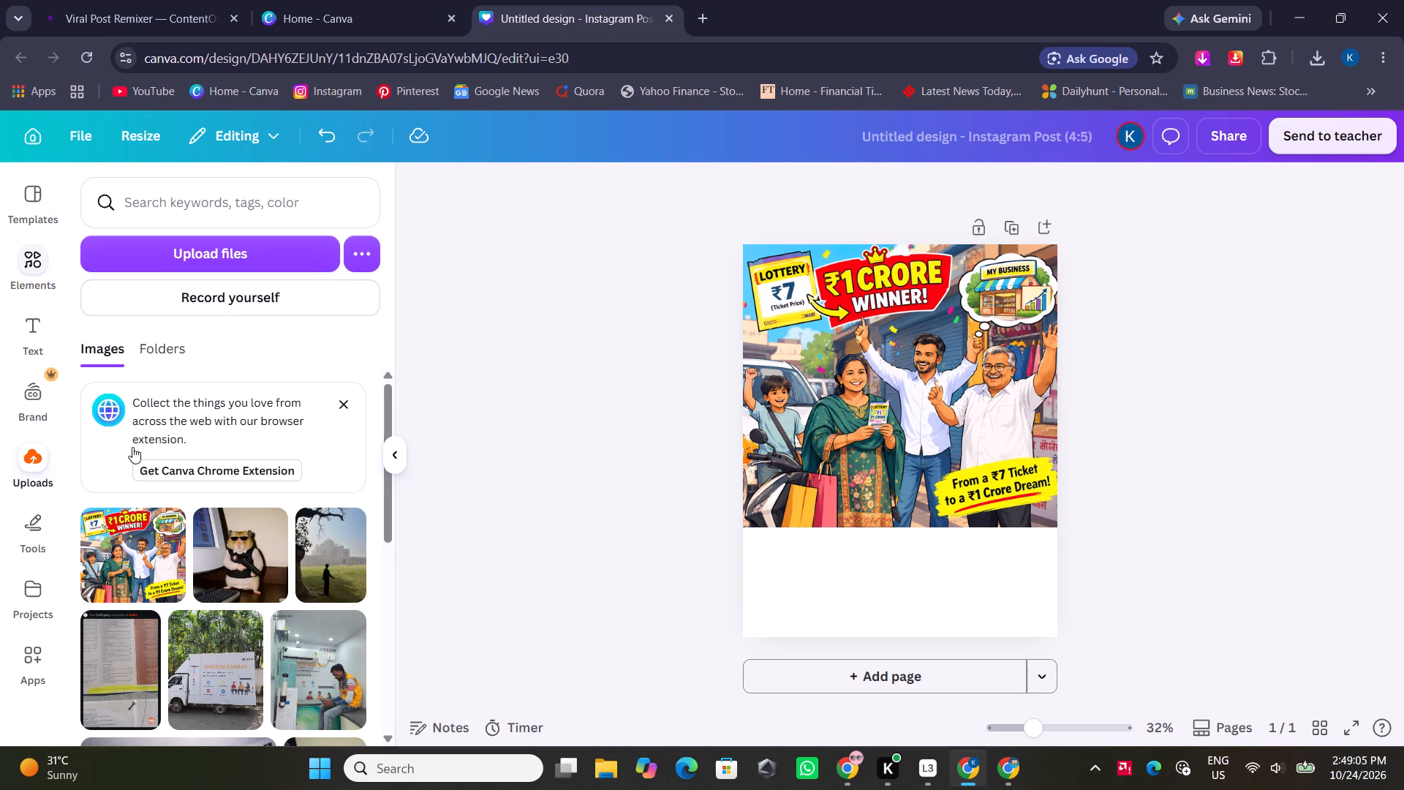
left_click(116, 315)
left_click(214, 309)
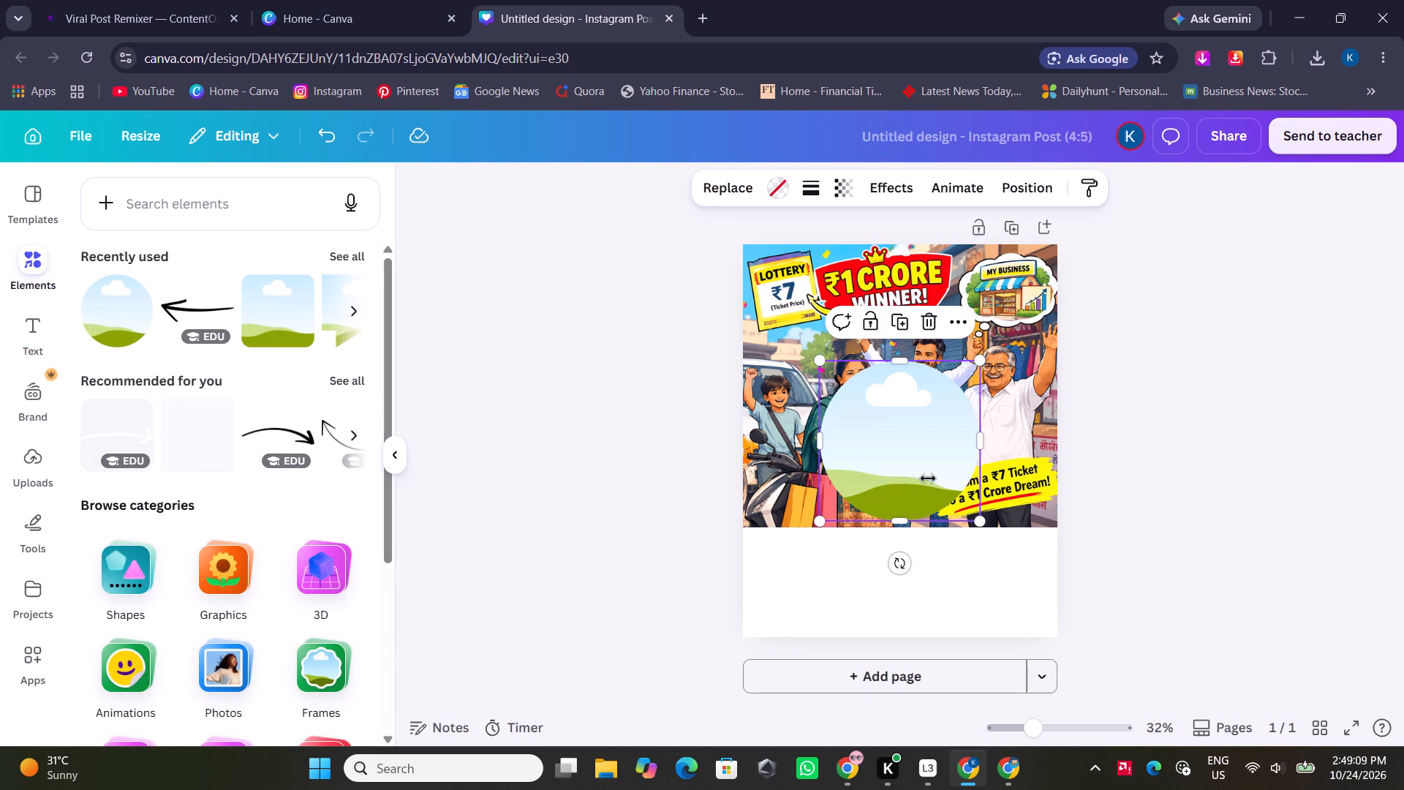
Move the circle frame off the family to the page's lower-right corner, uncovering the white arrow.
left_click_drag(870, 422, 925, 552)
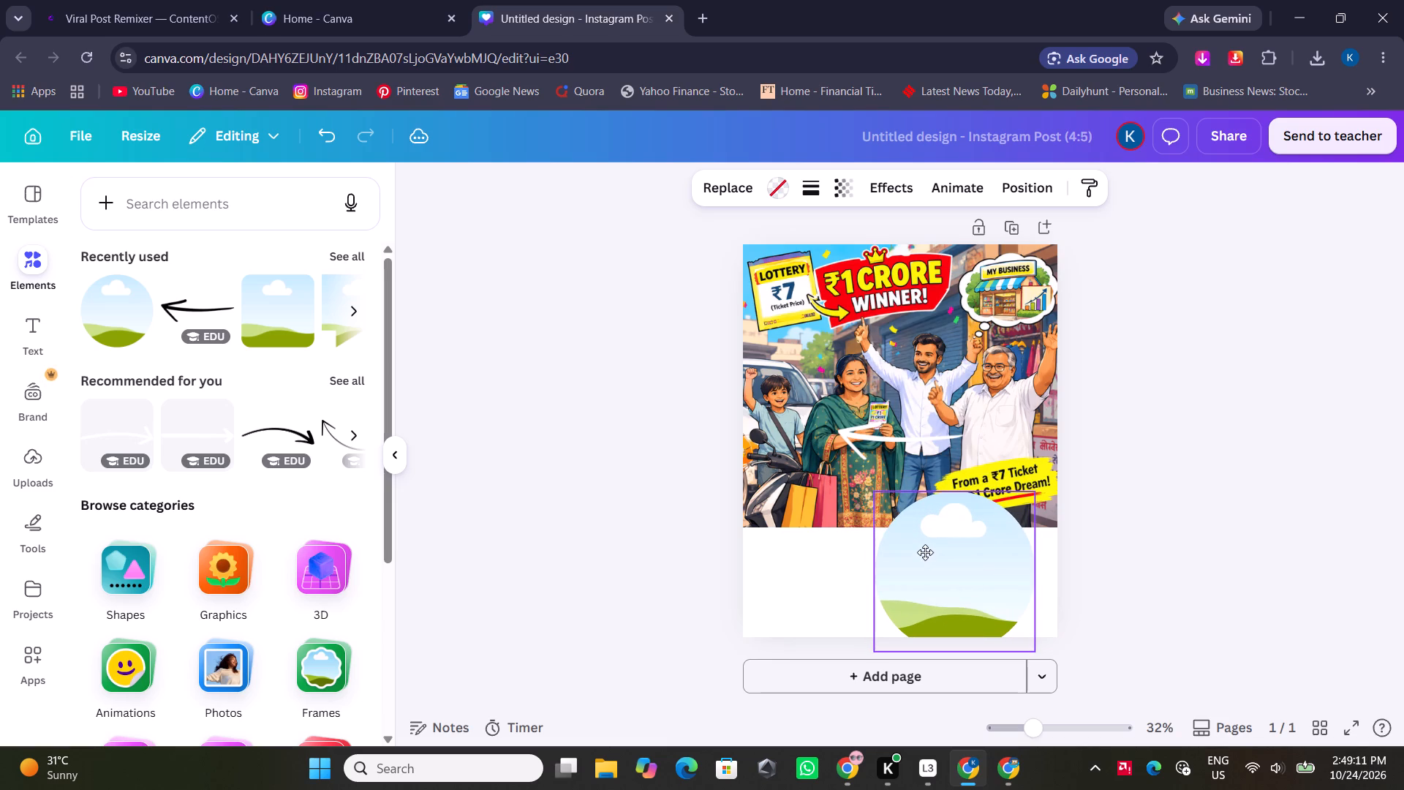
left_click_drag(925, 552, 937, 563)
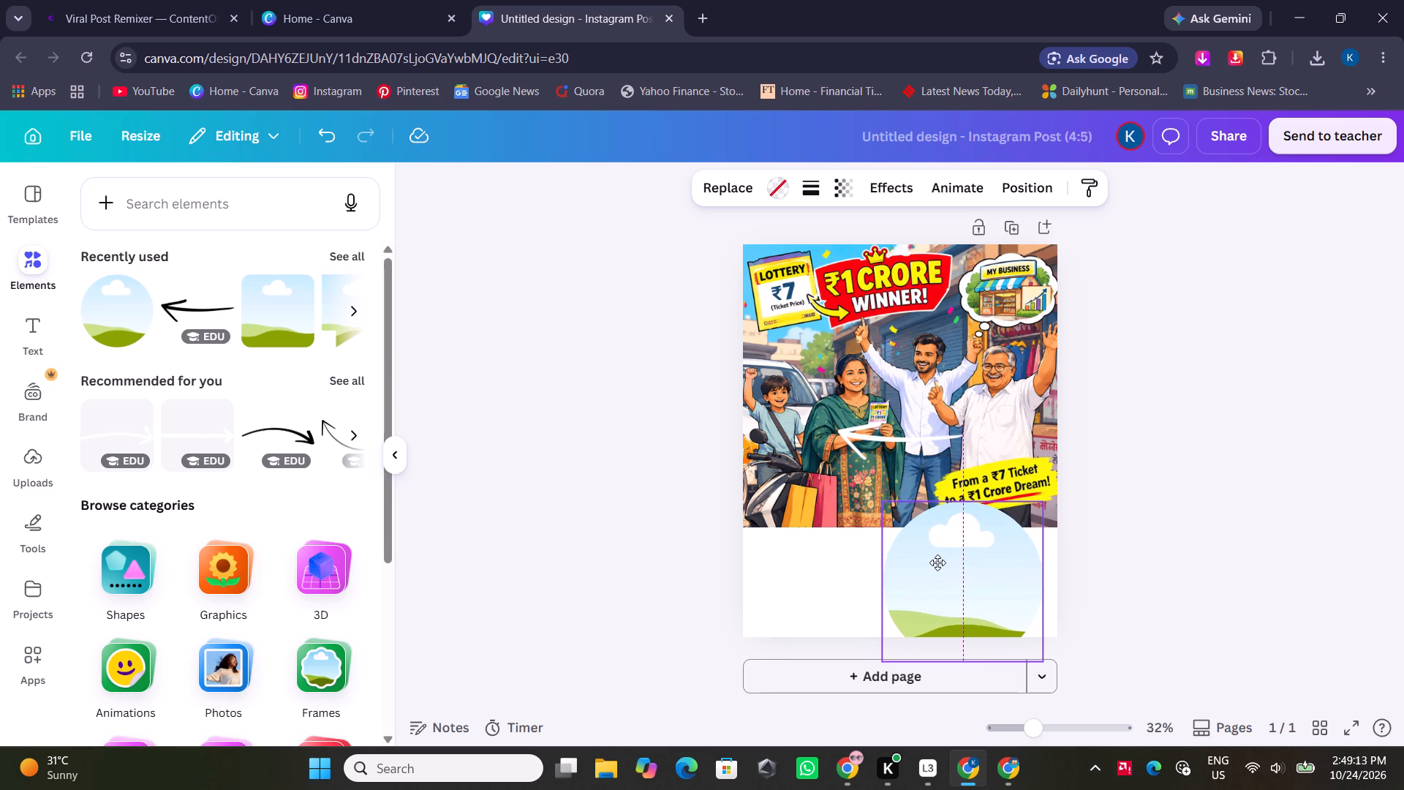
left_click_drag(937, 563, 956, 551)
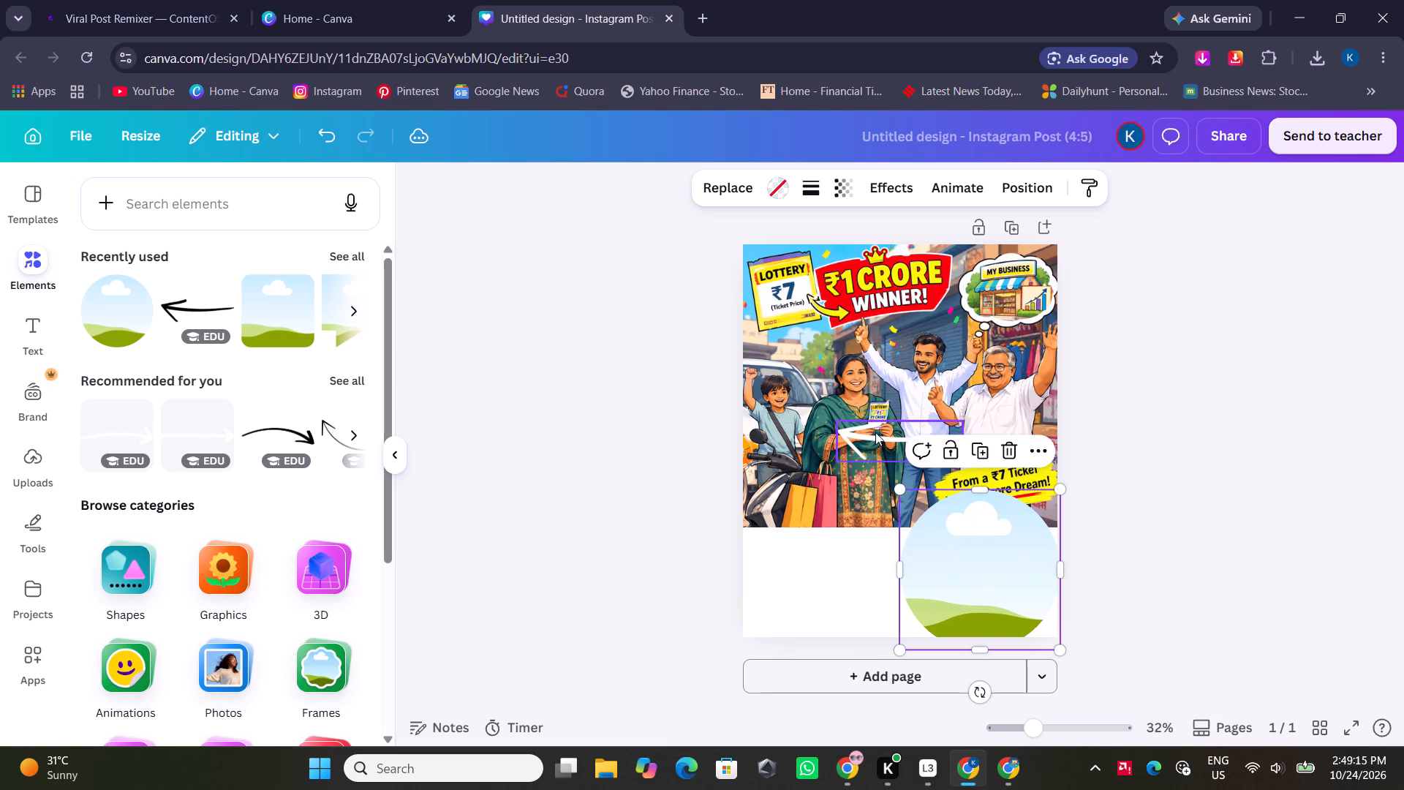
Tilt the white arrow to point diagonally up and left, shrink it, and place it just below the ticket in the woman's hand.
left_click(875, 432)
left_click_drag(884, 437, 868, 401)
left_click_drag(865, 468, 851, 475)
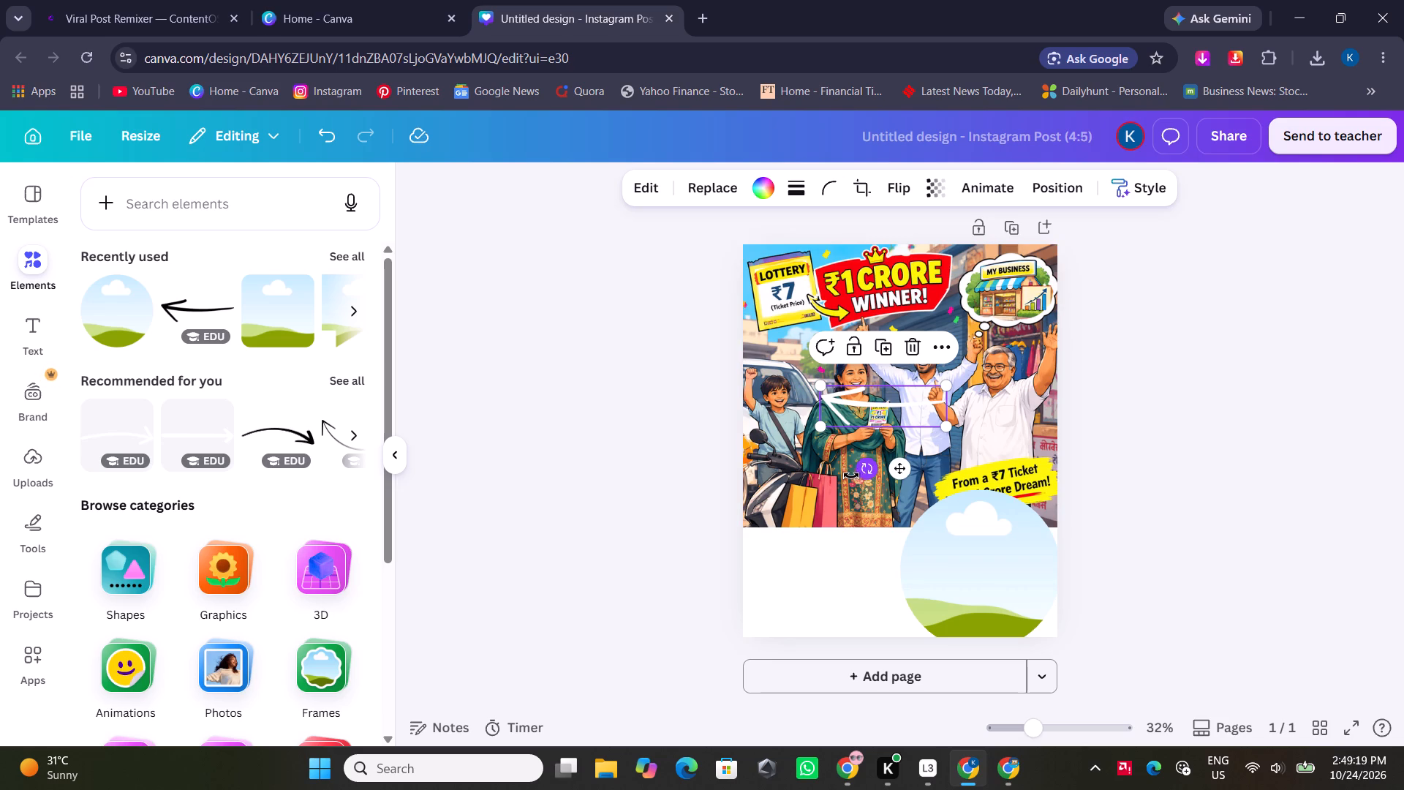
left_click_drag(851, 475, 799, 481)
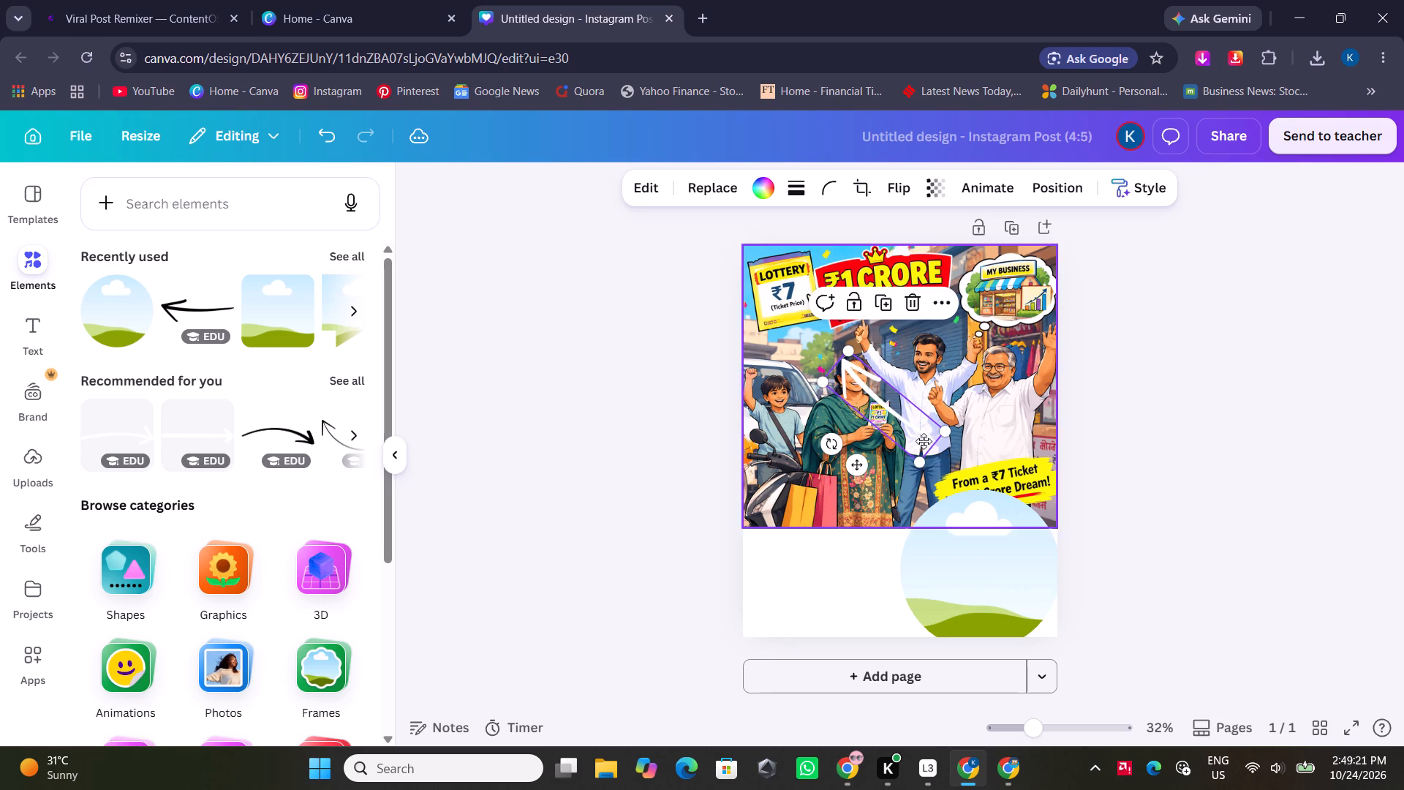
left_click_drag(920, 459, 888, 424)
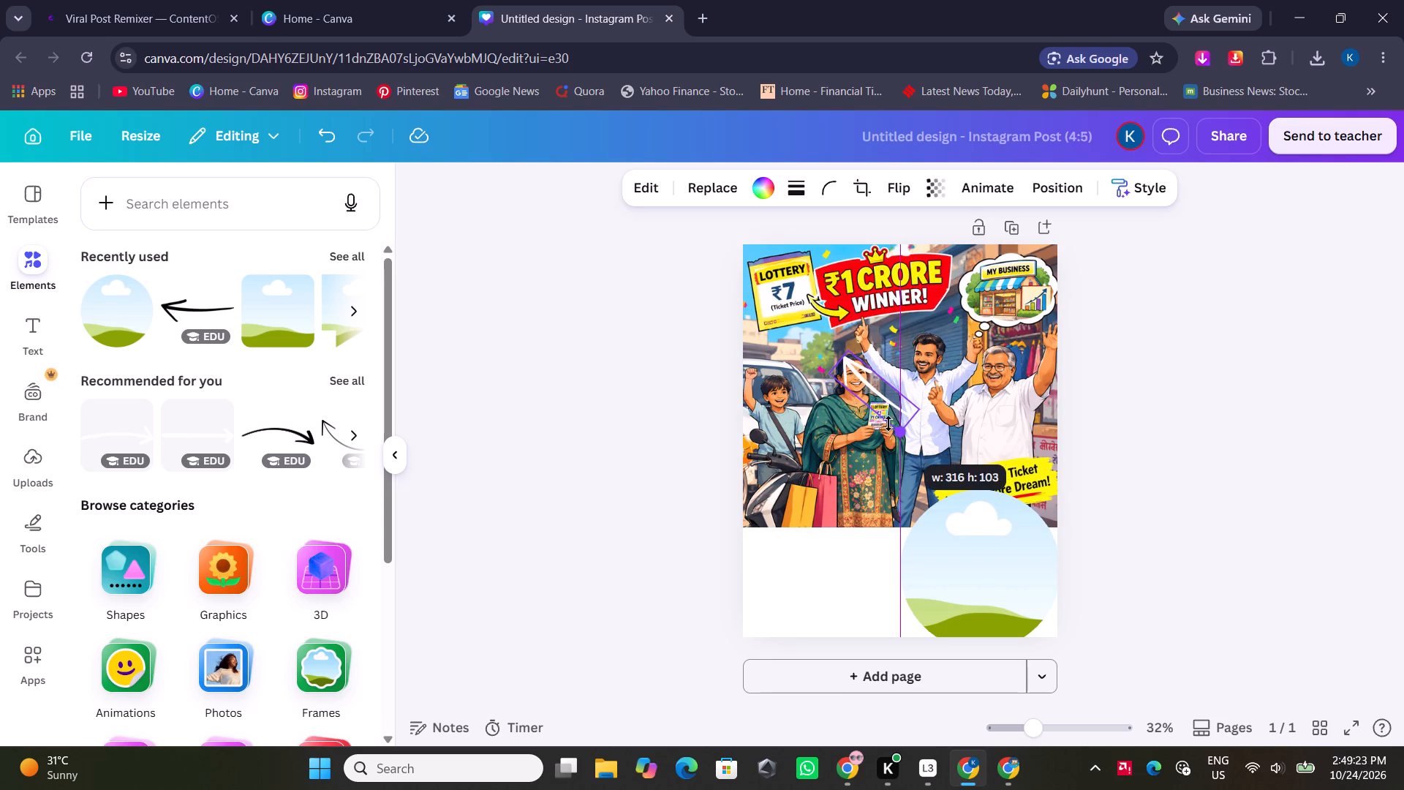
left_click_drag(888, 424, 881, 412)
left_click_drag(864, 386, 868, 387)
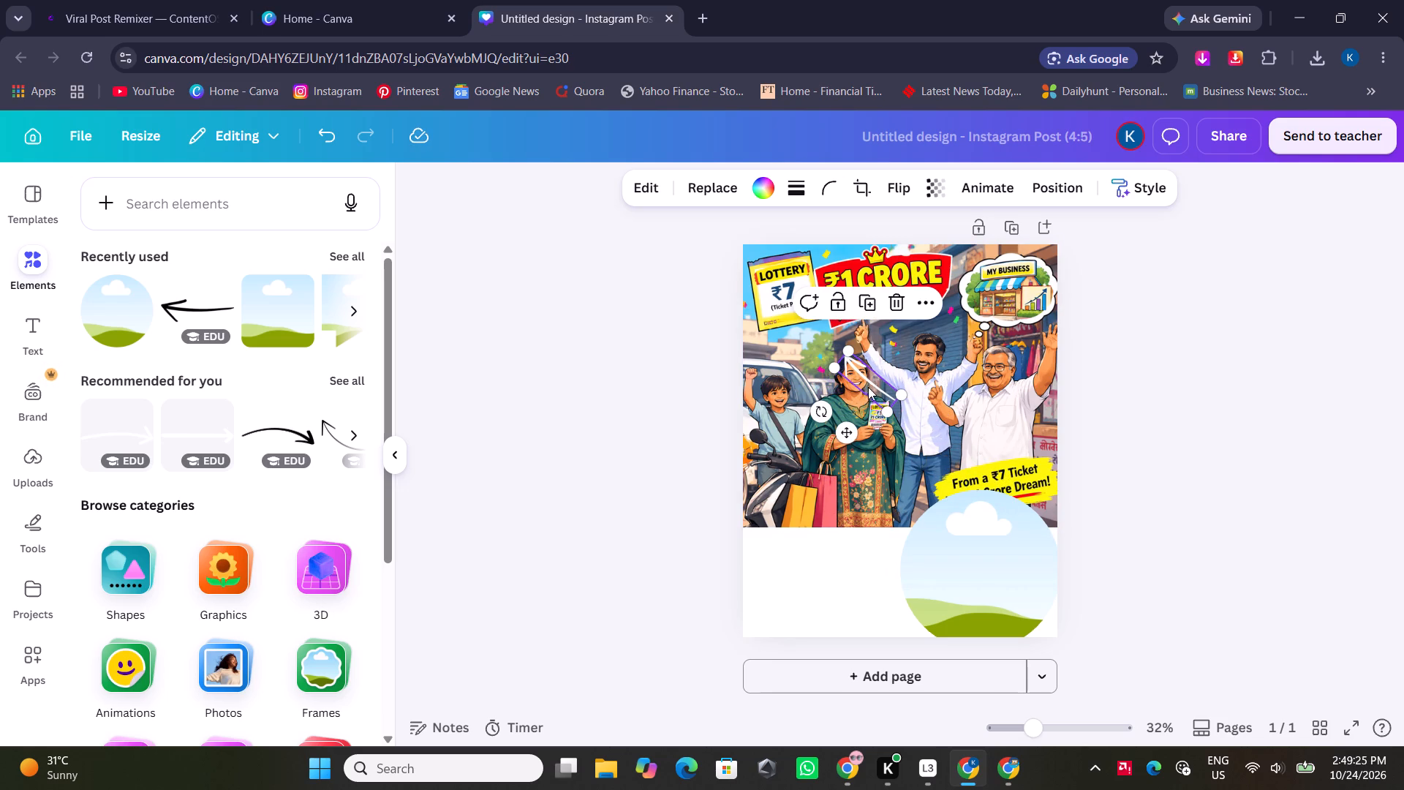
left_click_drag(868, 387, 877, 446)
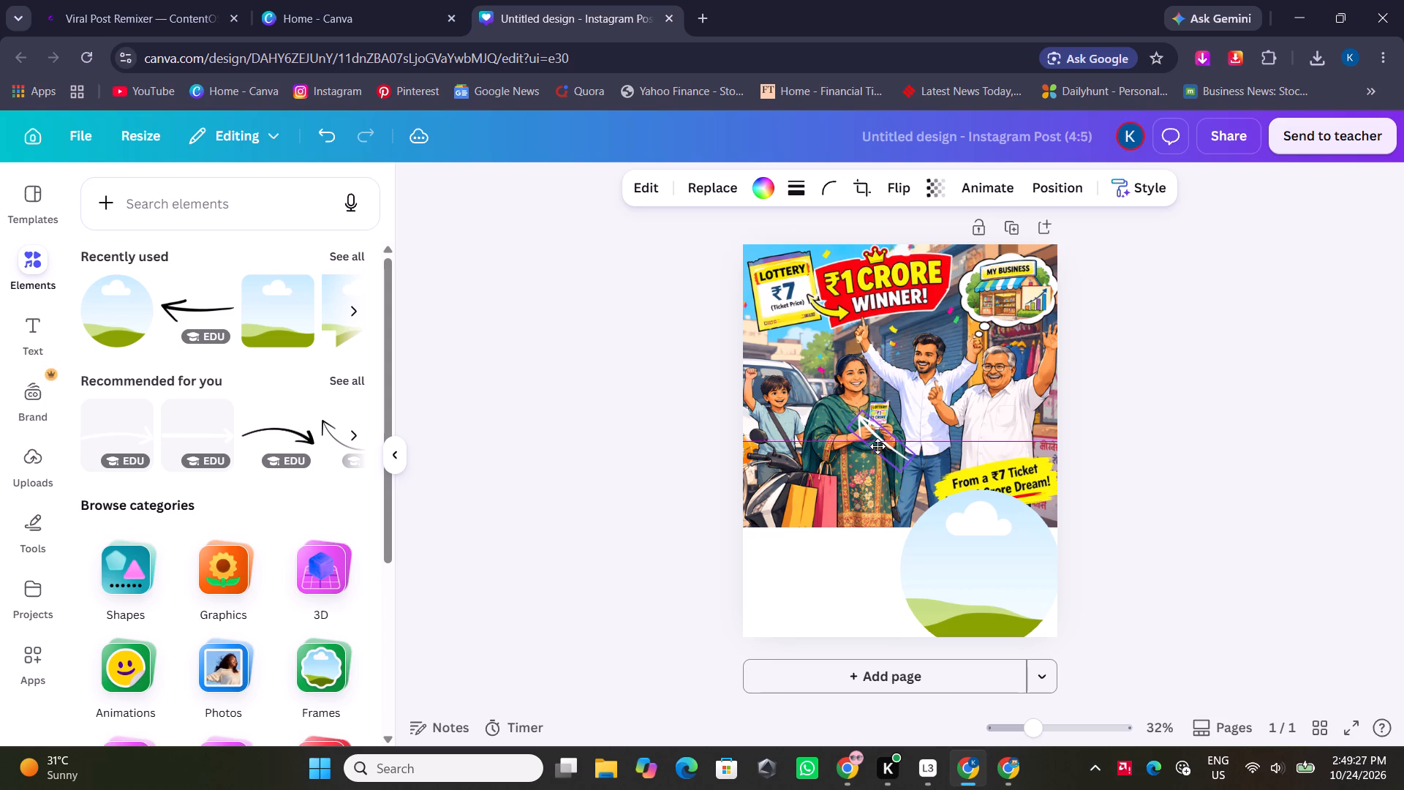
left_click_drag(877, 446, 879, 443)
Shrink the circle frame and fit it into the cartoon's lower-right corner, over the yellow "From a ₹7 Ticket" caption.
left_click_drag(982, 570, 965, 524)
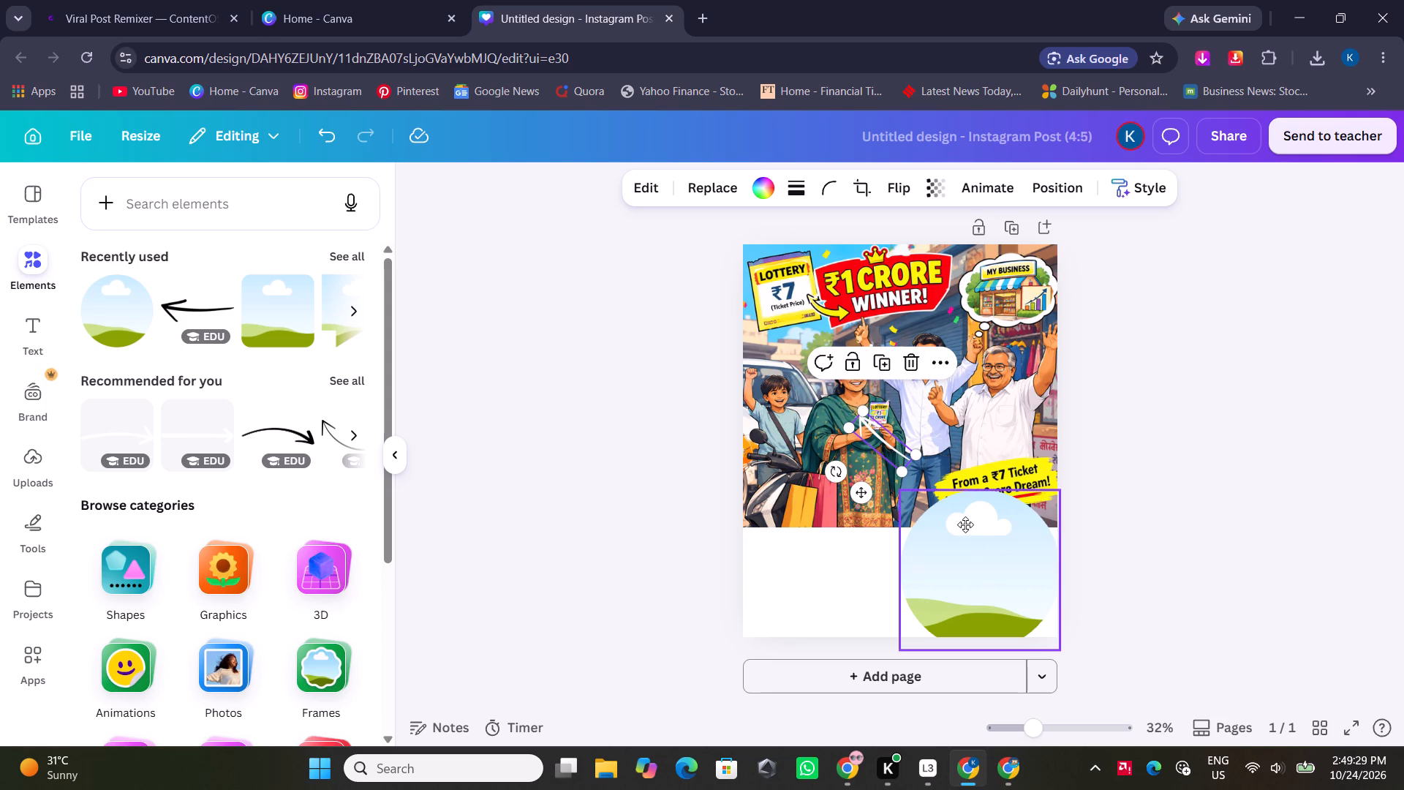
left_click_drag(965, 524, 981, 475)
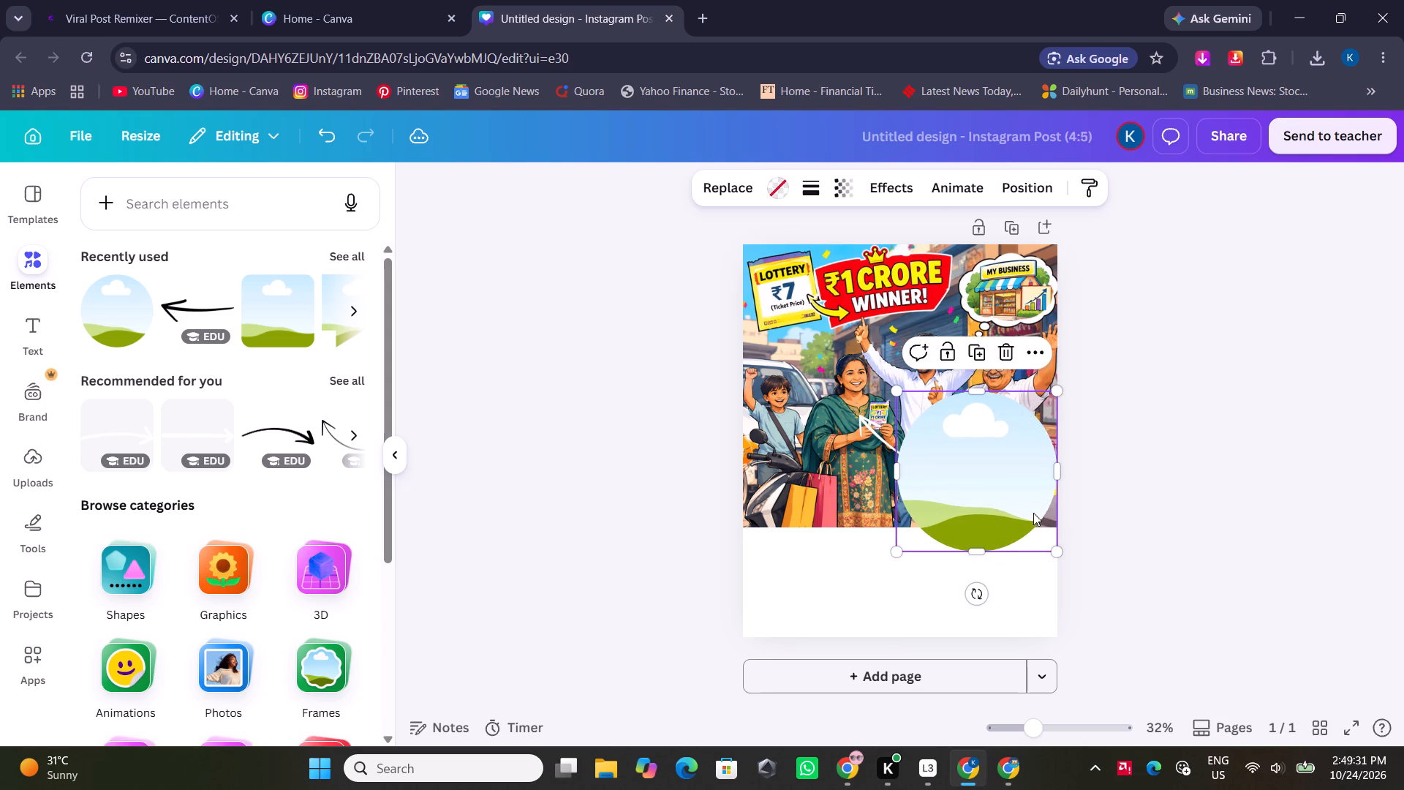
left_click_drag(1056, 551, 1027, 519)
left_click_drag(969, 476, 1004, 488)
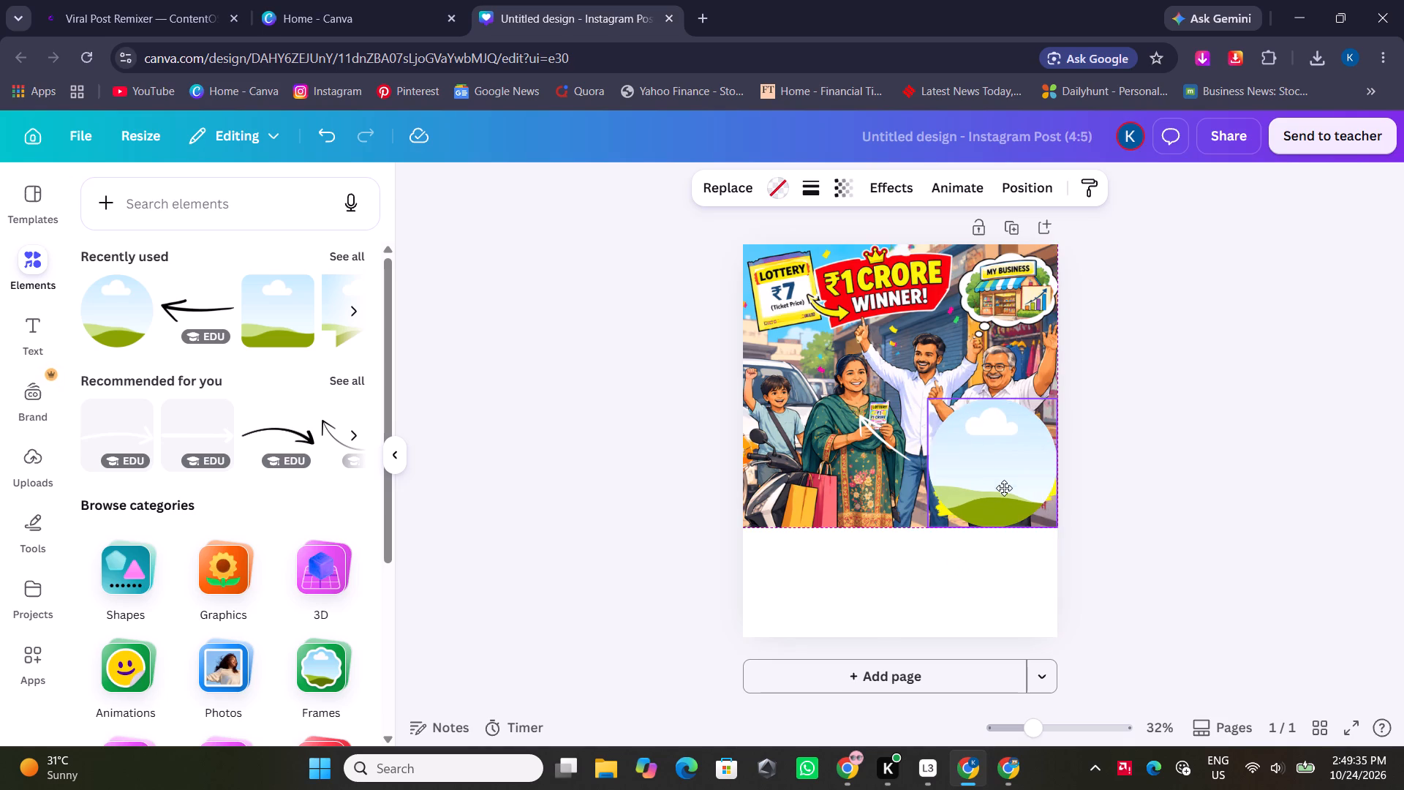
Shrink the circle frame slightly and fit it flush into the cartoon's lower-right corner.
left_click_drag(1004, 488, 991, 497)
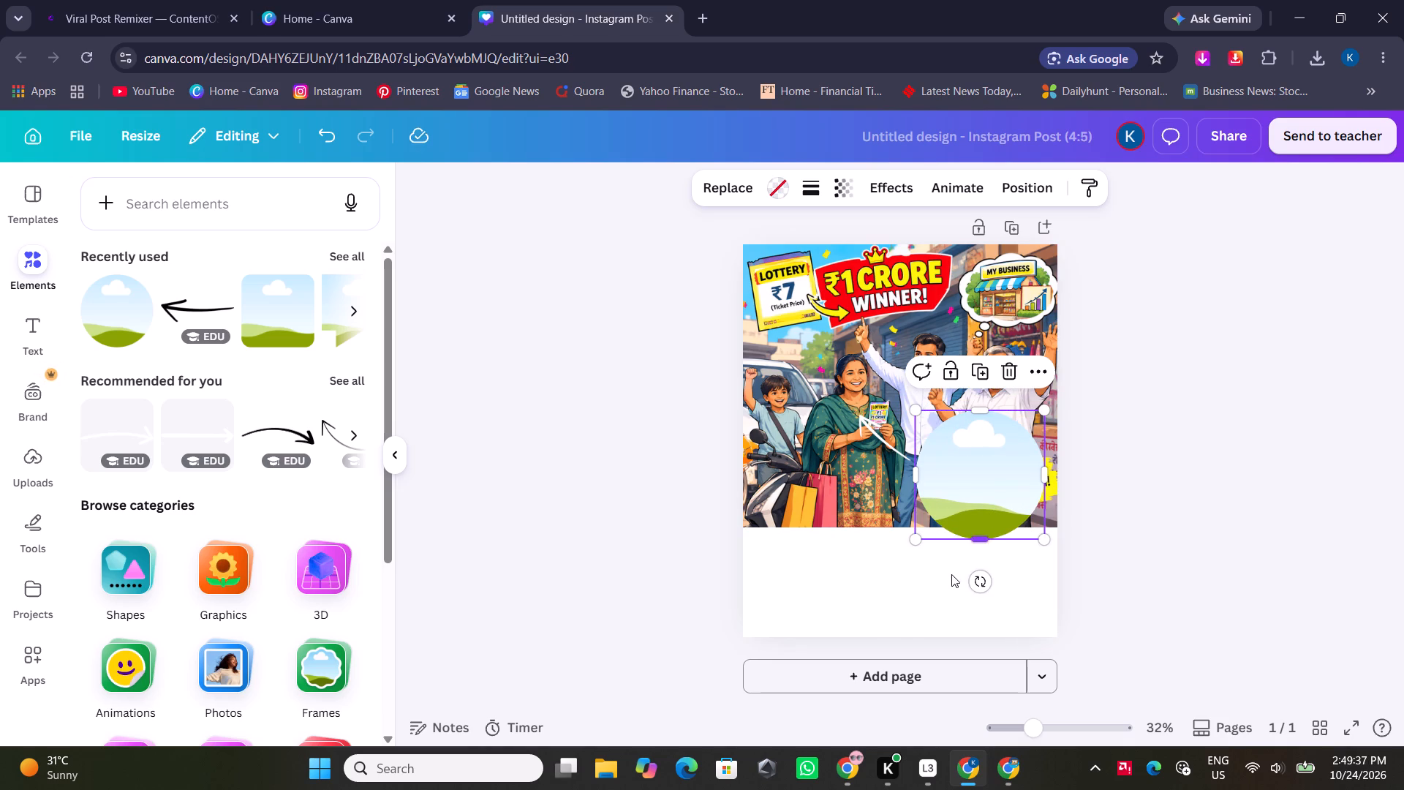
left_click_drag(973, 495, 990, 494)
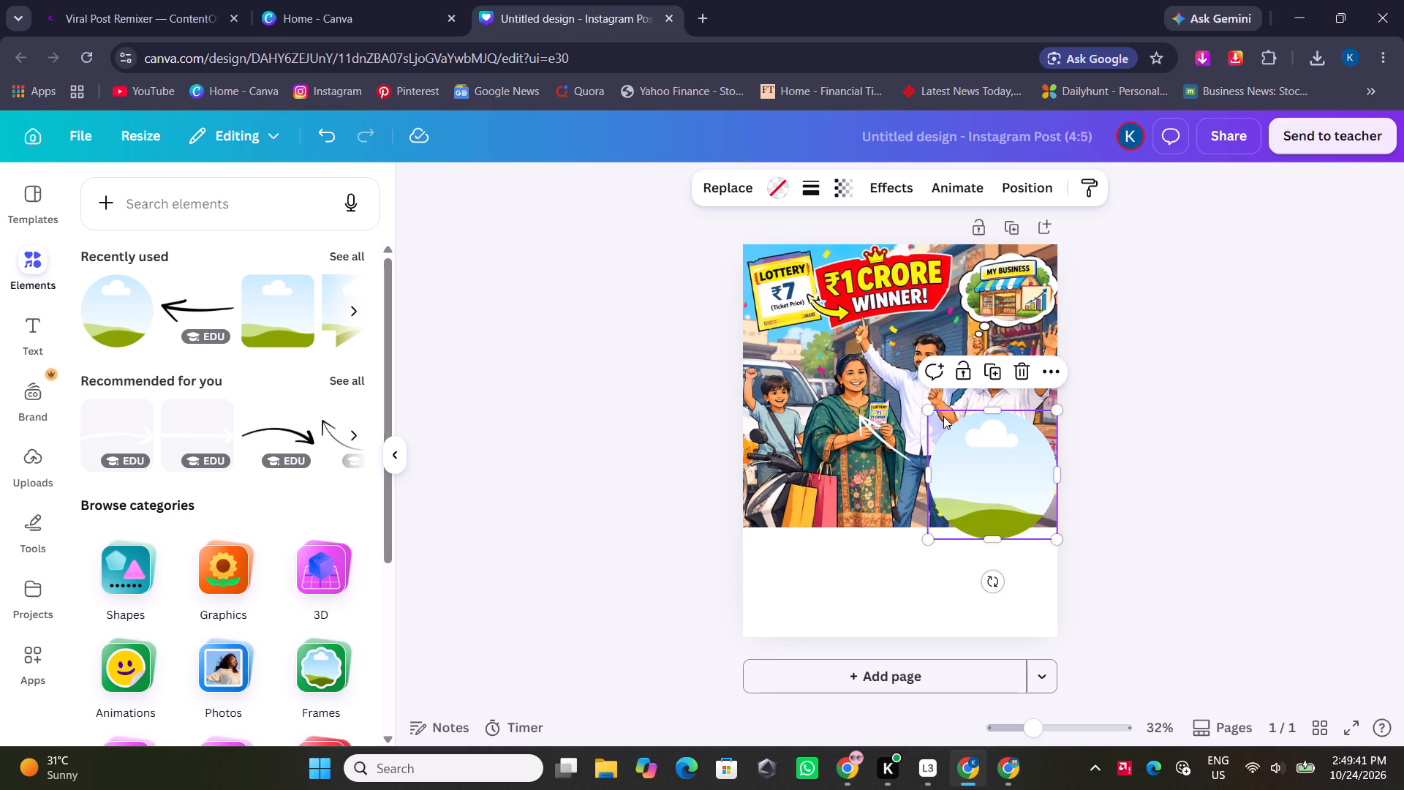
left_click_drag(933, 410, 940, 427)
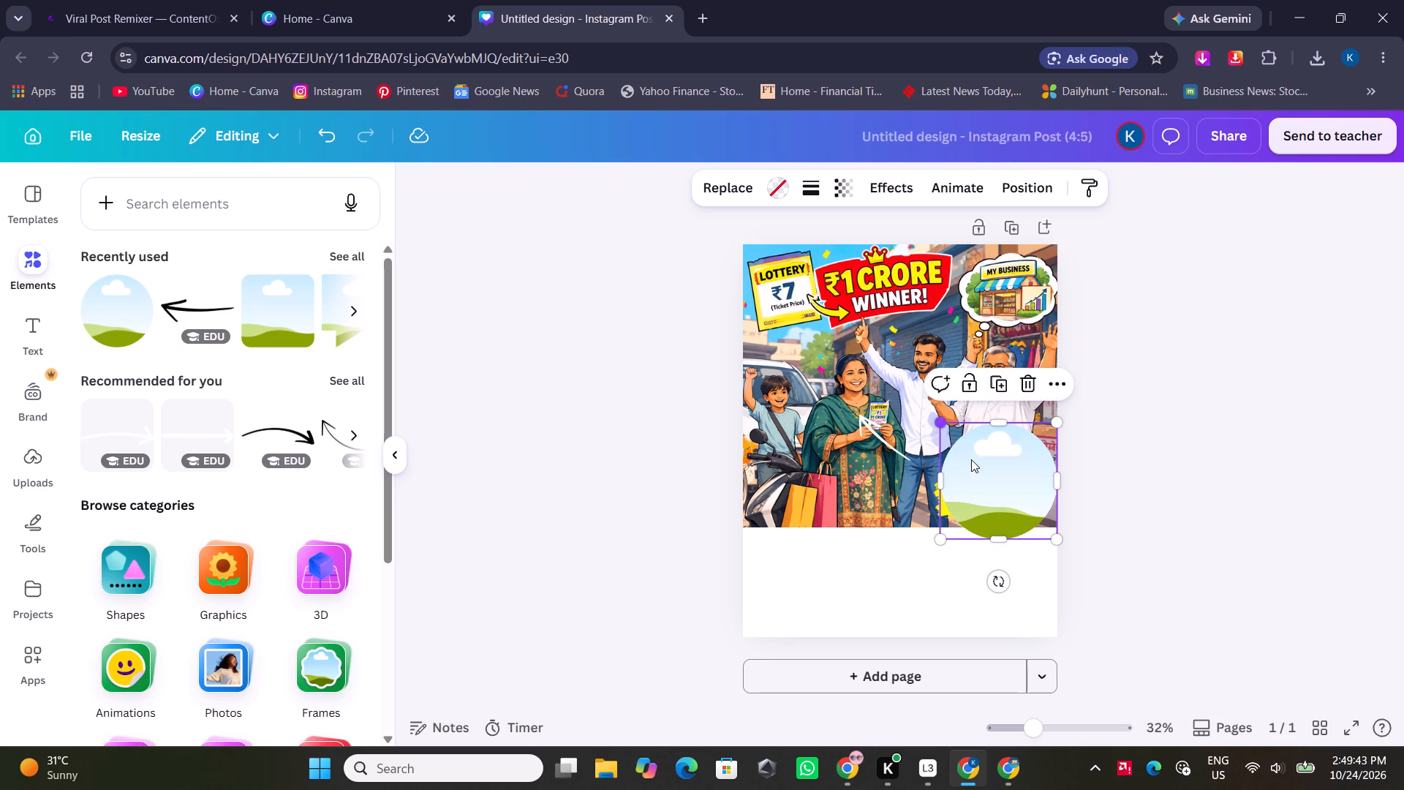
left_click_drag(979, 479, 974, 466)
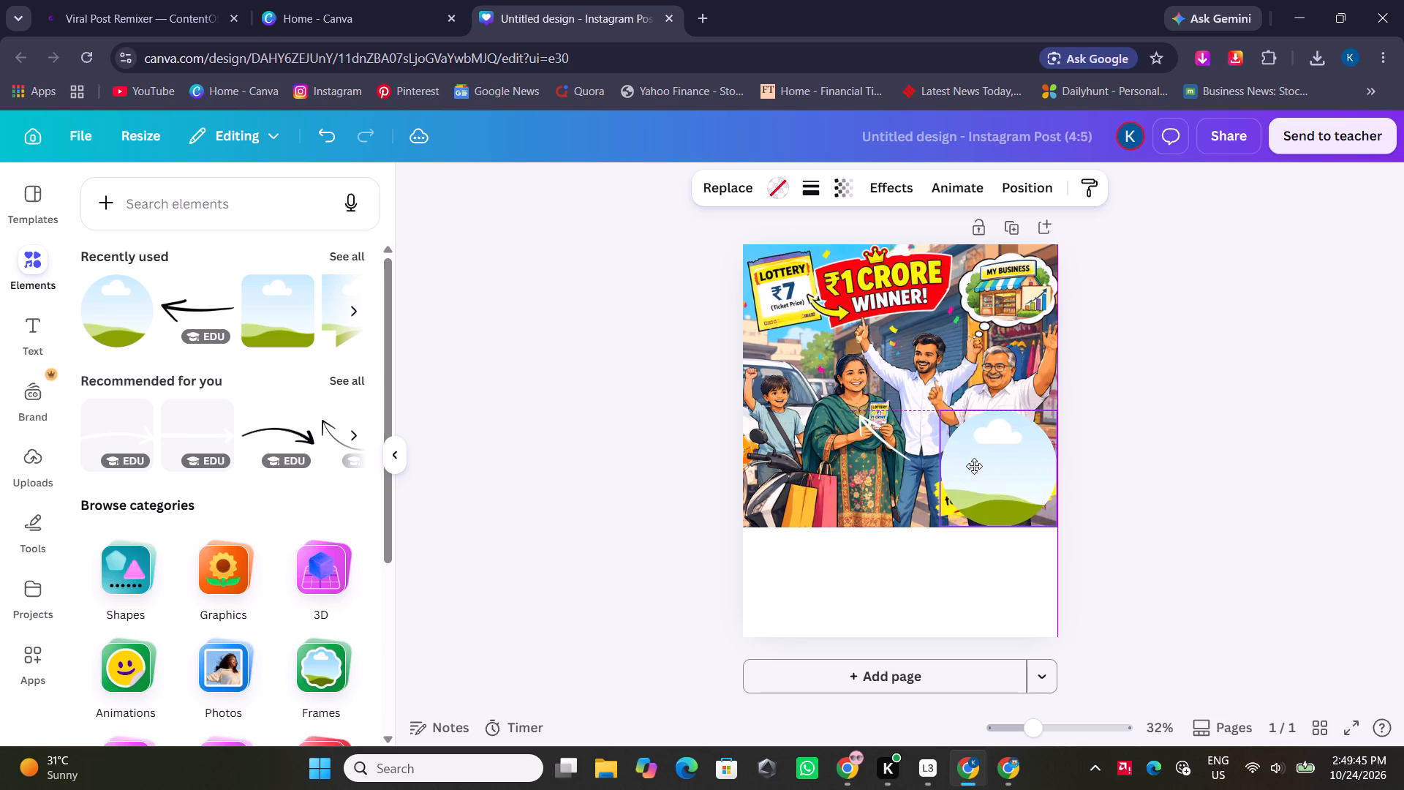
left_click_drag(974, 466, 976, 466)
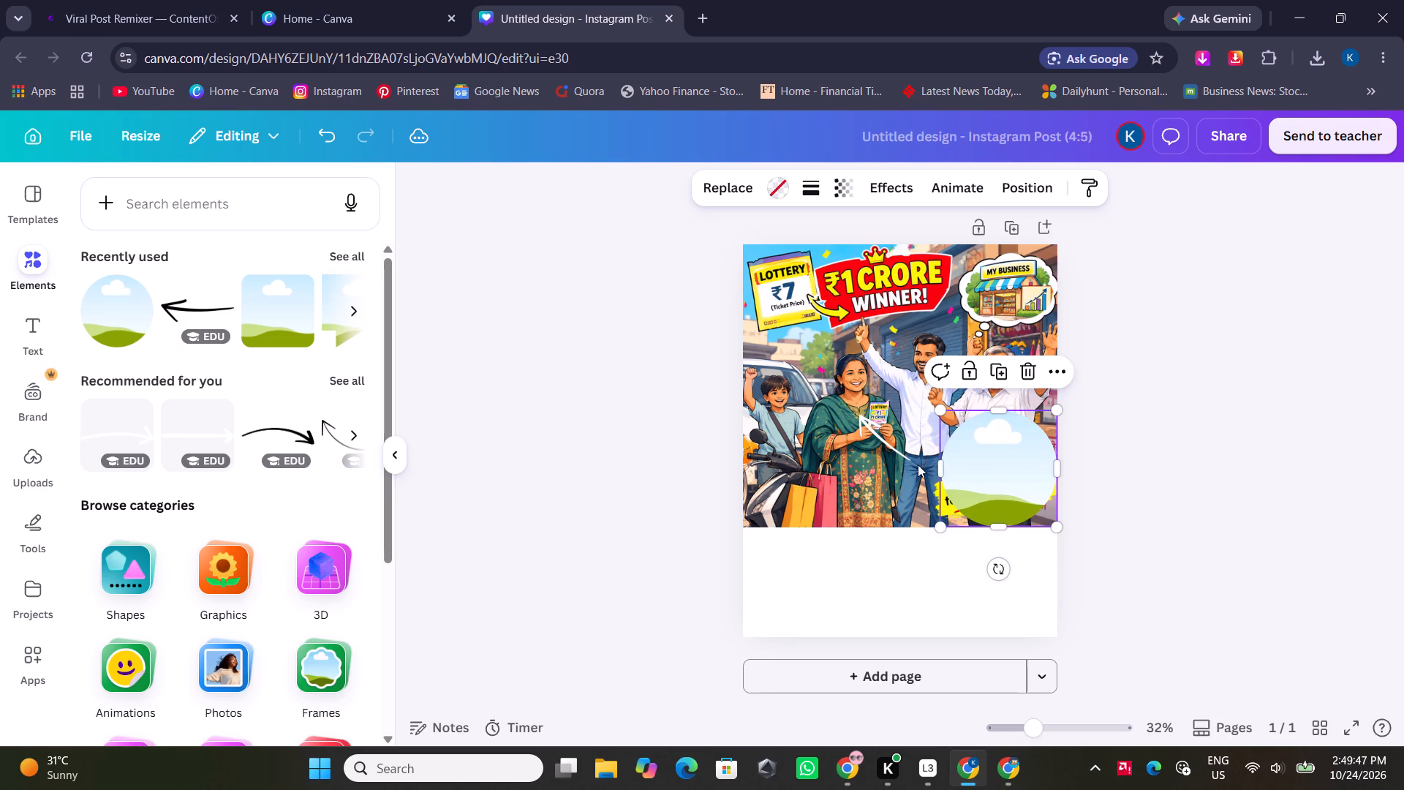
Shift the white arrow so it runs from the circle frame towards the woman holding the ticket.
left_click(898, 451)
left_click_drag(900, 473, 915, 486)
left_click(862, 572)
left_click(598, 565)
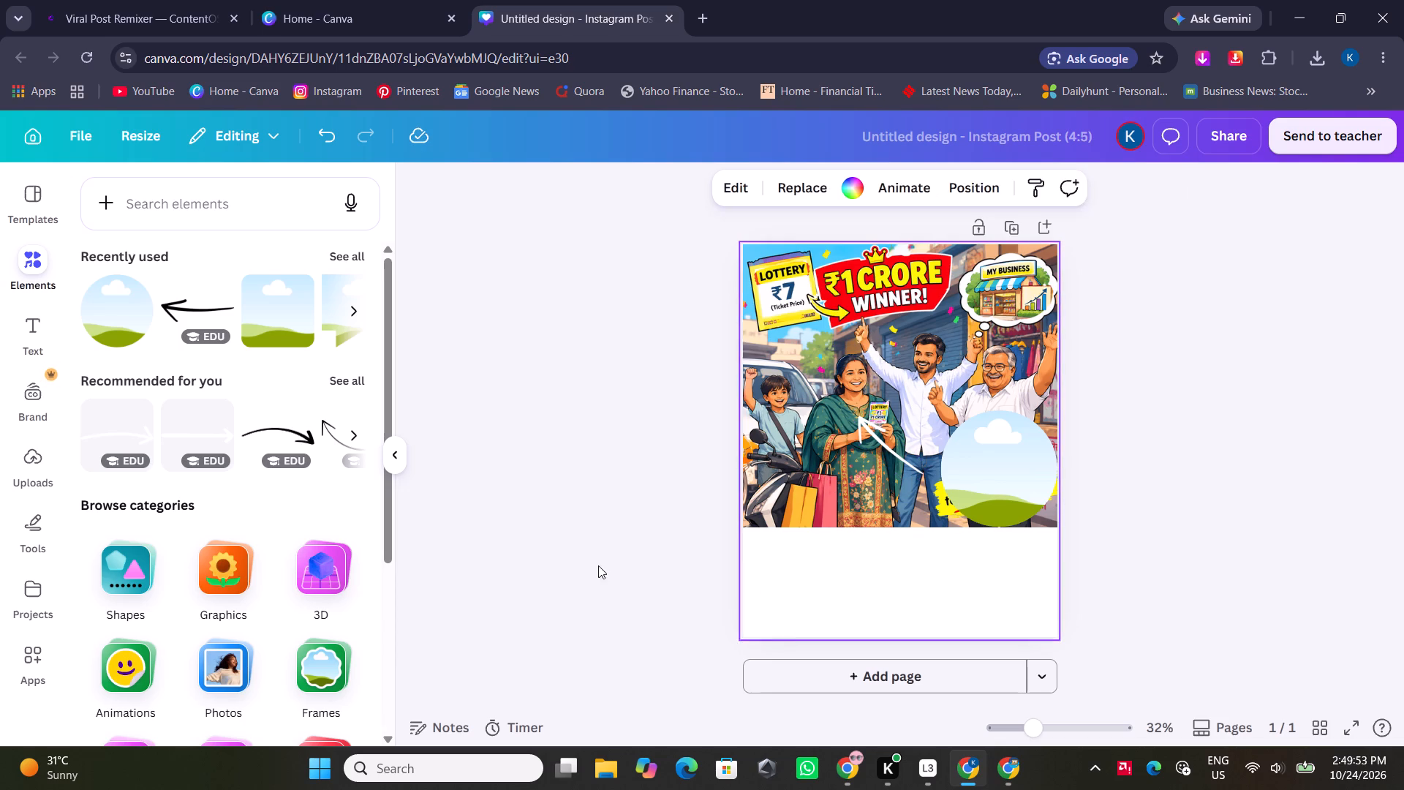
left_click(23, 475)
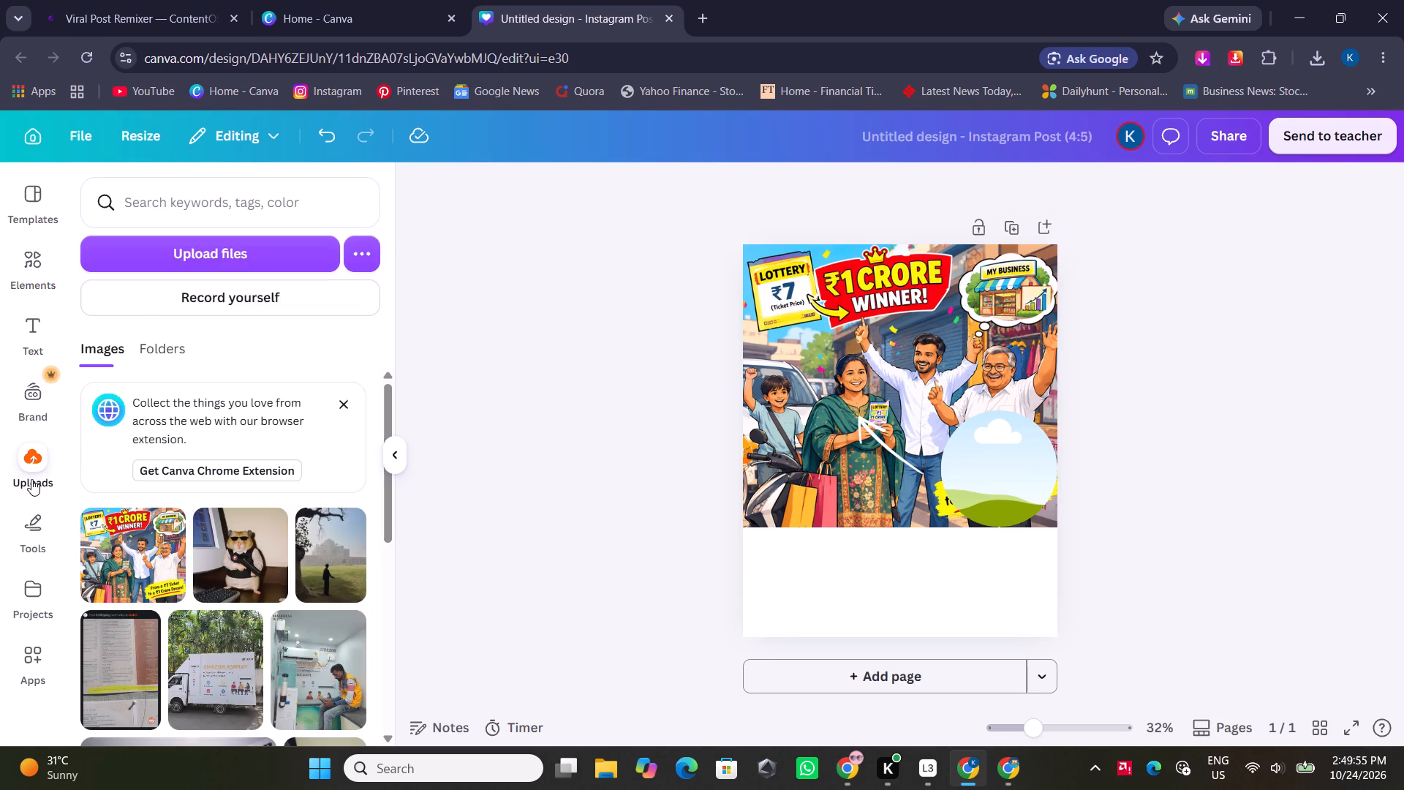
left_click(149, 265)
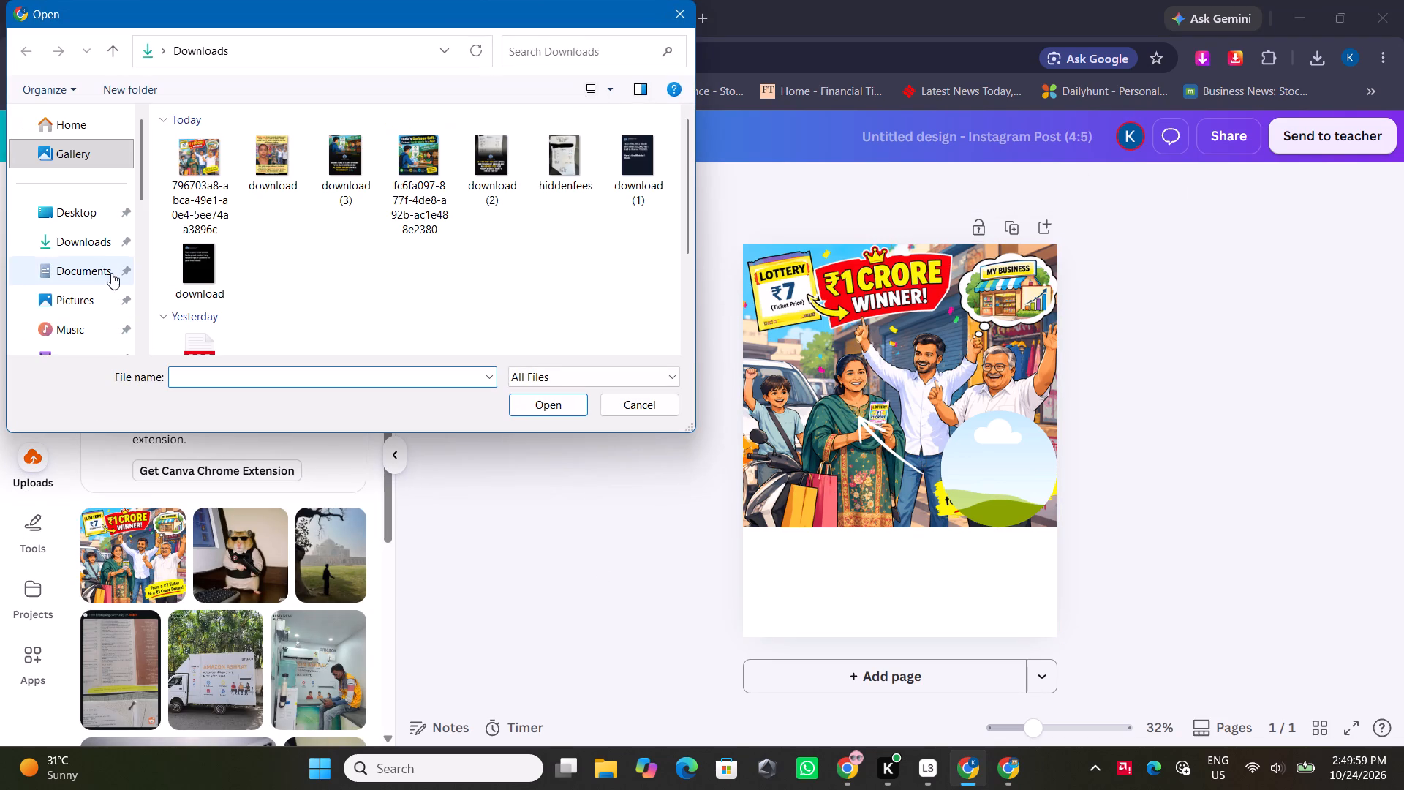
left_click(53, 145)
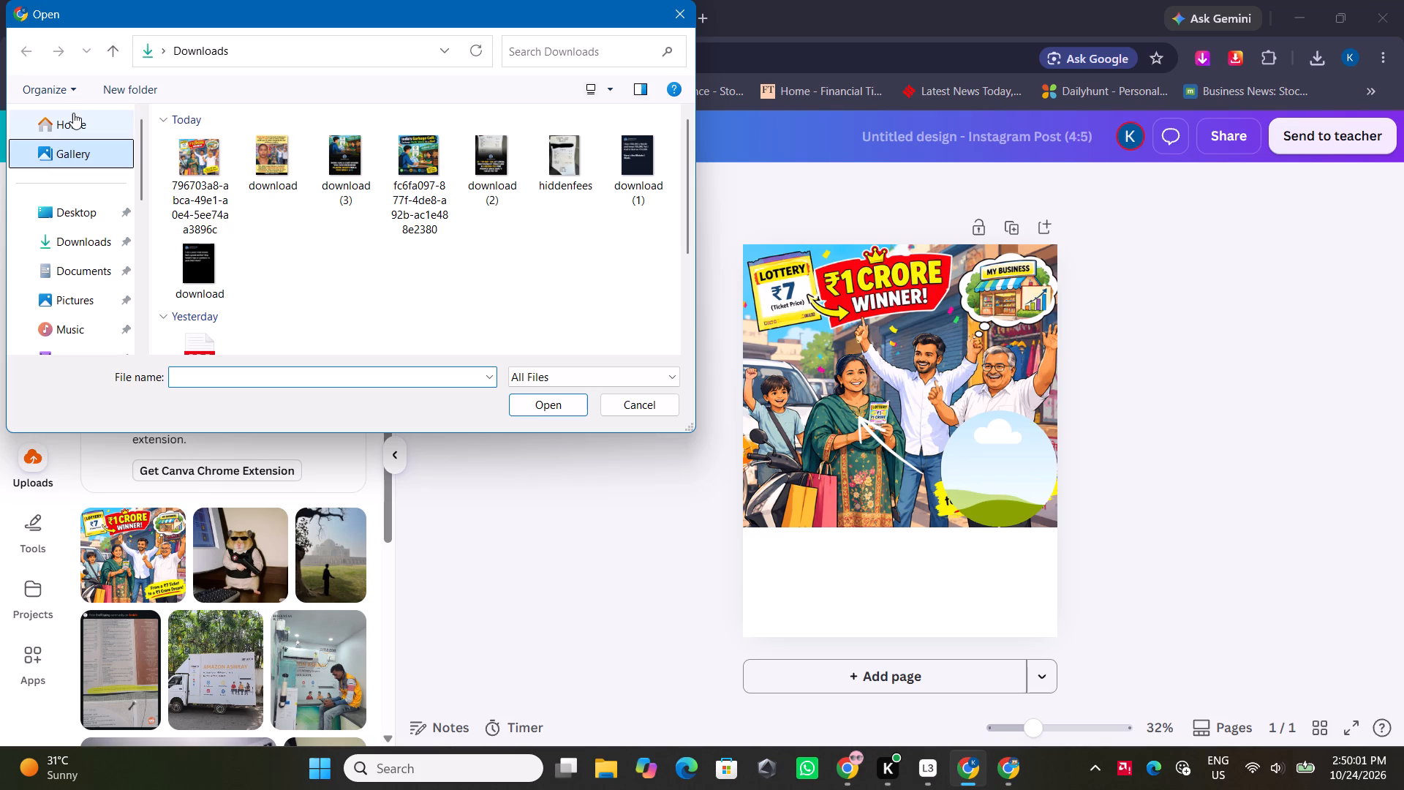
left_click(73, 113)
scroll(287, 262, "down", 2)
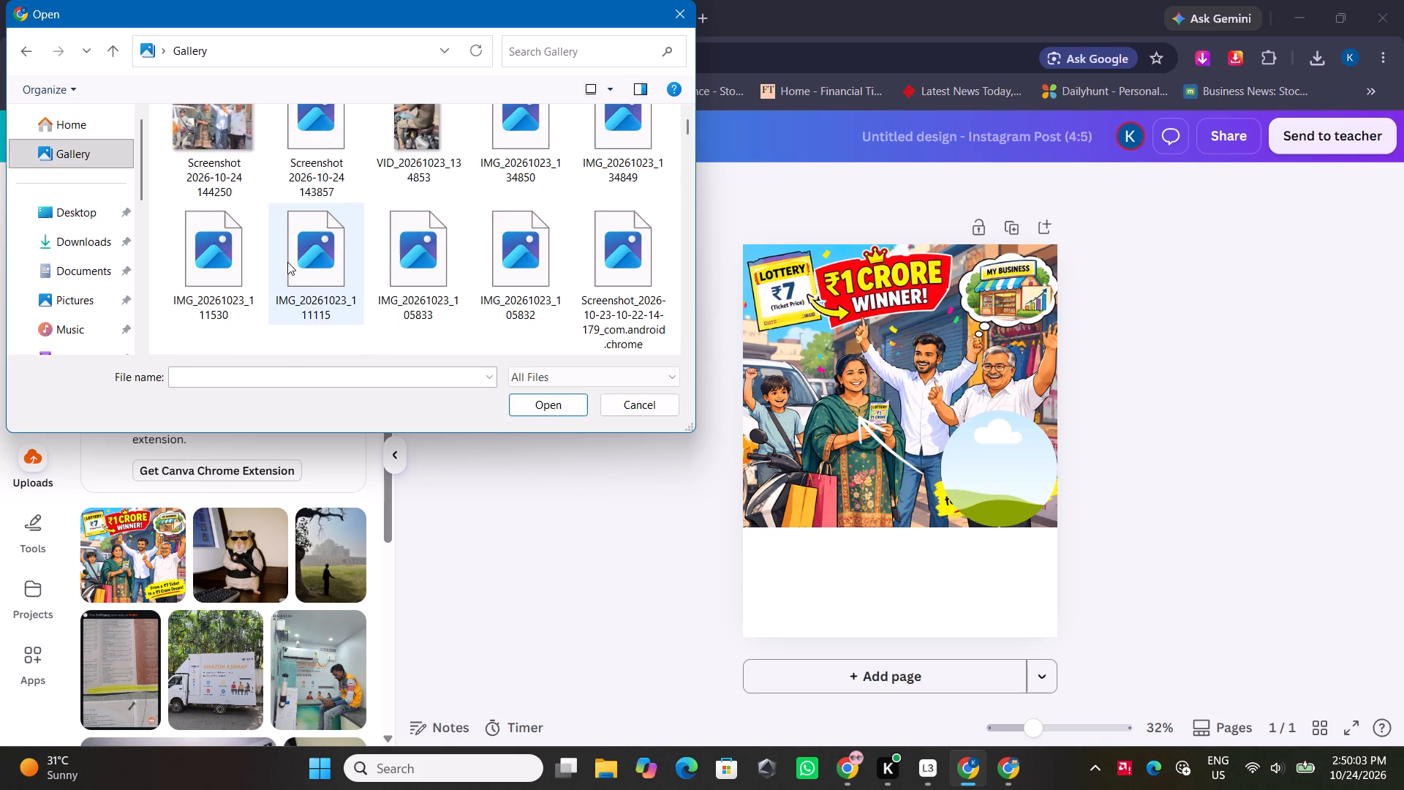
scroll(287, 262, "down", 2)
scroll(287, 262, "up", 5)
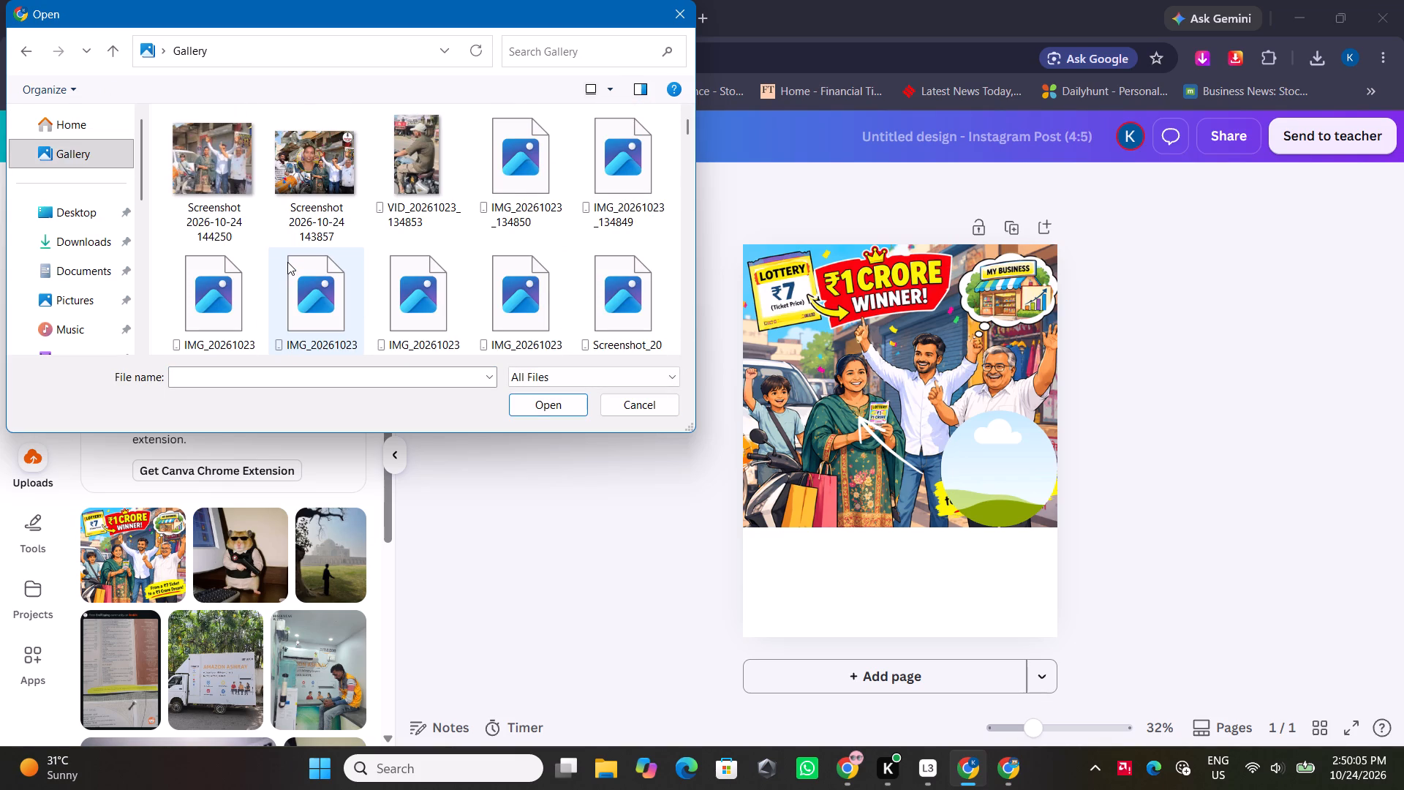
scroll(287, 262, "up", 2)
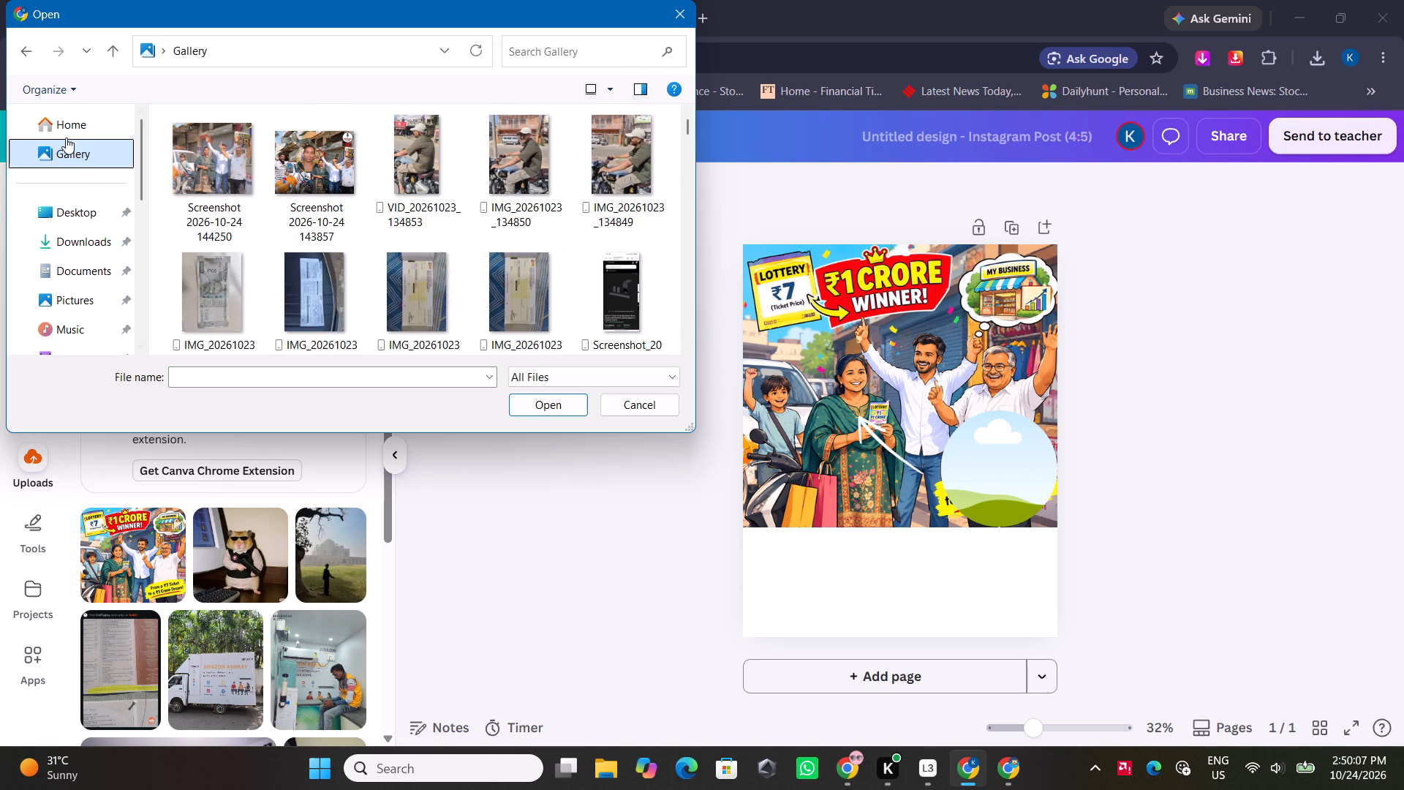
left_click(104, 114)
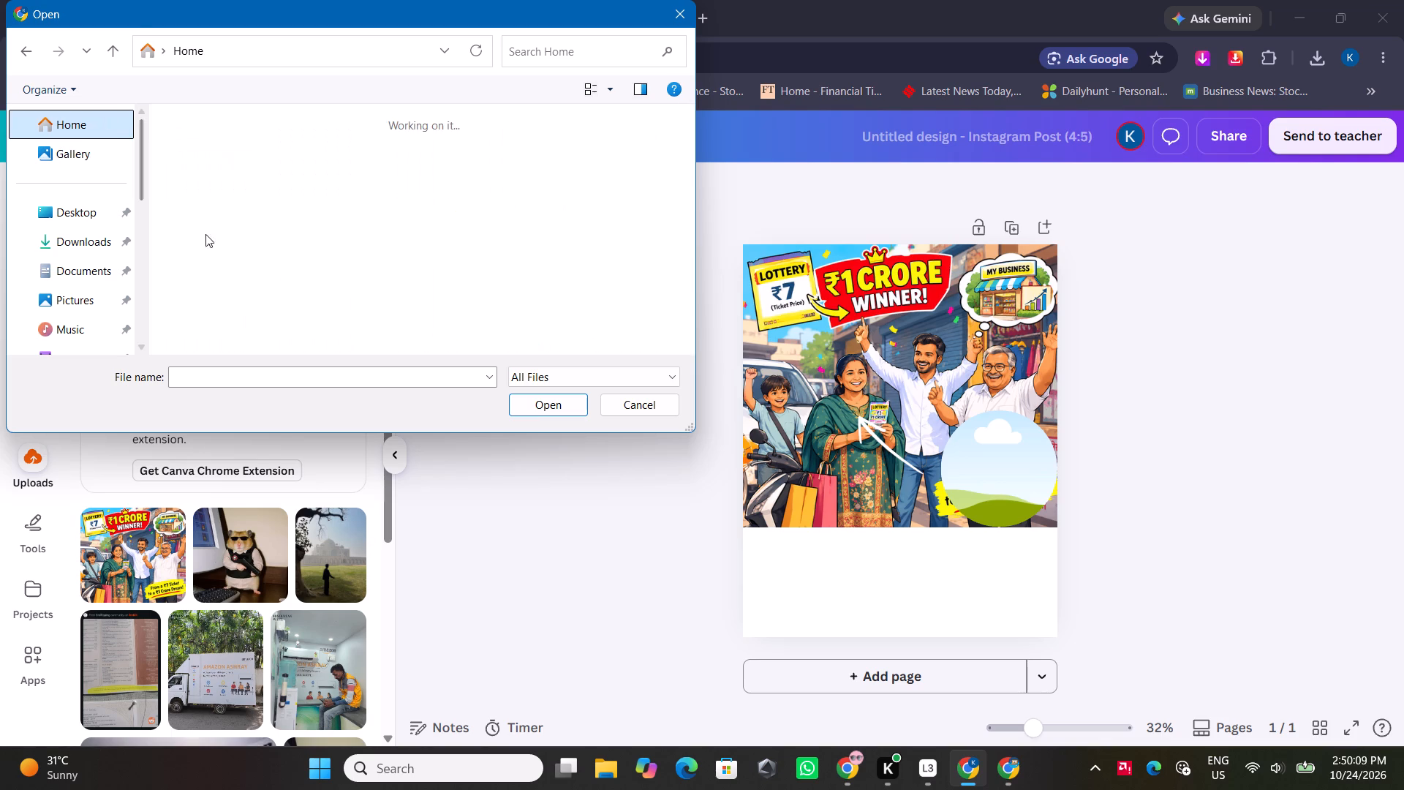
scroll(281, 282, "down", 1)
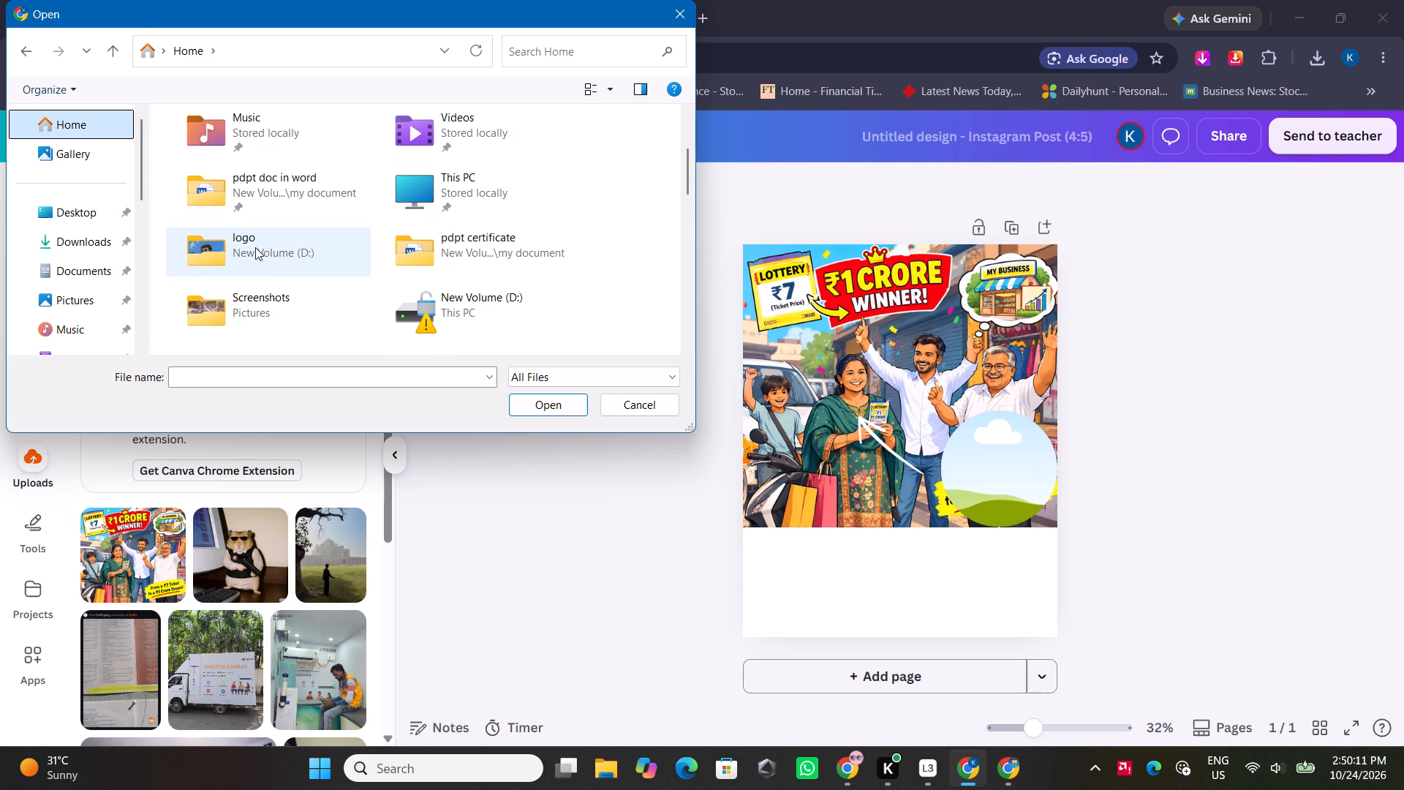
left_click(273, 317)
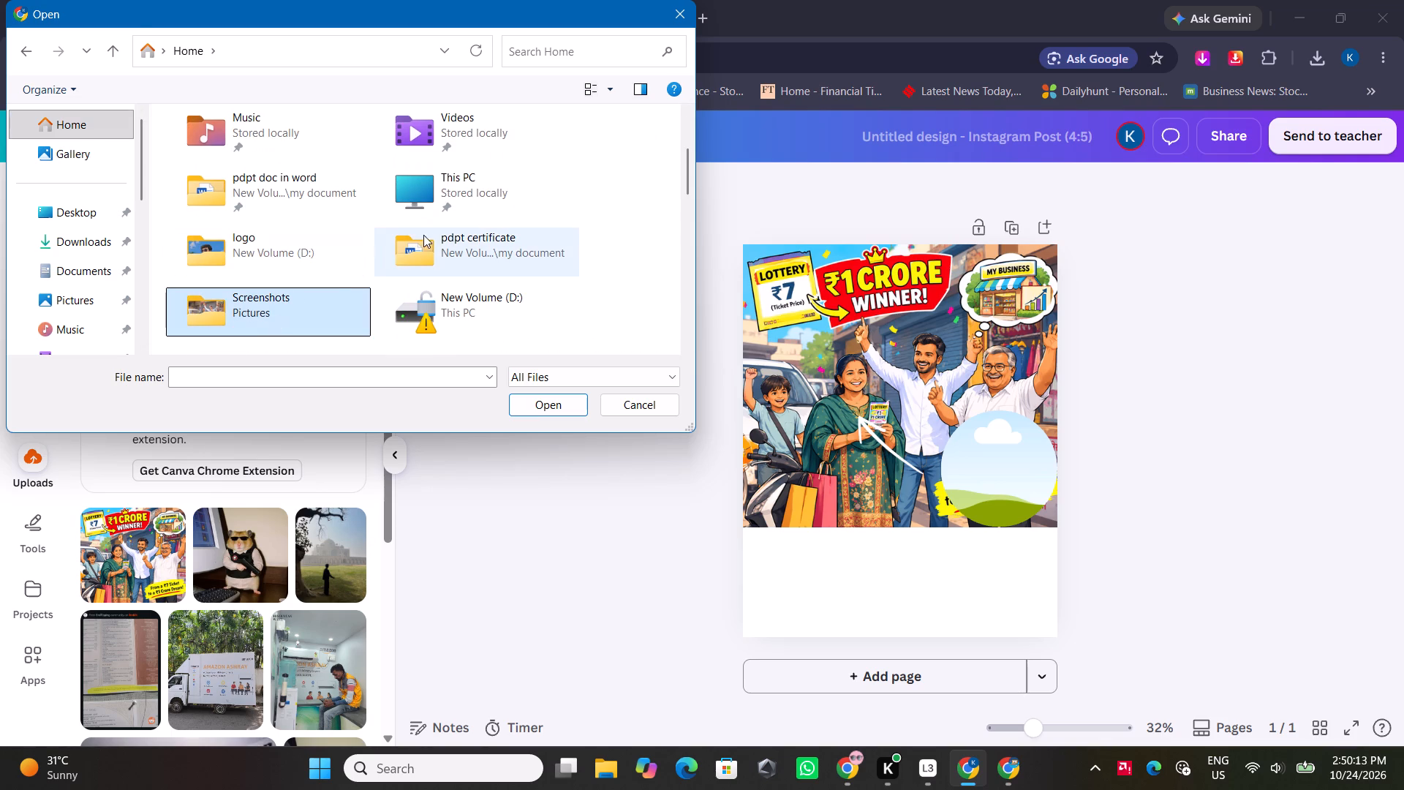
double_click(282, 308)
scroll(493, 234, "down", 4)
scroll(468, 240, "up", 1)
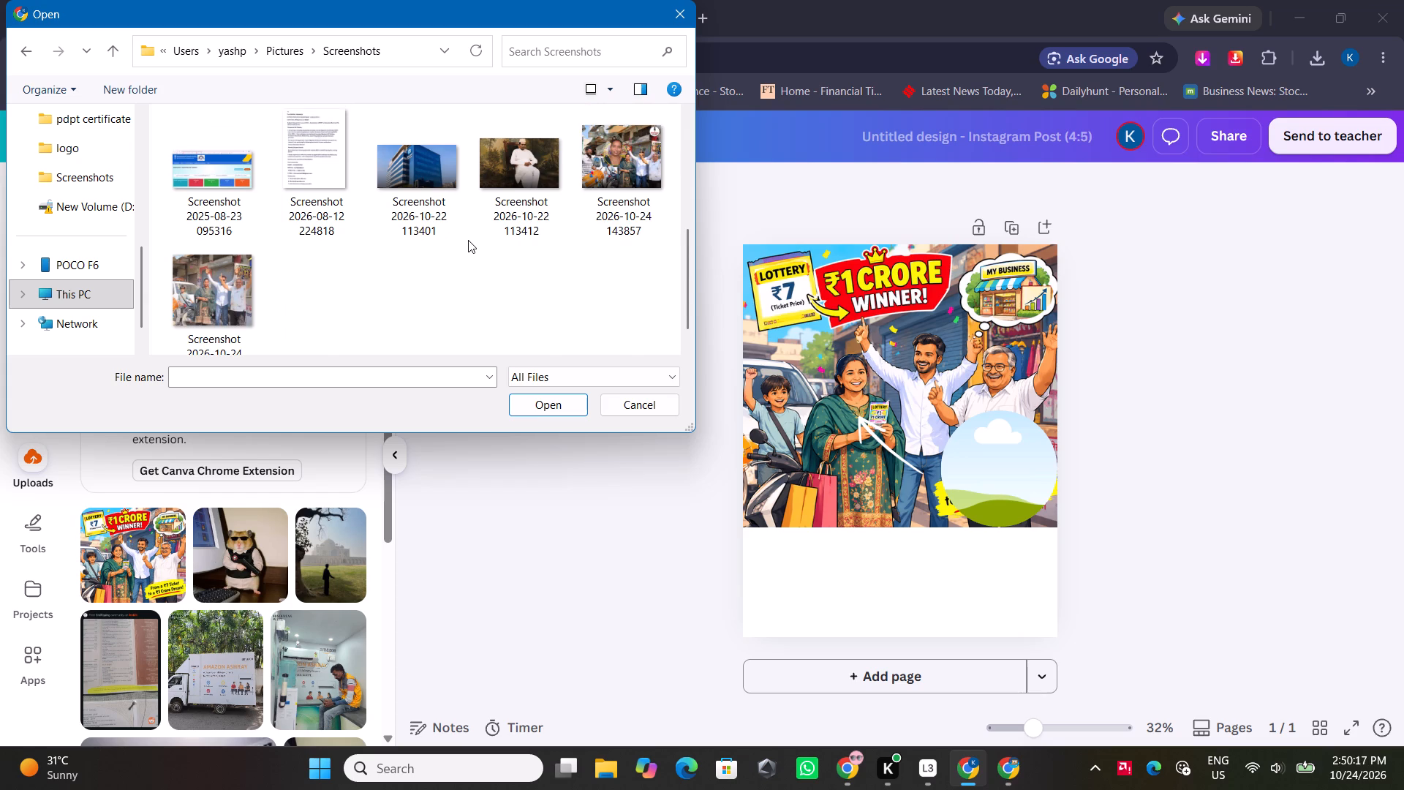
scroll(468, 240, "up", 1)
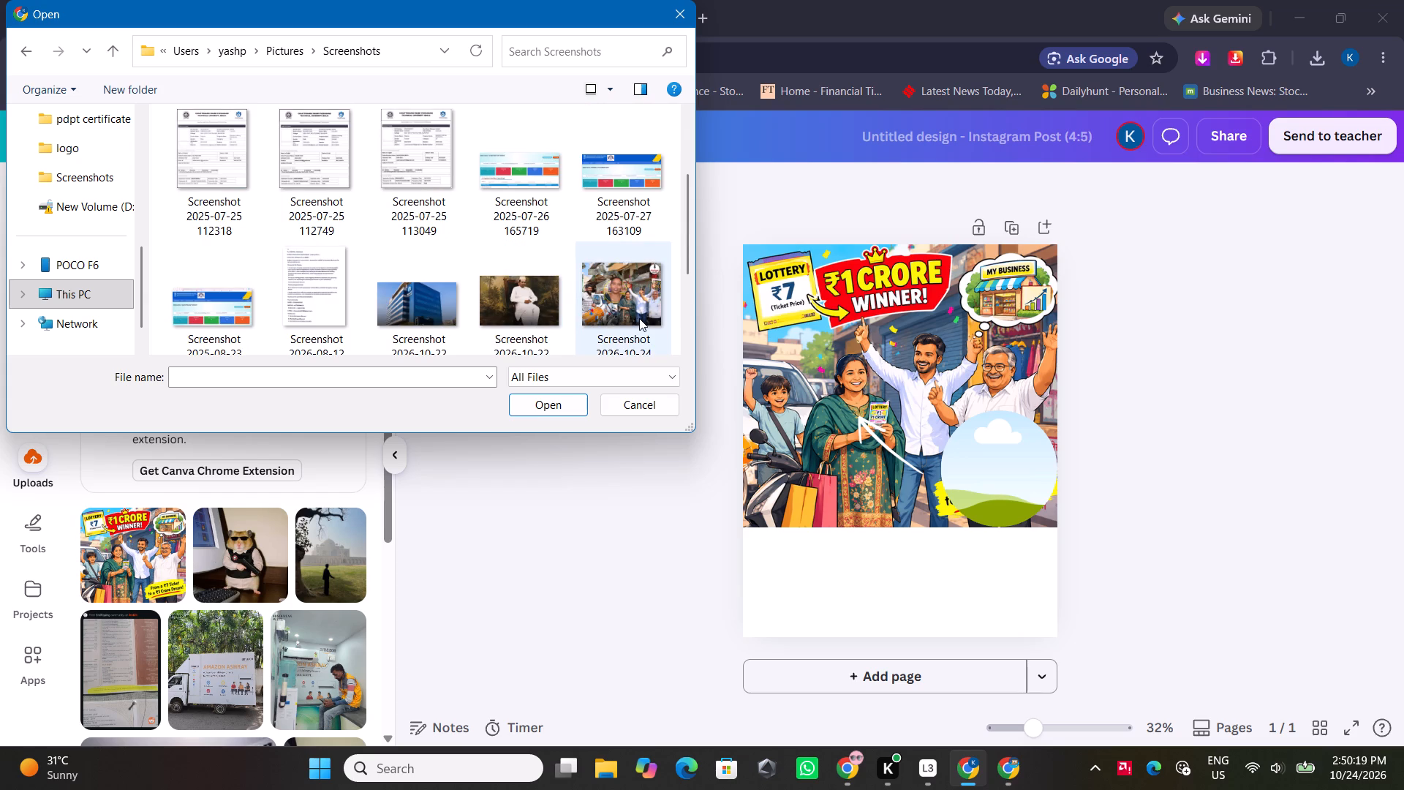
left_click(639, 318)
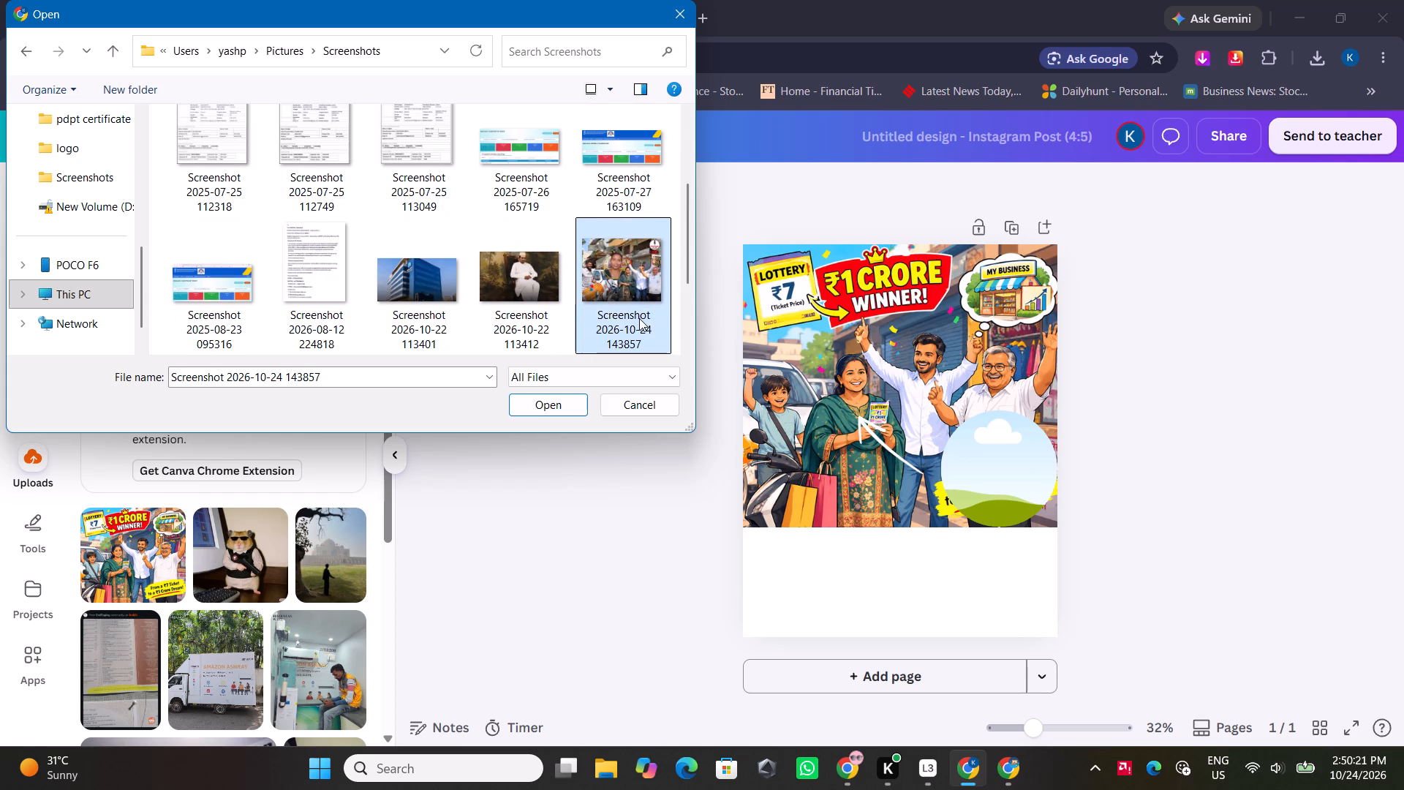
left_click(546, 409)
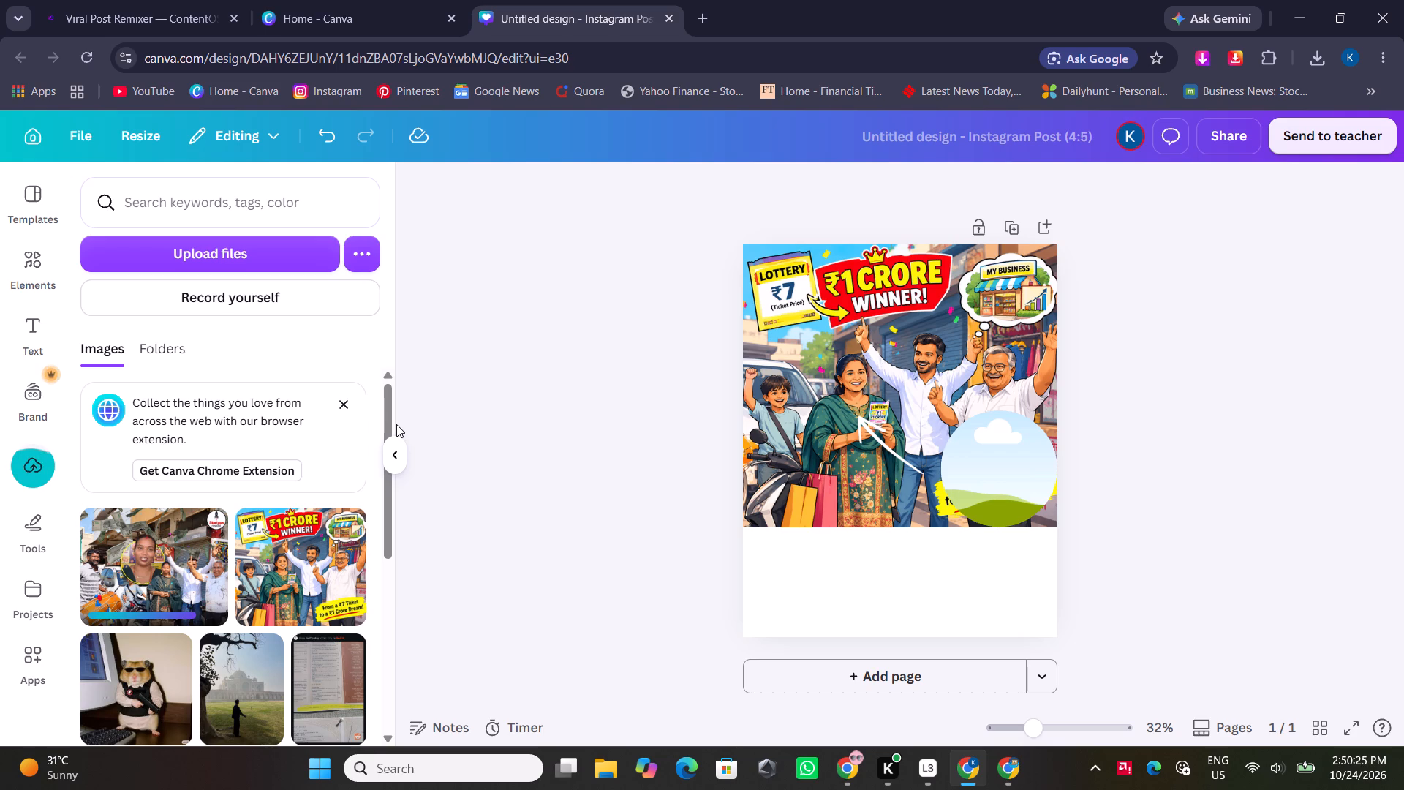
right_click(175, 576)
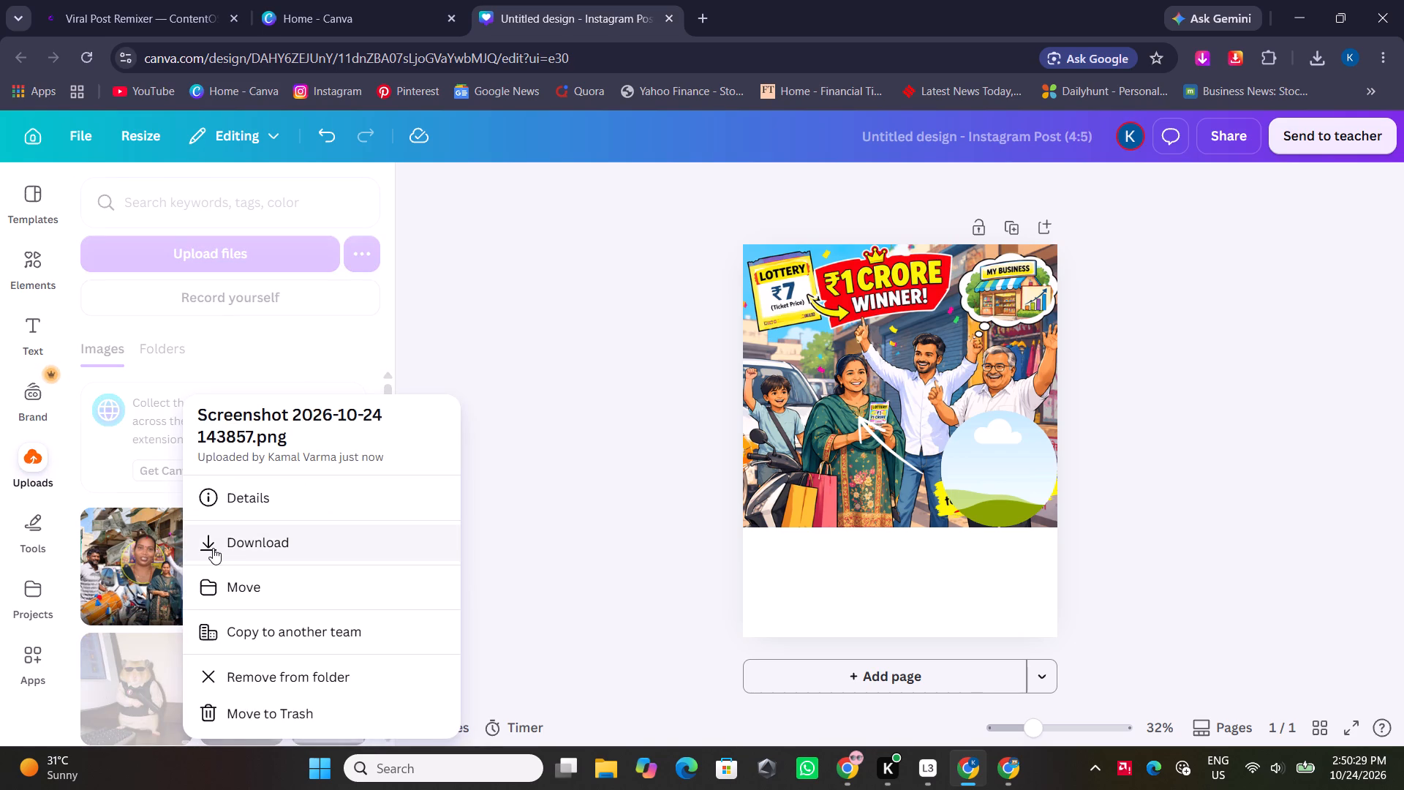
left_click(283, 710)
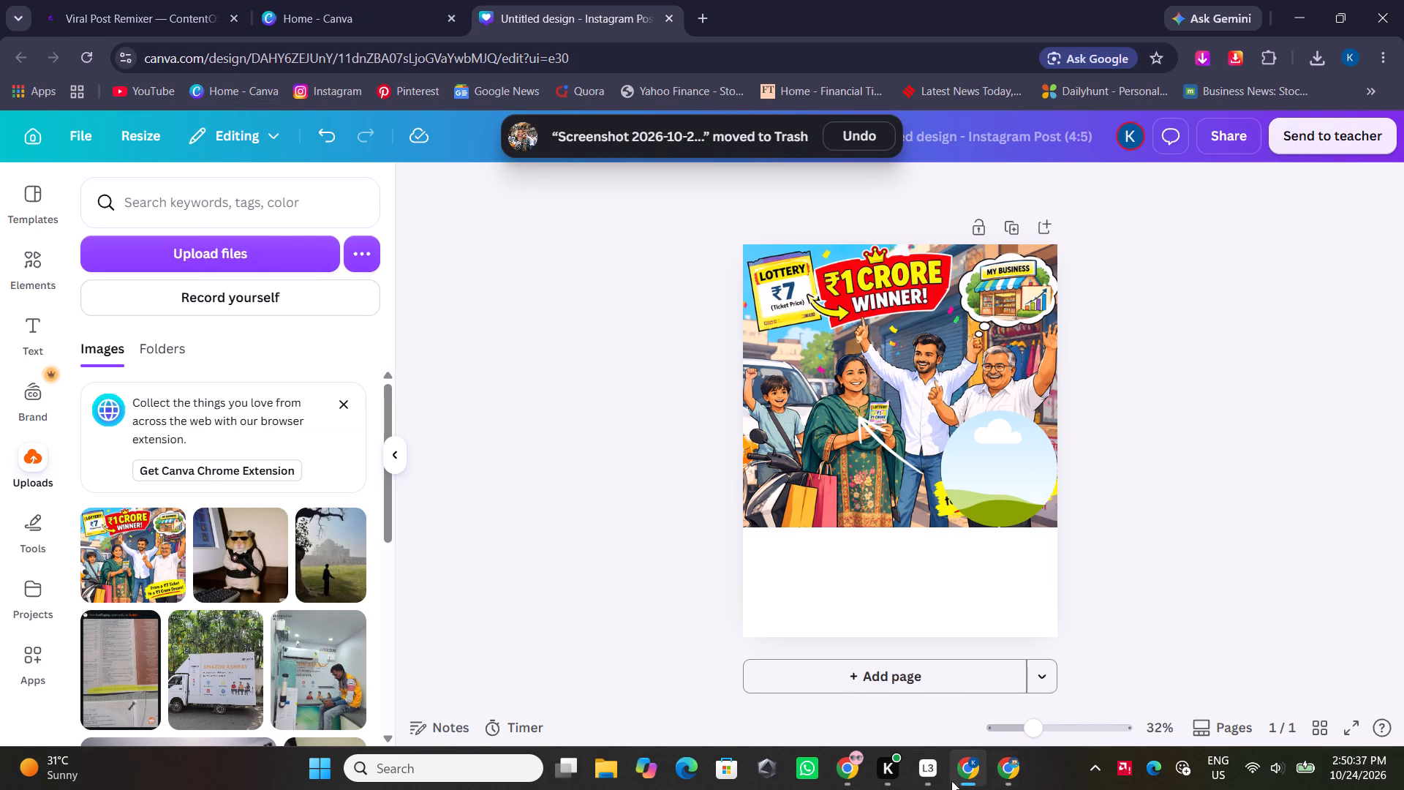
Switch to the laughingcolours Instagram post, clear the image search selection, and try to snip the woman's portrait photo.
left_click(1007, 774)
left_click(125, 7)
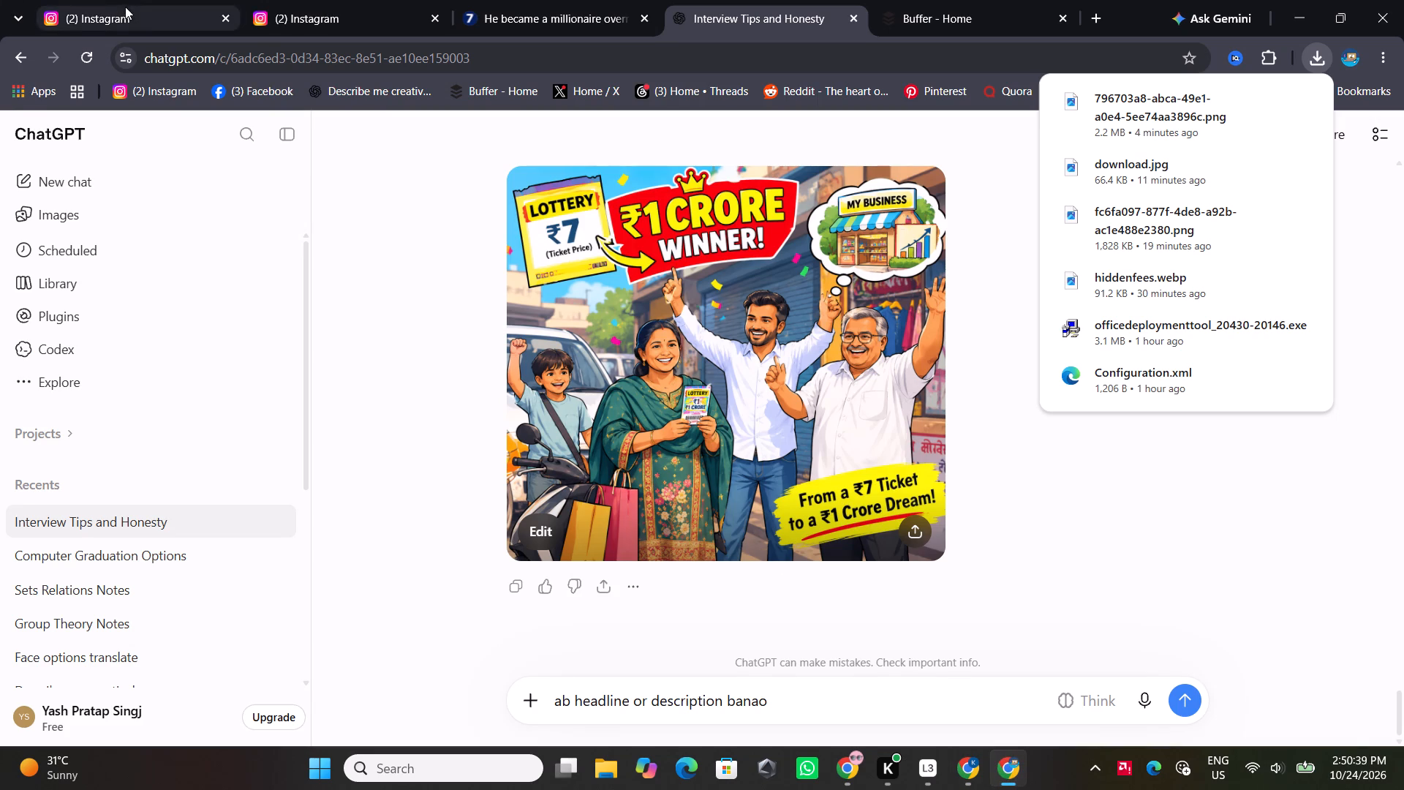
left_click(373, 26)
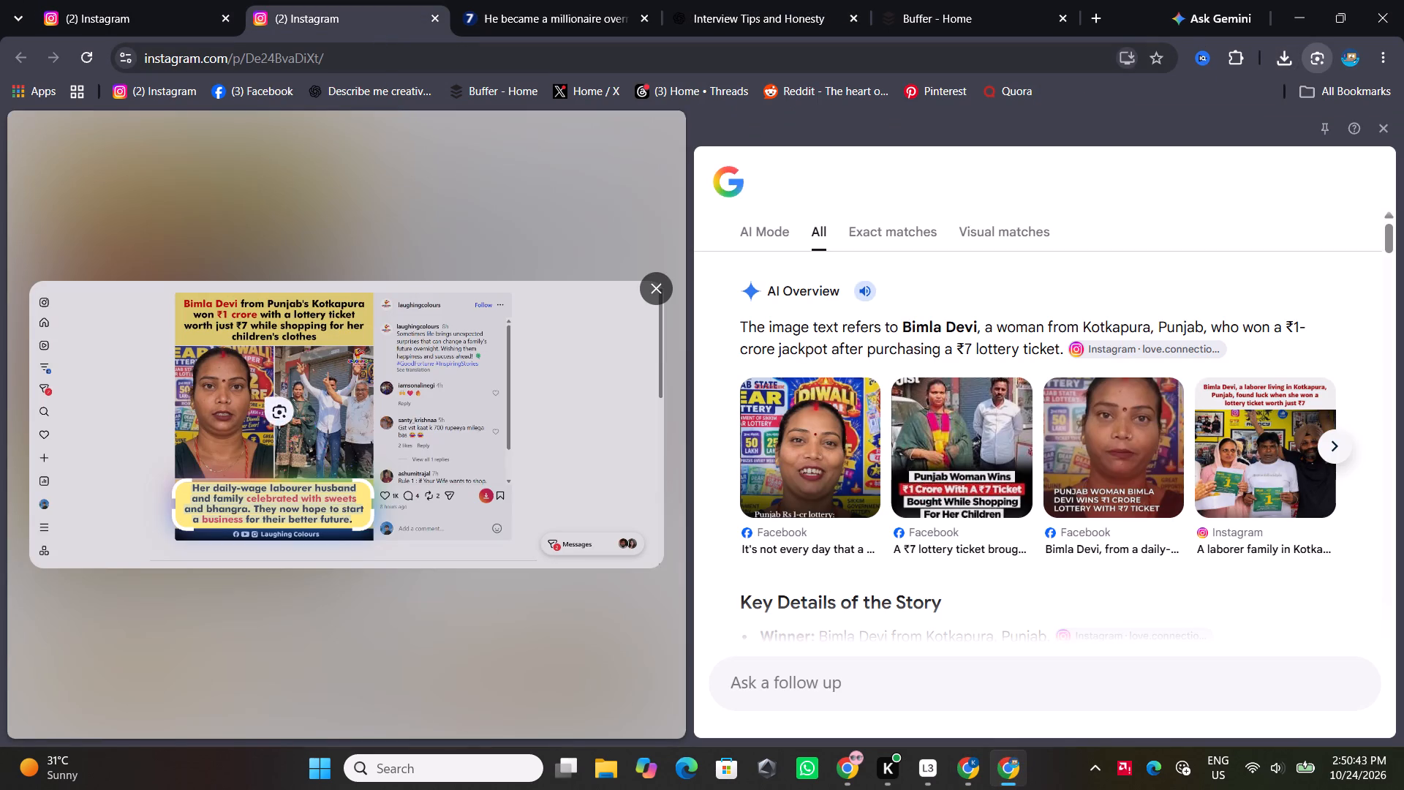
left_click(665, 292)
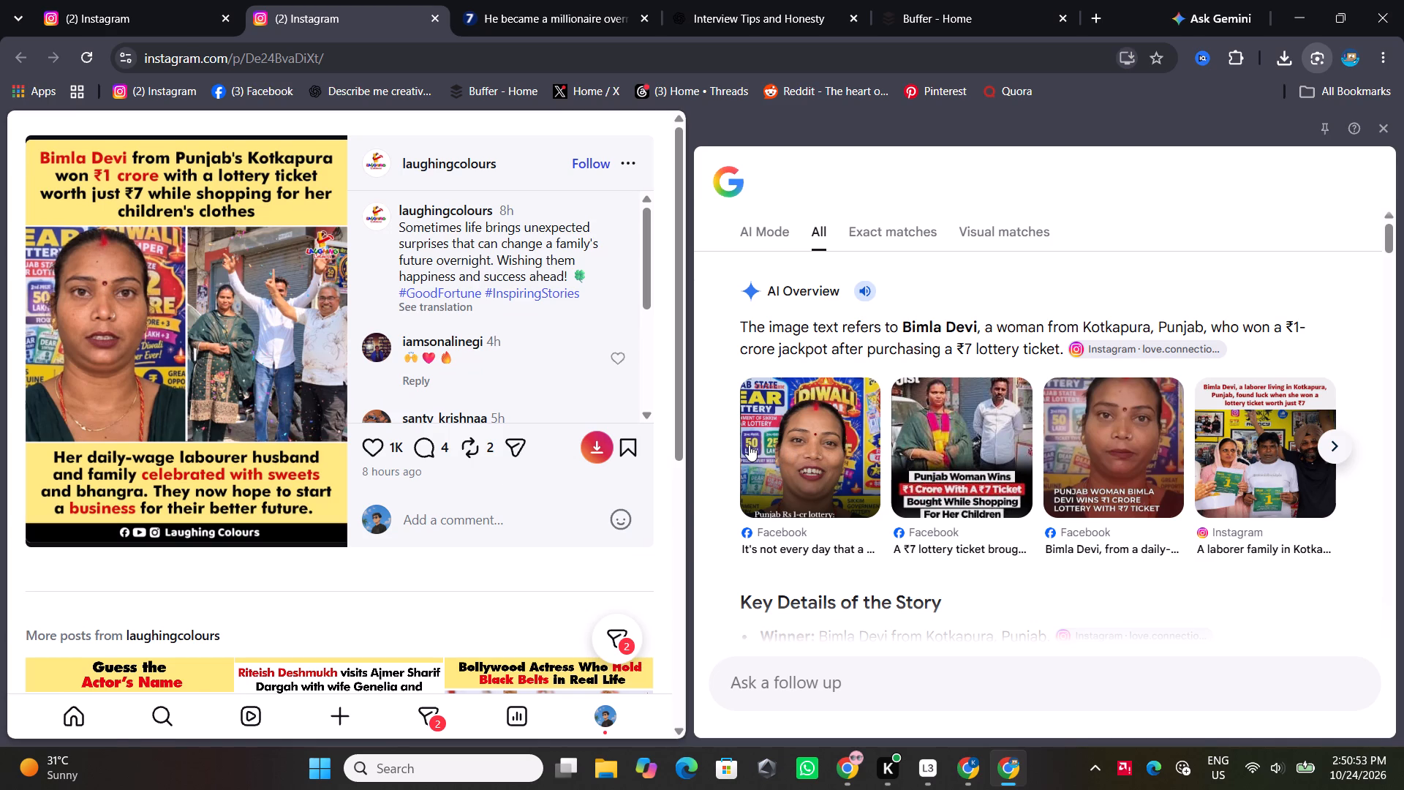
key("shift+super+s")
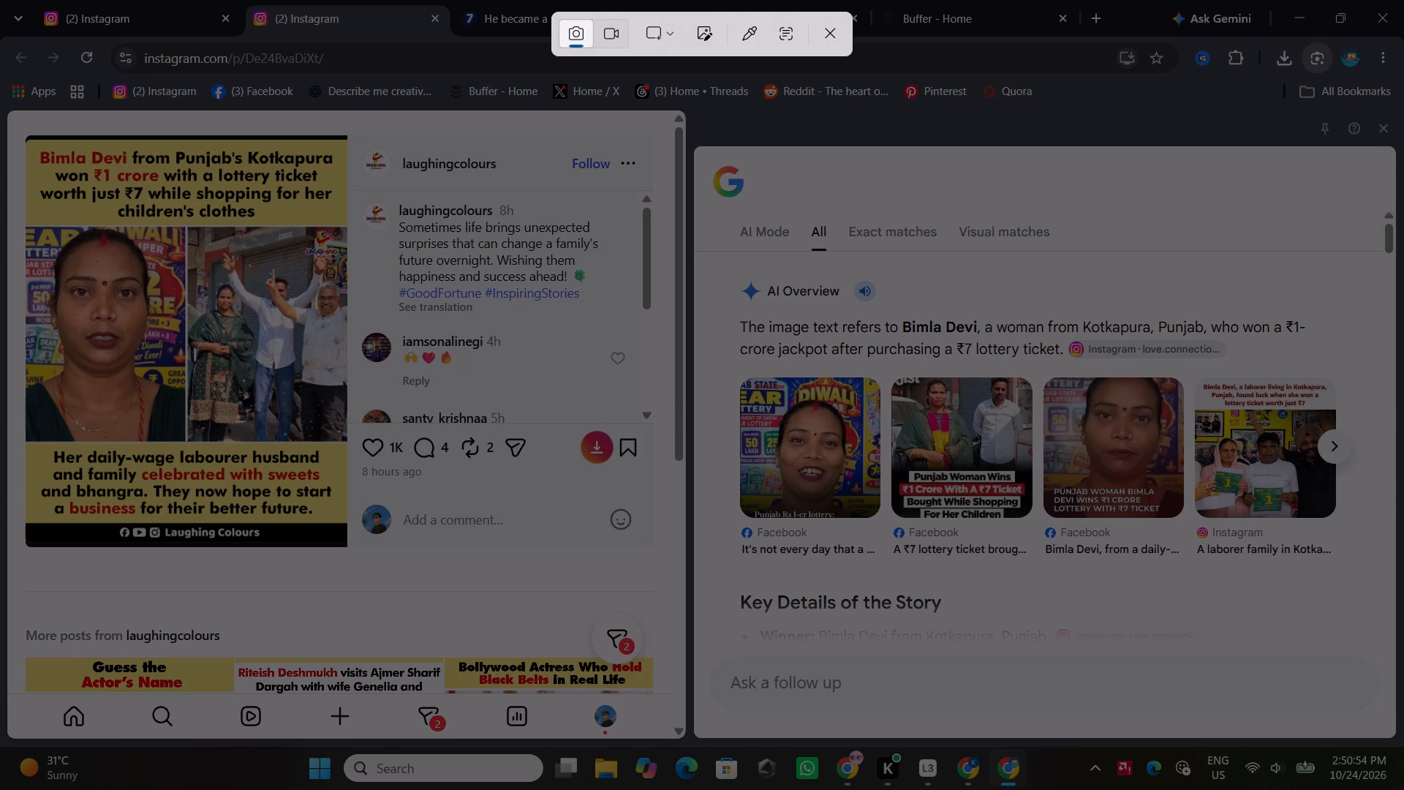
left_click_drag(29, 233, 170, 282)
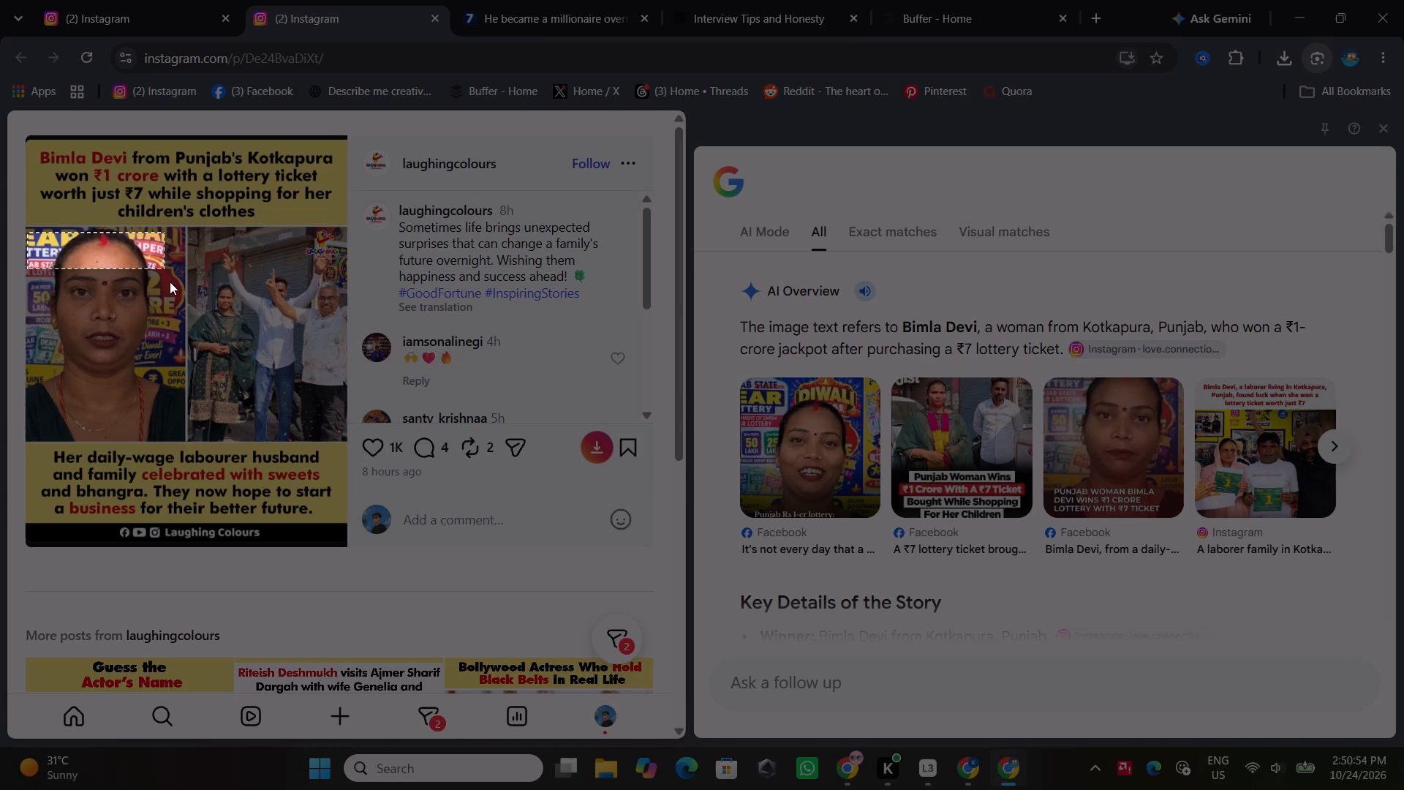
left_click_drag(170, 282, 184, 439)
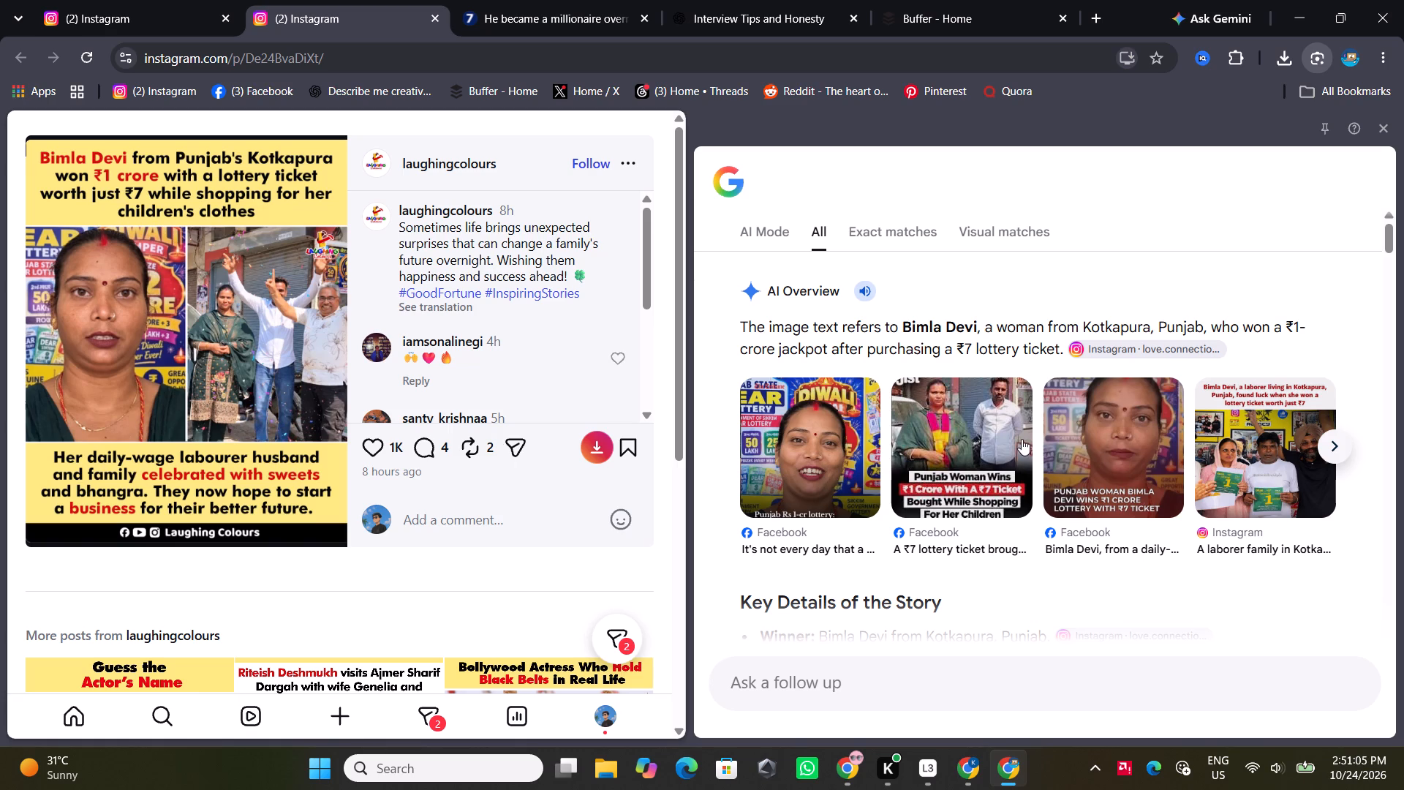
Ask the image search the follow-up "image" and examine the matching pictures of the lottery winner, previewing the AP7AM result.
left_click(831, 689)
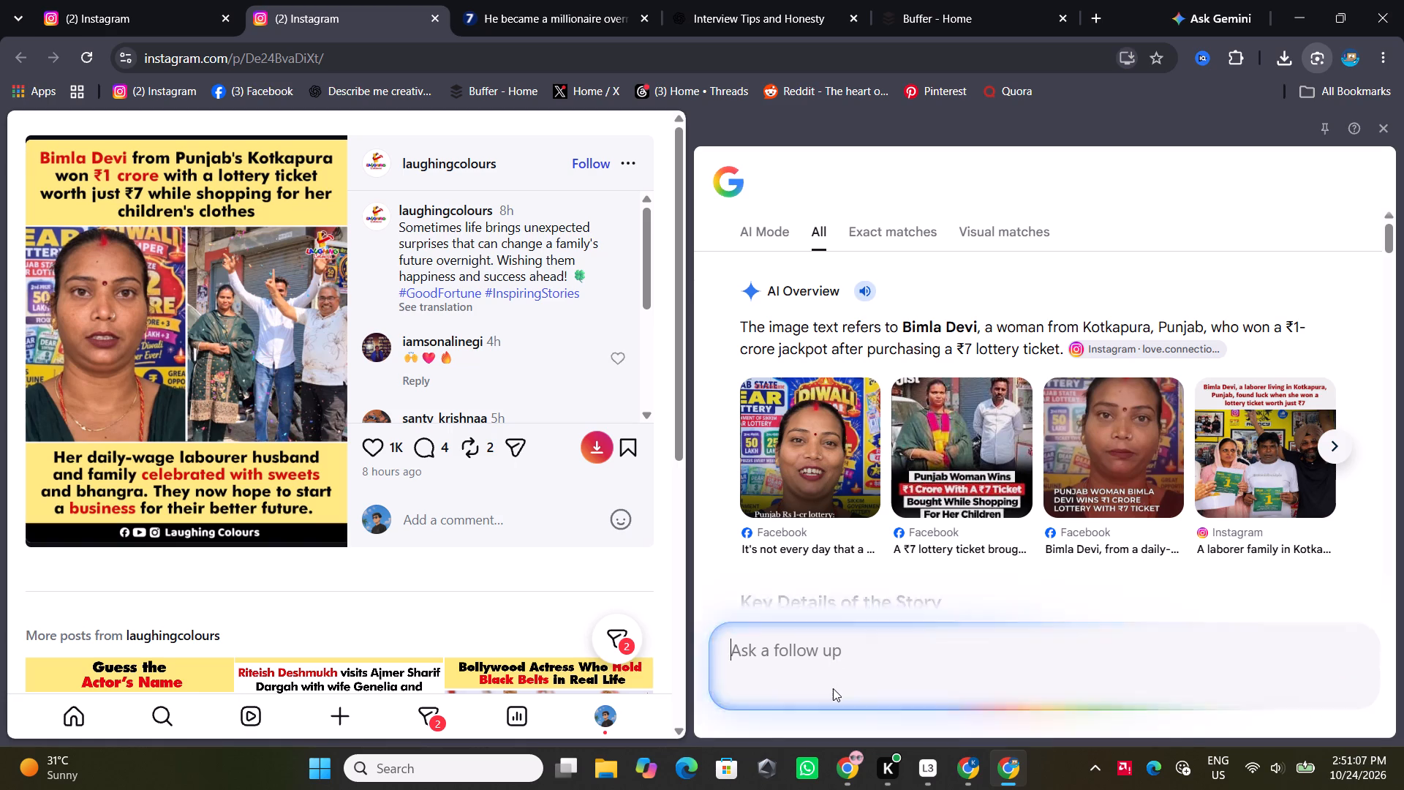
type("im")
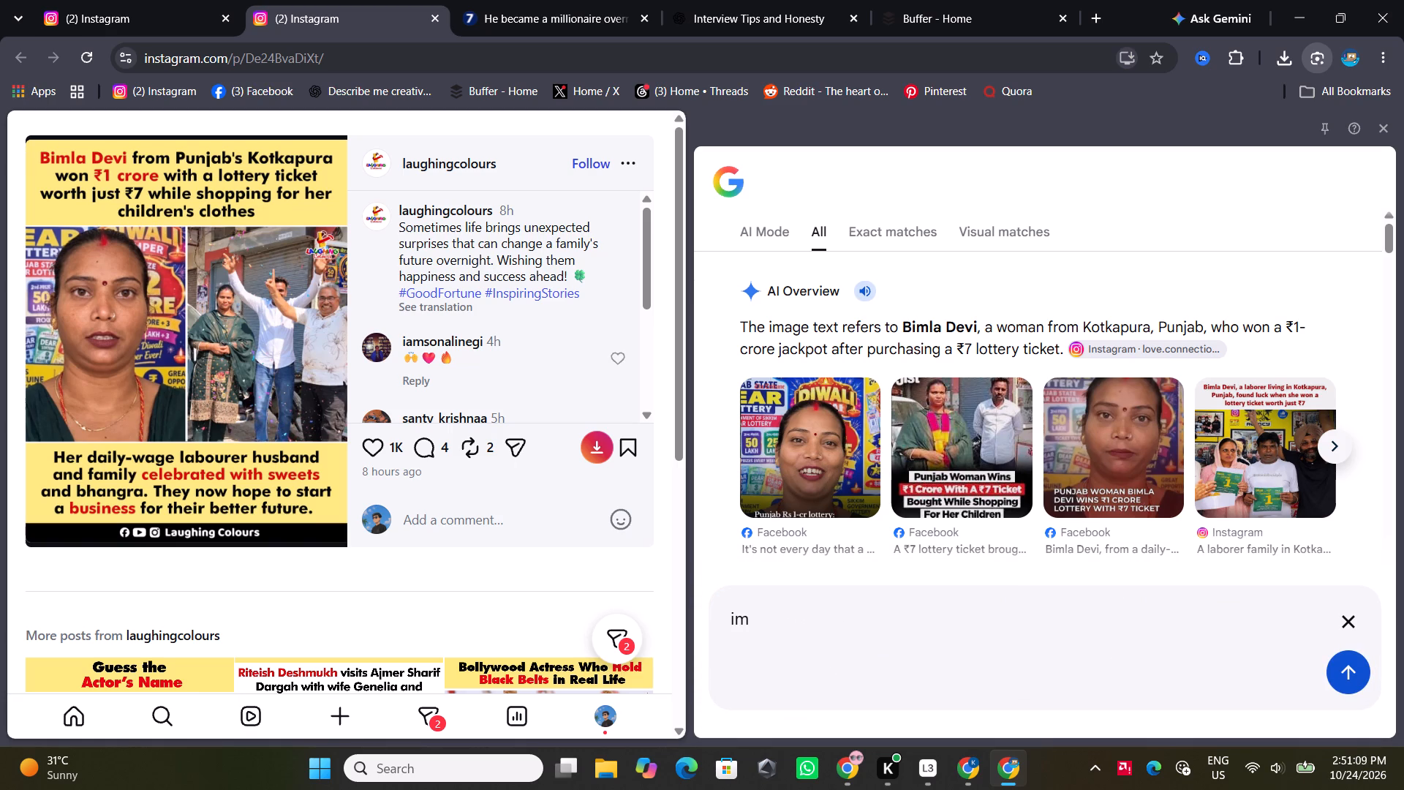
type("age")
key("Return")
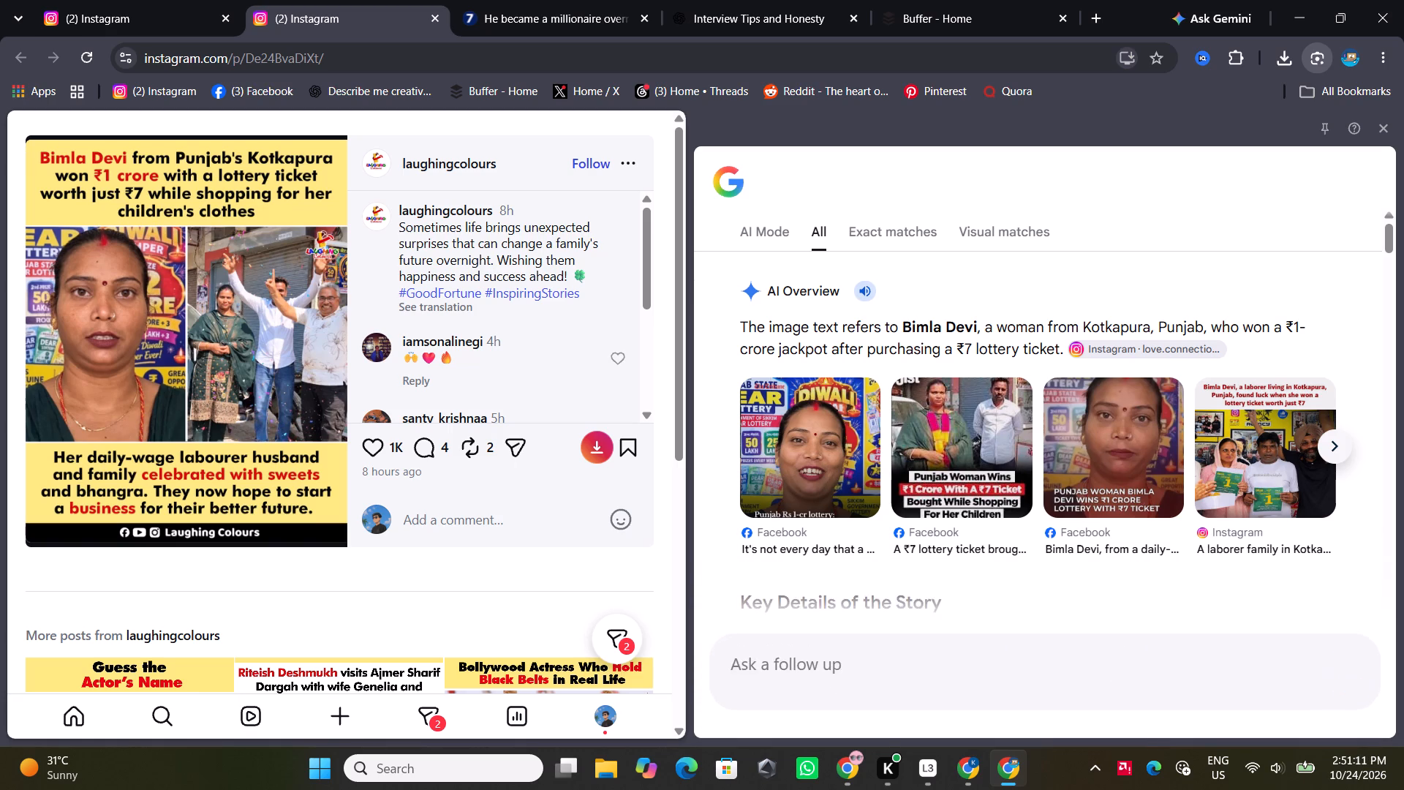
scroll(833, 688, "up", 1)
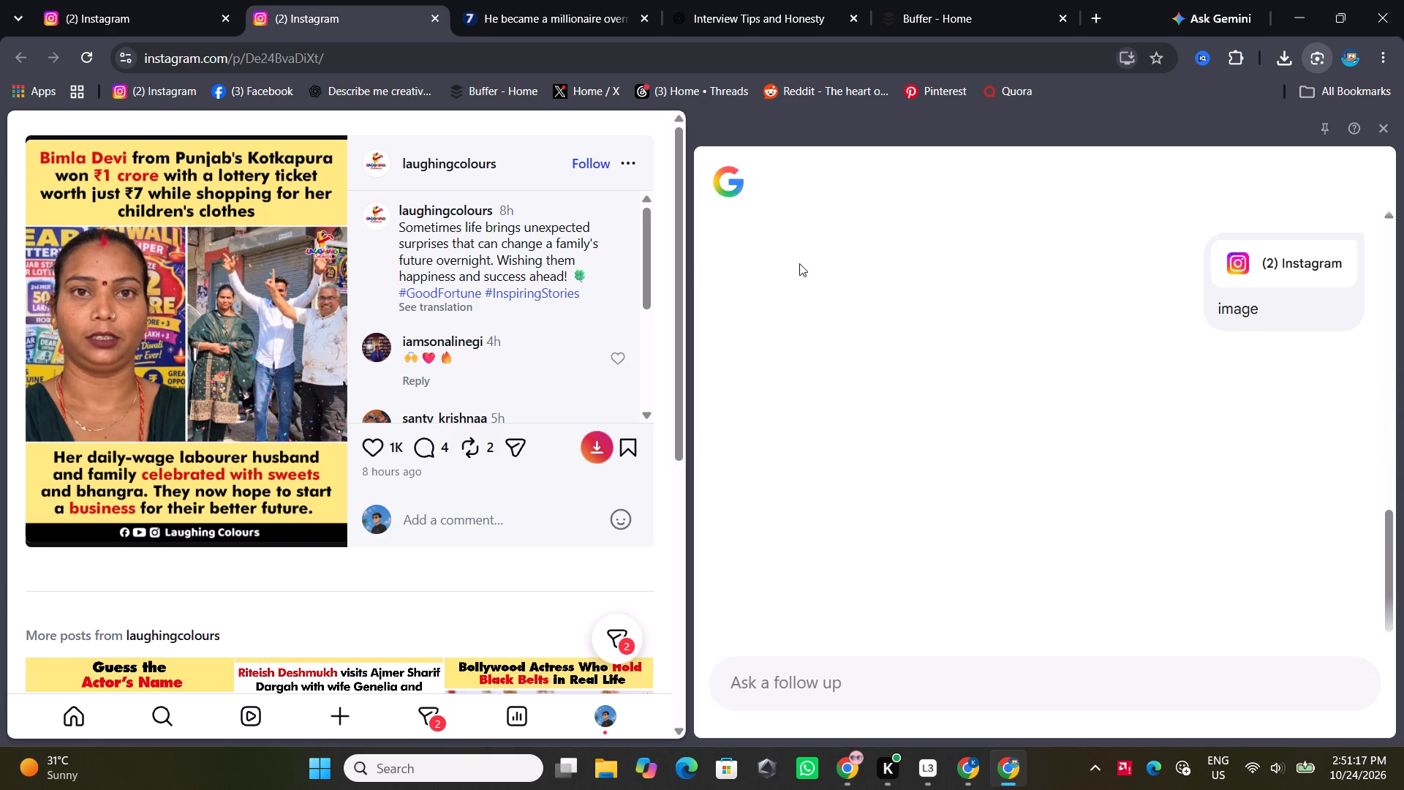
scroll(858, 424, "down", 3)
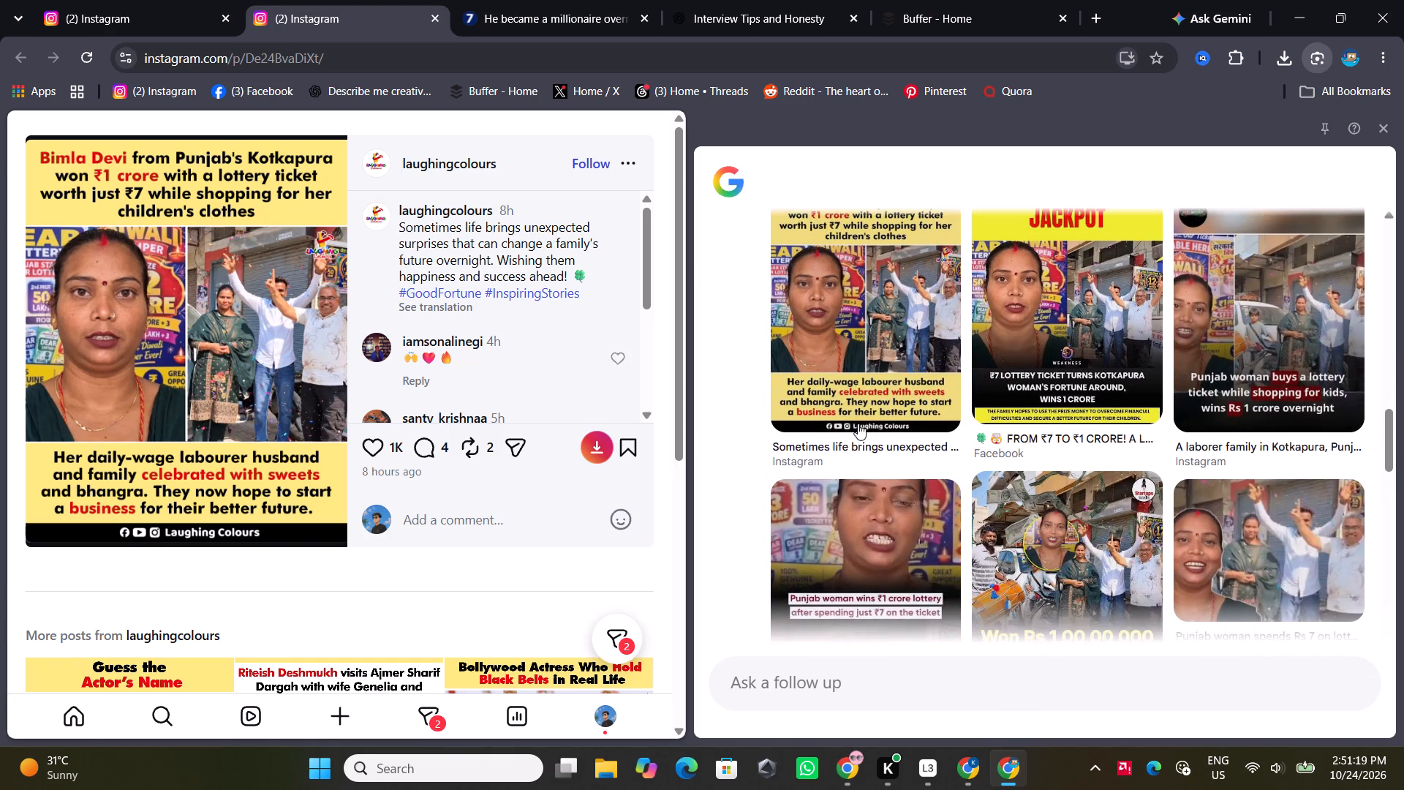
scroll(858, 424, "down", 4)
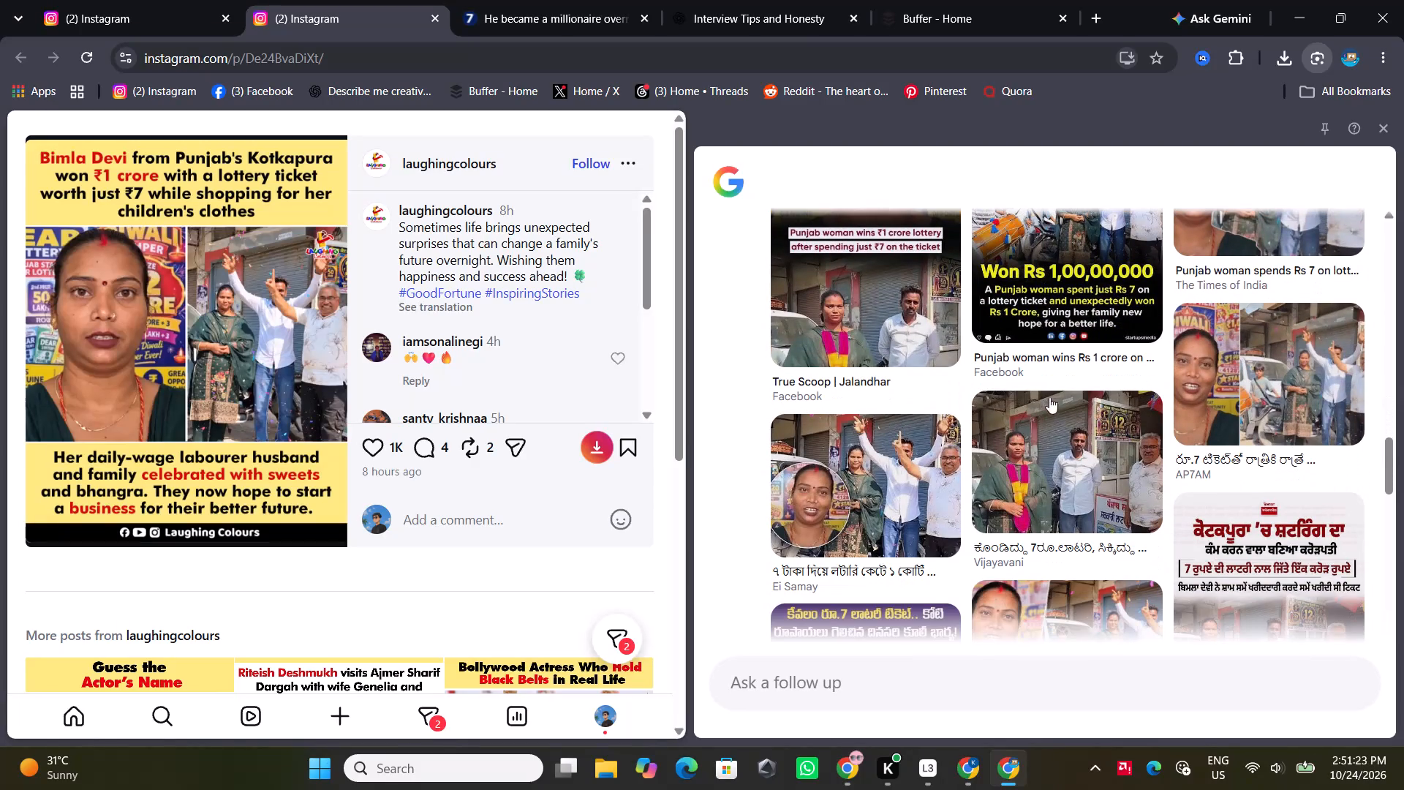
left_click(1250, 372)
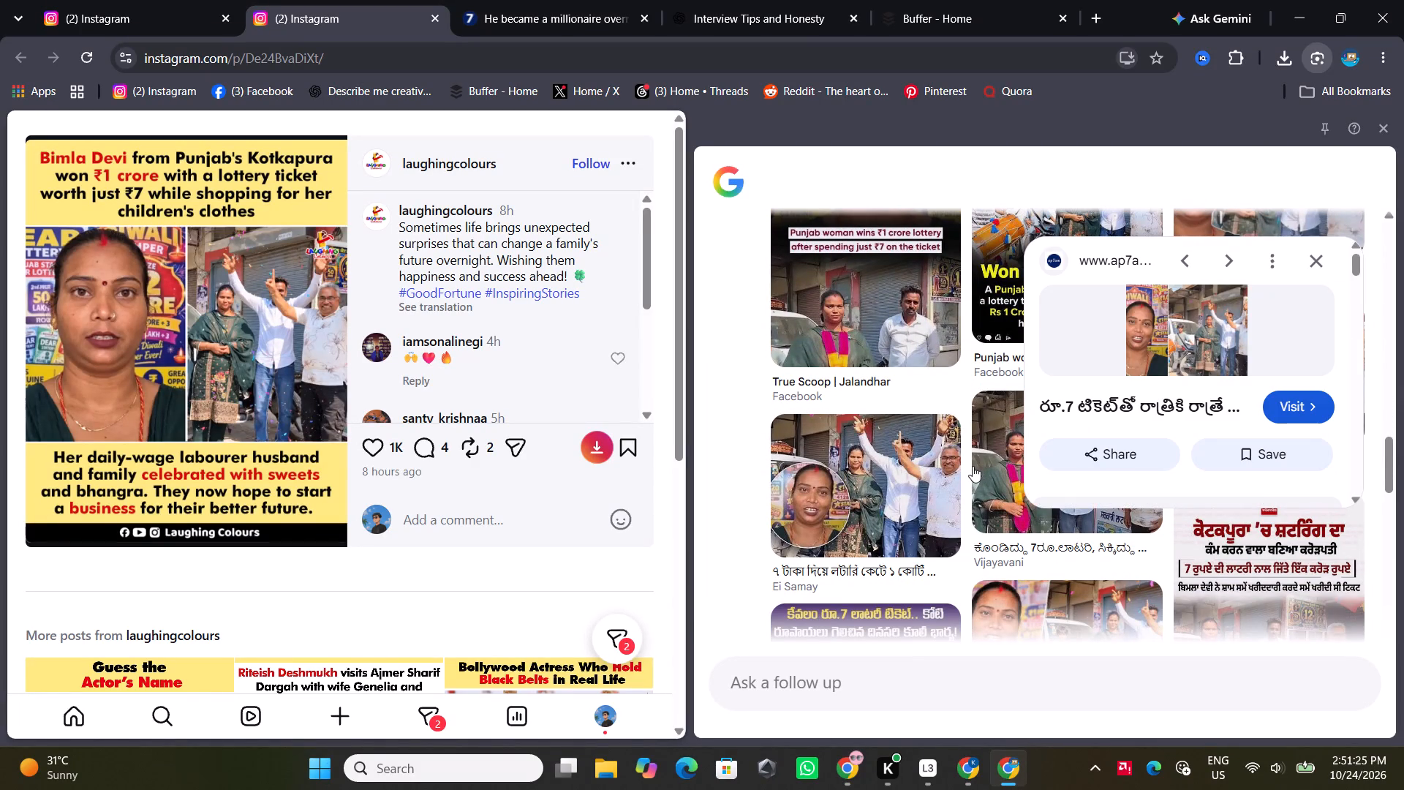
left_click(1314, 263)
scroll(789, 543, "down", 1)
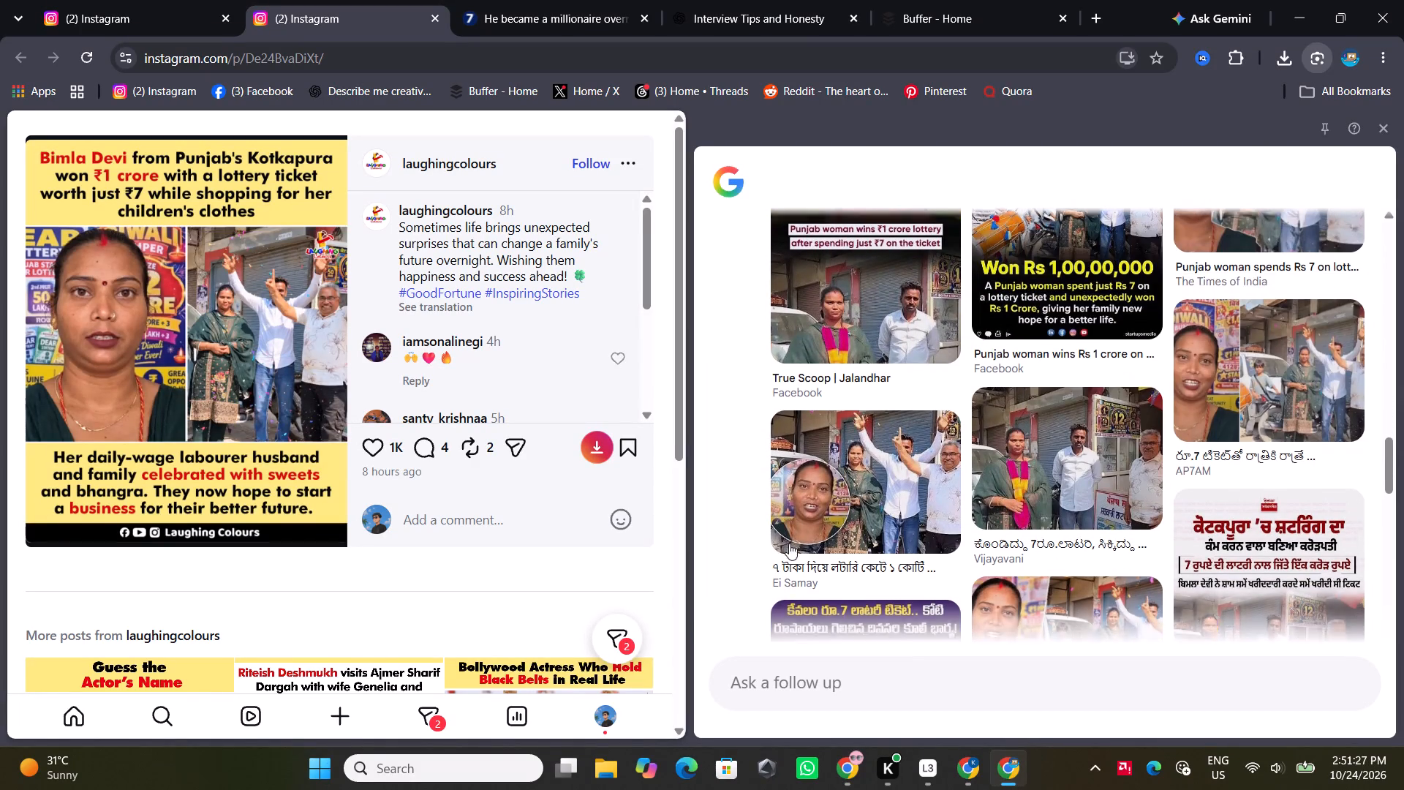
scroll(789, 543, "down", 4)
scroll(796, 543, "up", 3)
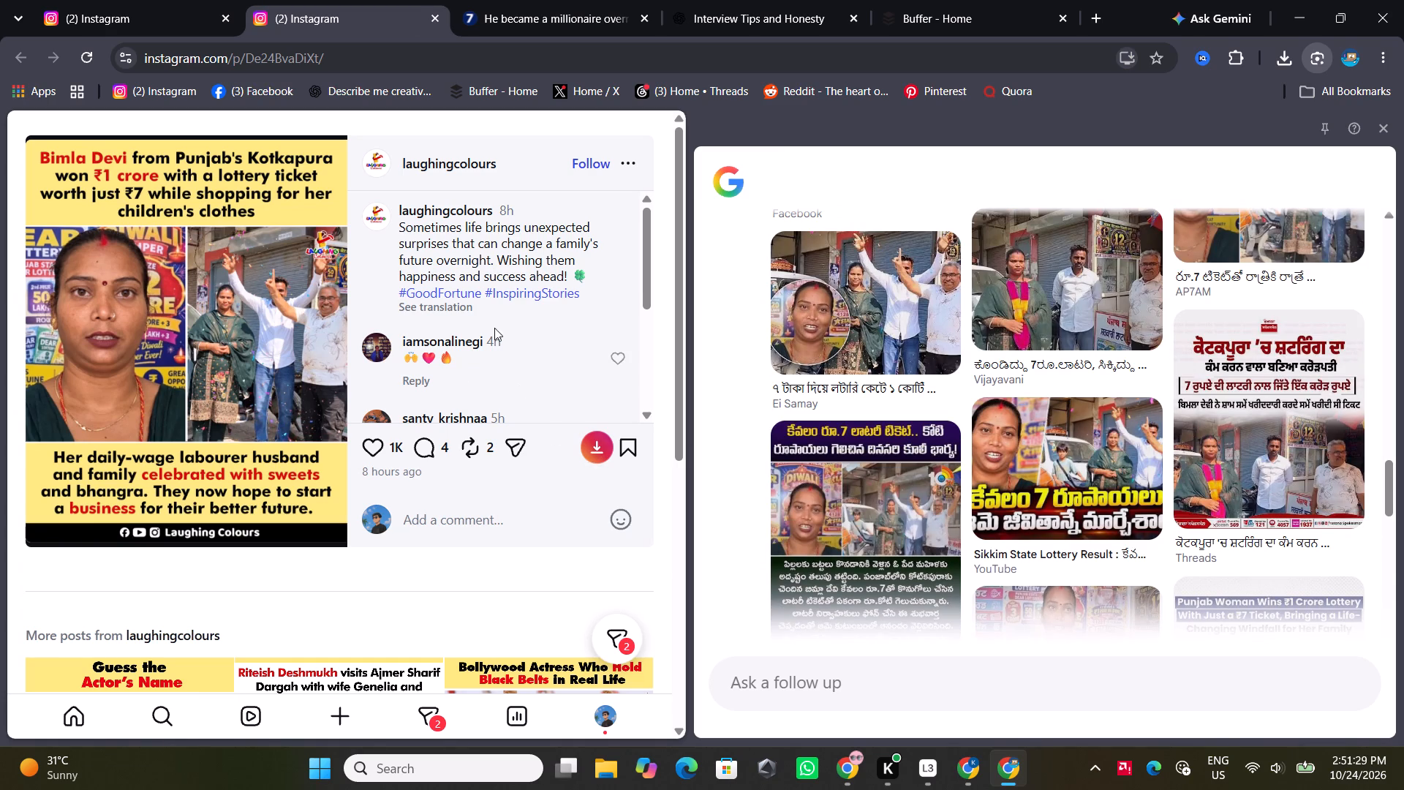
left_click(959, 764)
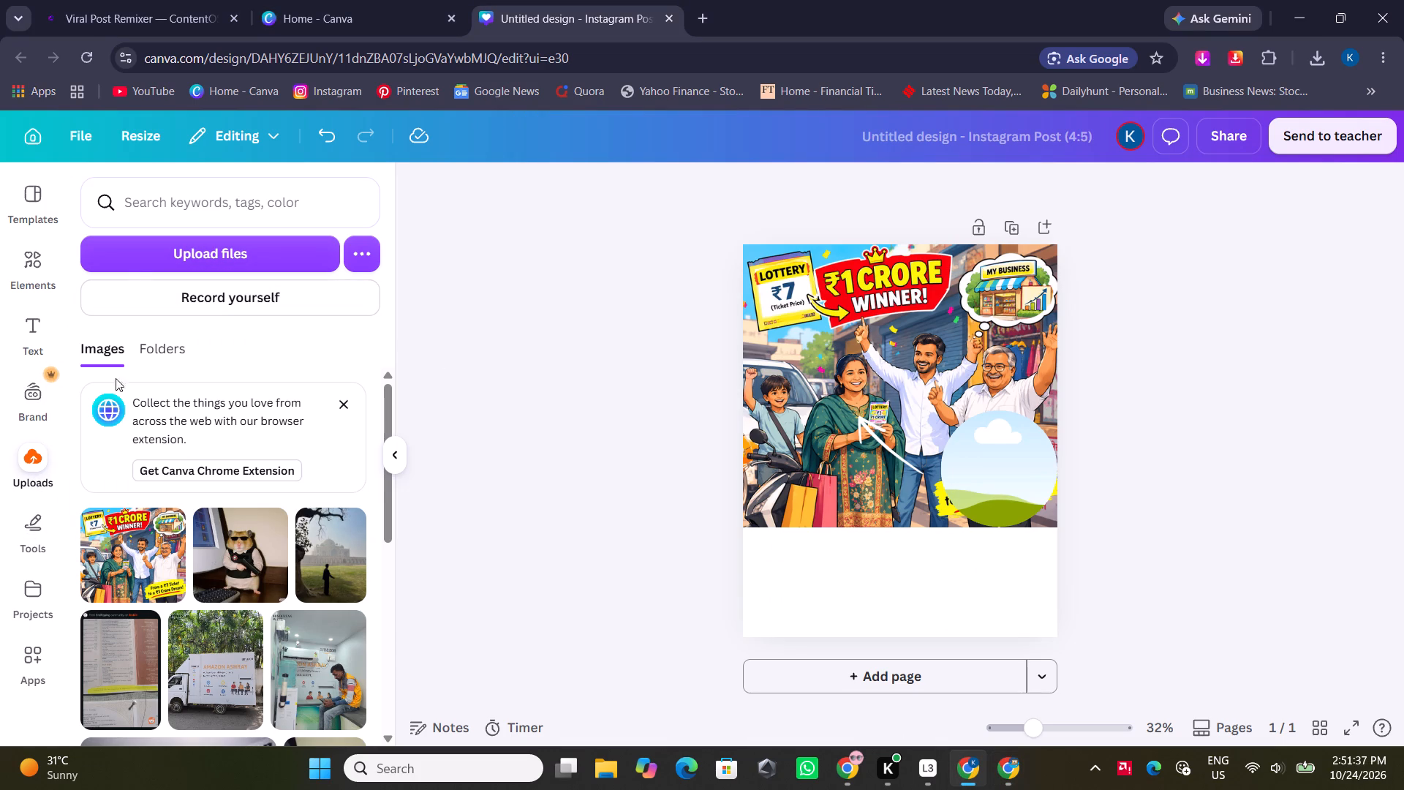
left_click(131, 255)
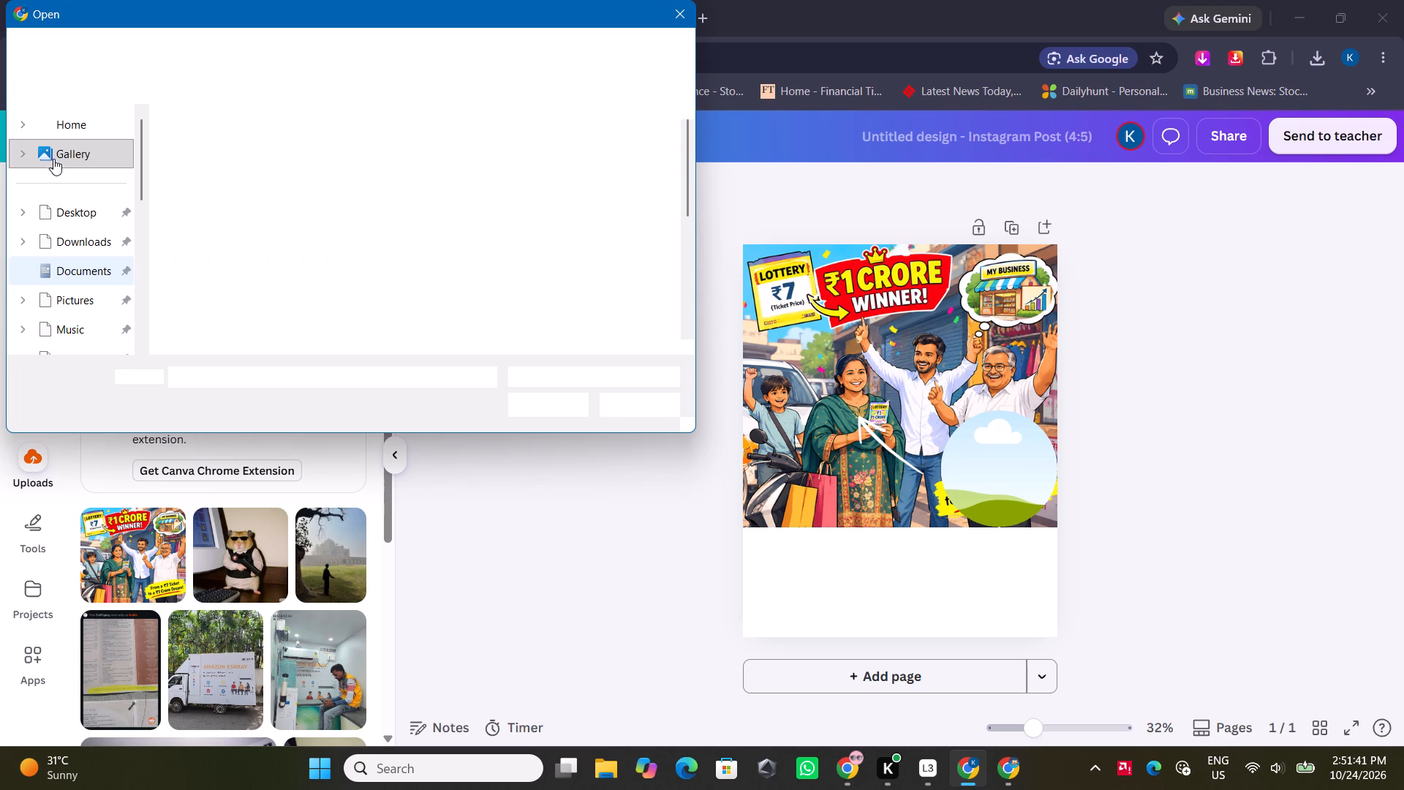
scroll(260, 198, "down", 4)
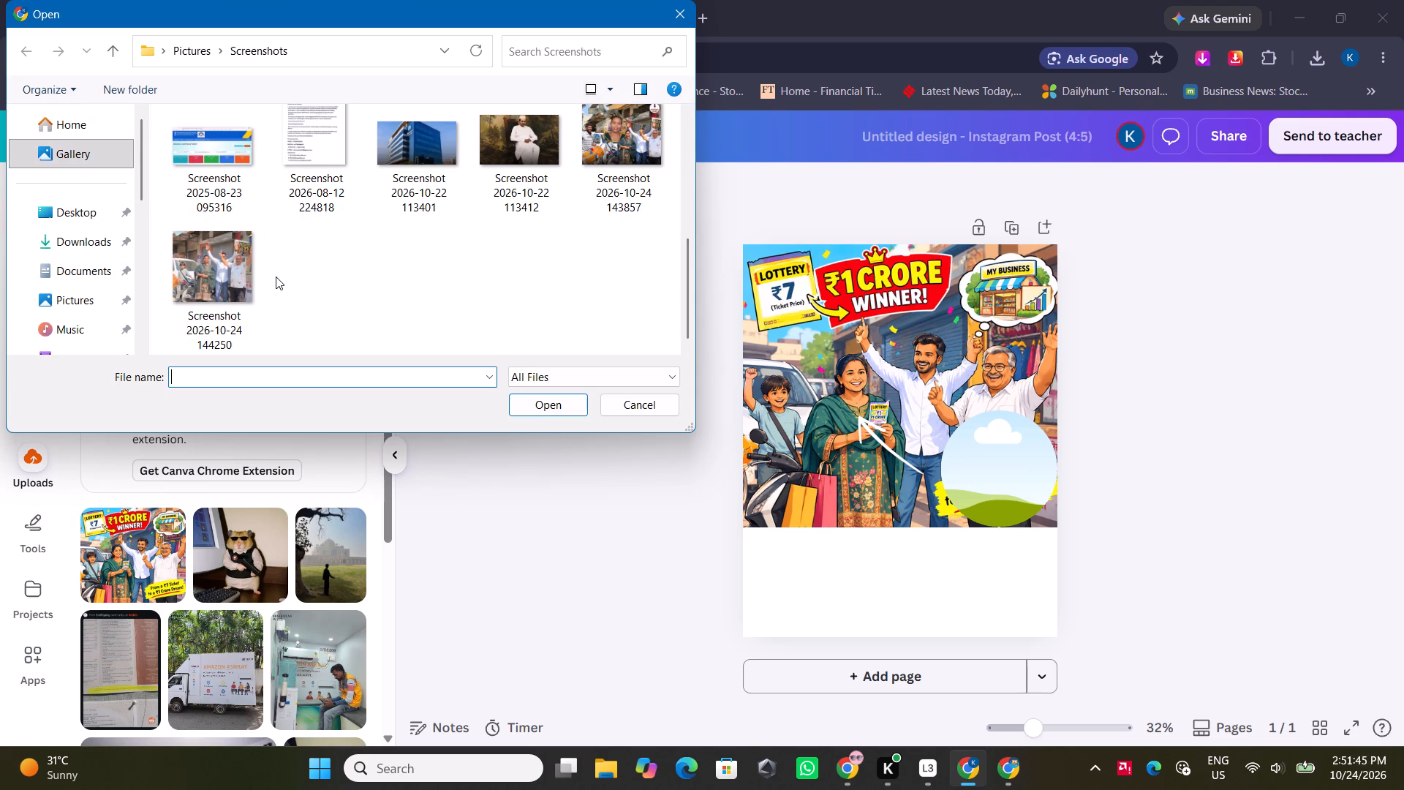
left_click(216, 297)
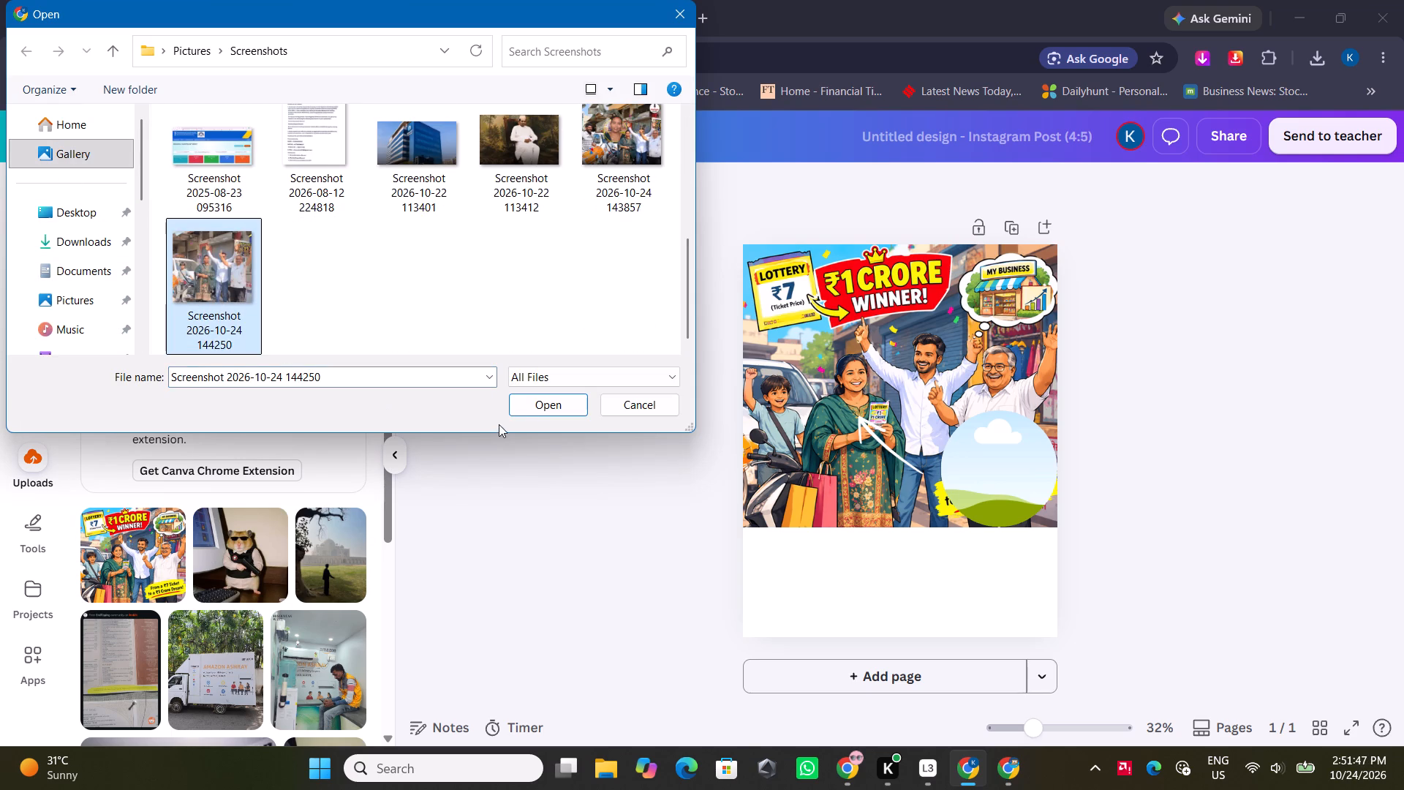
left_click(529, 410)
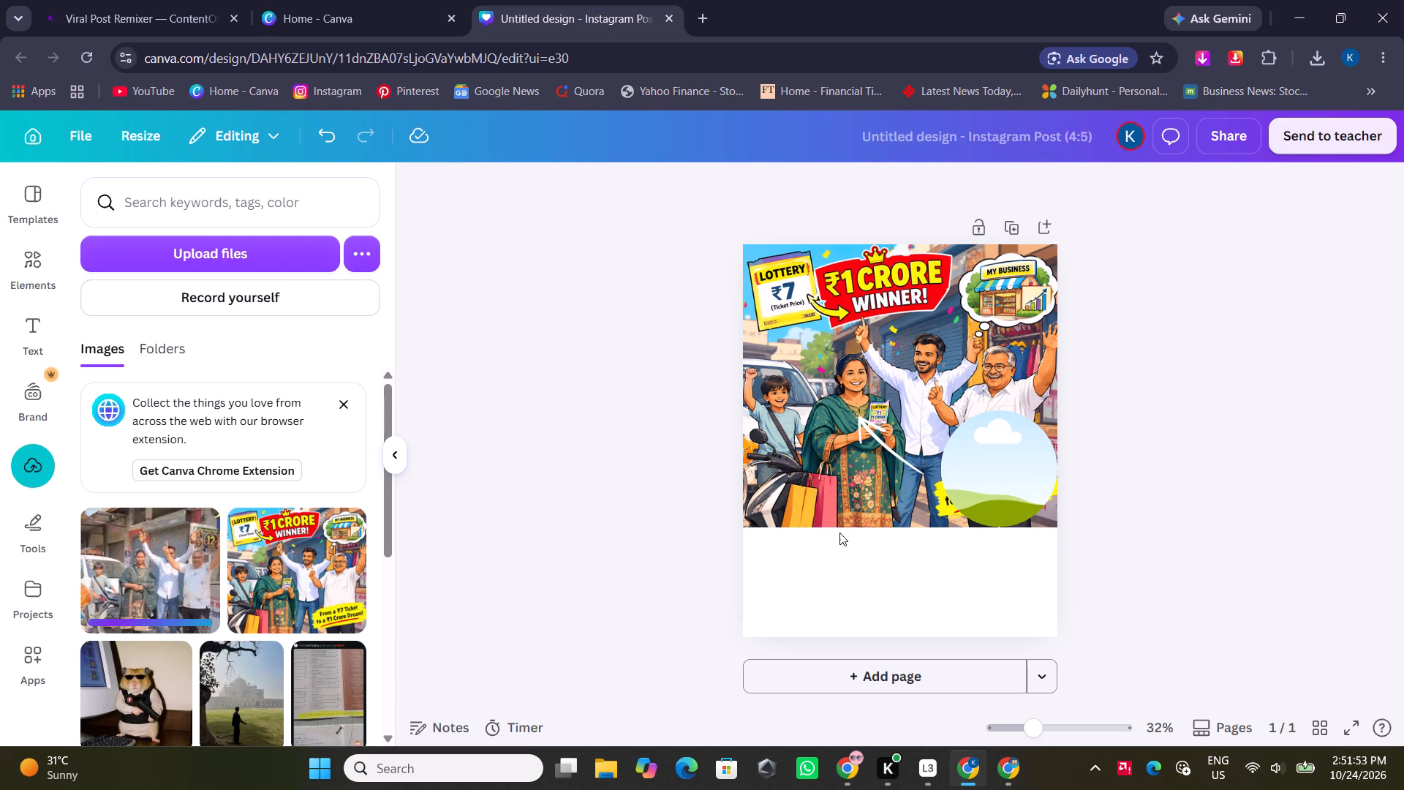
Return to the Instagram post, close the image search results, and capture a screenshot of just the woman's portrait photo.
left_click(1007, 773)
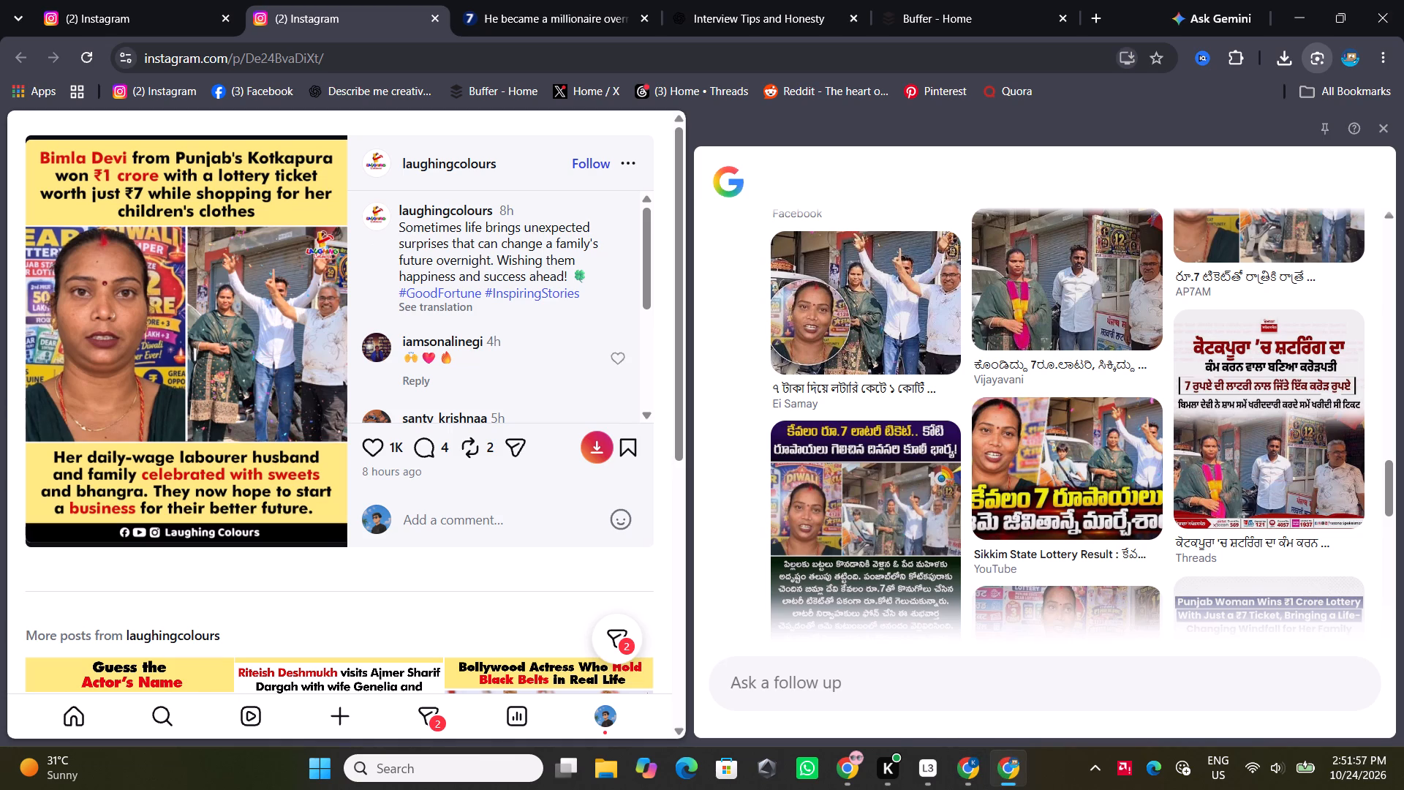
left_click(1386, 124)
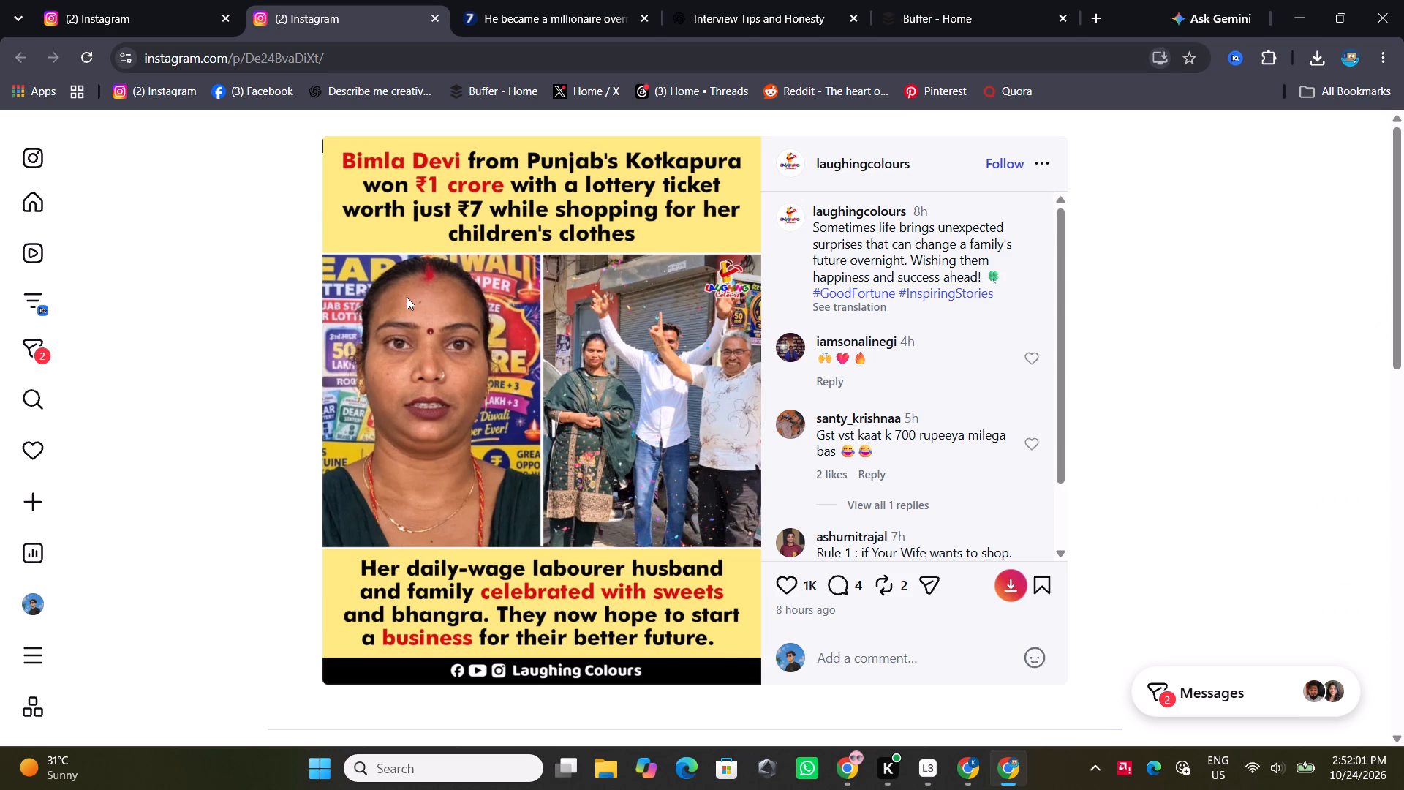
key("shift+super+s")
left_click_drag(326, 259, 416, 361)
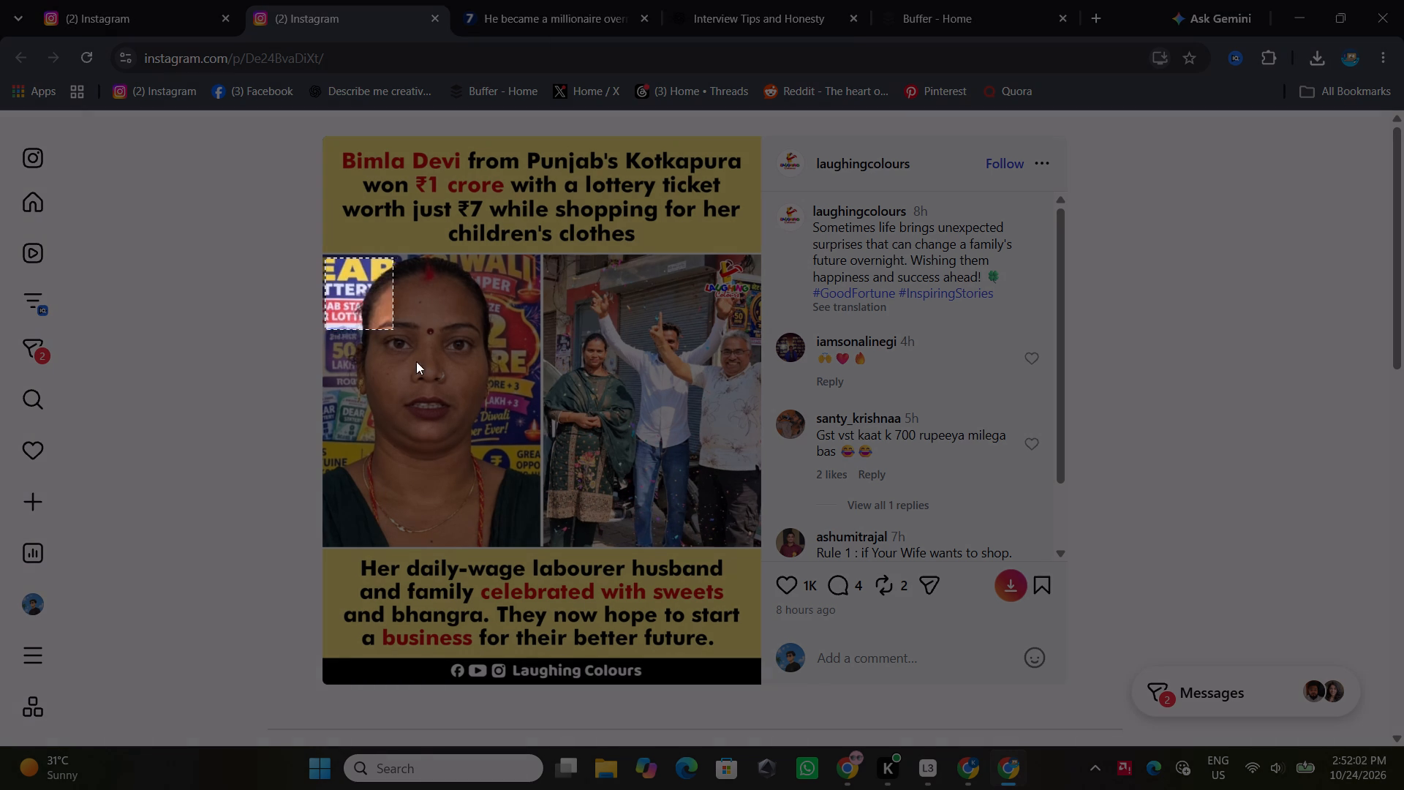
left_click_drag(416, 361, 539, 543)
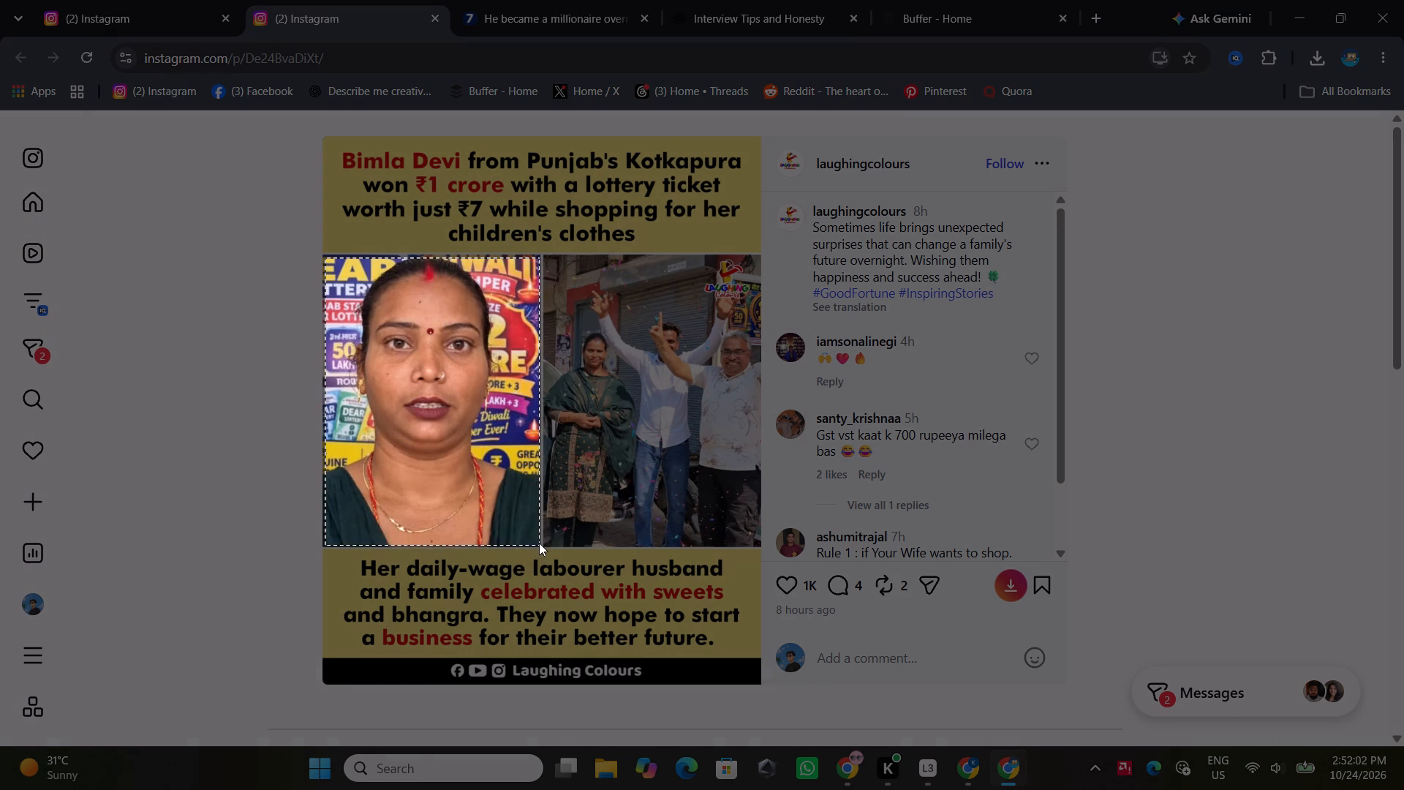
left_click_drag(539, 543, 540, 544)
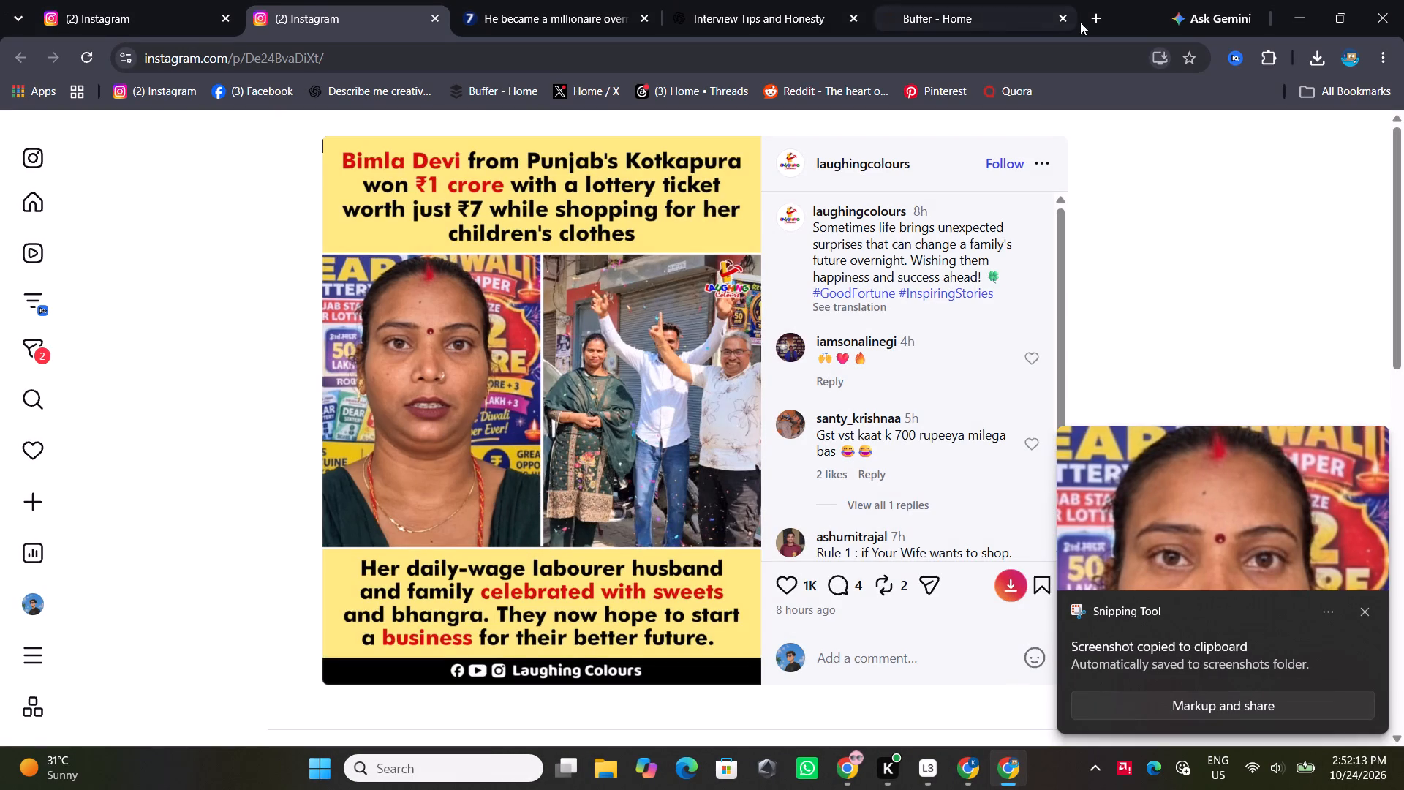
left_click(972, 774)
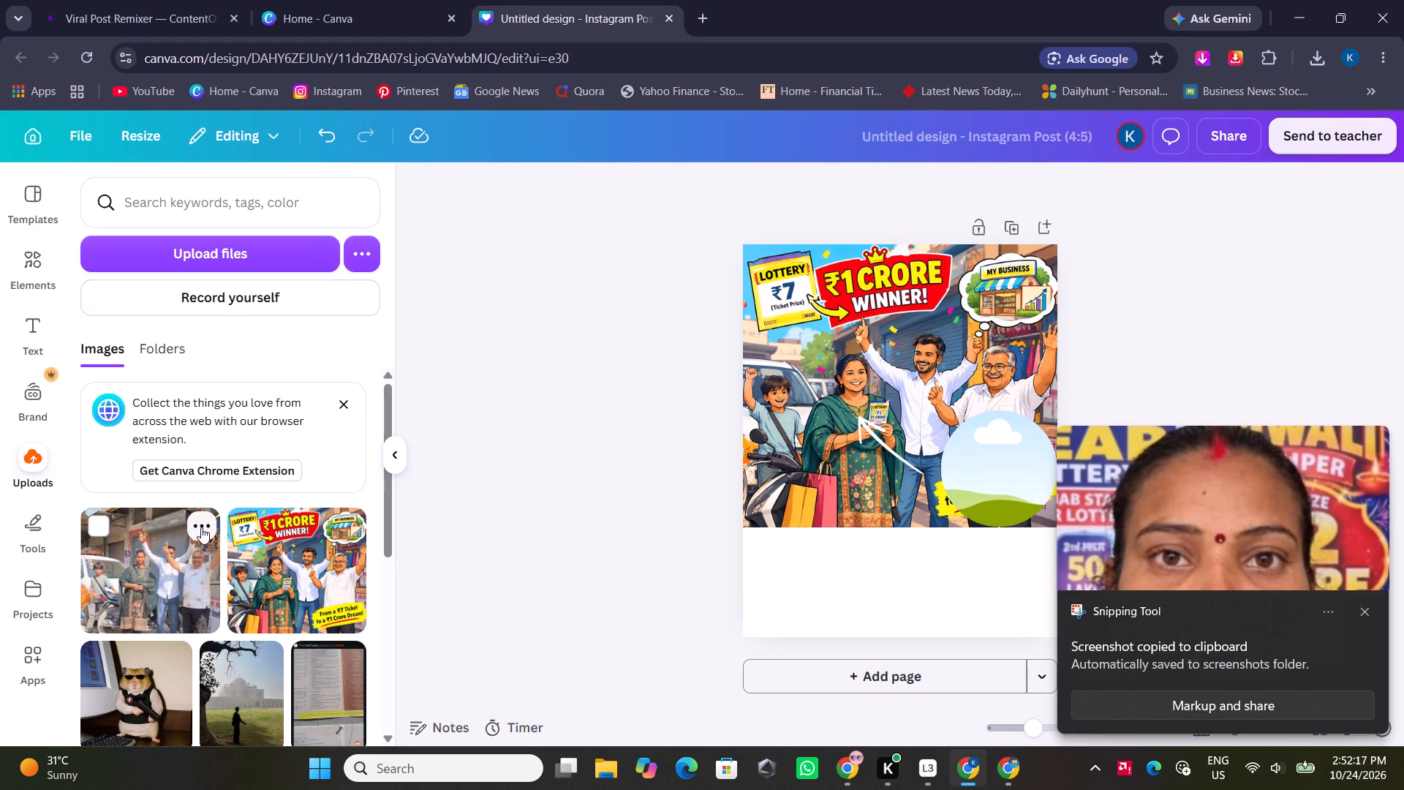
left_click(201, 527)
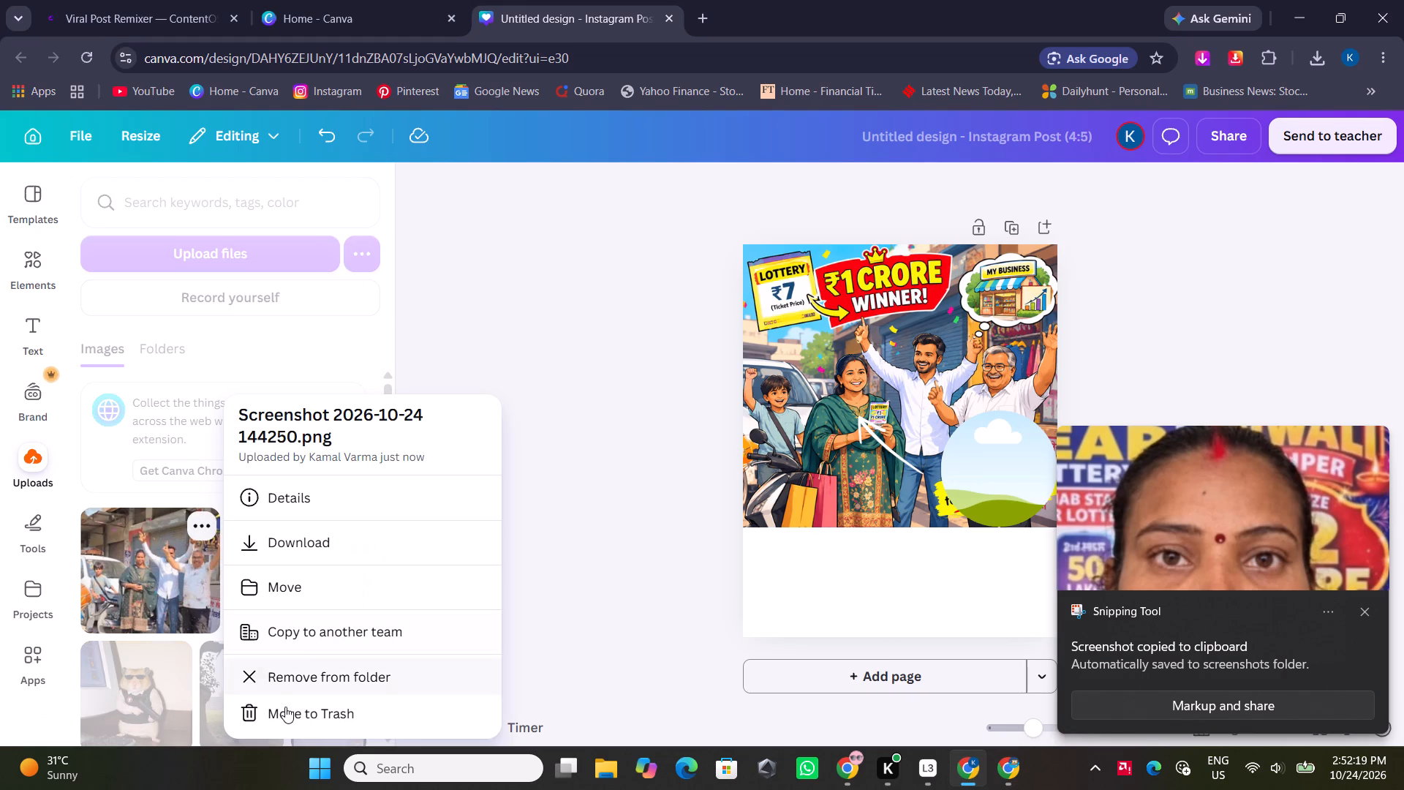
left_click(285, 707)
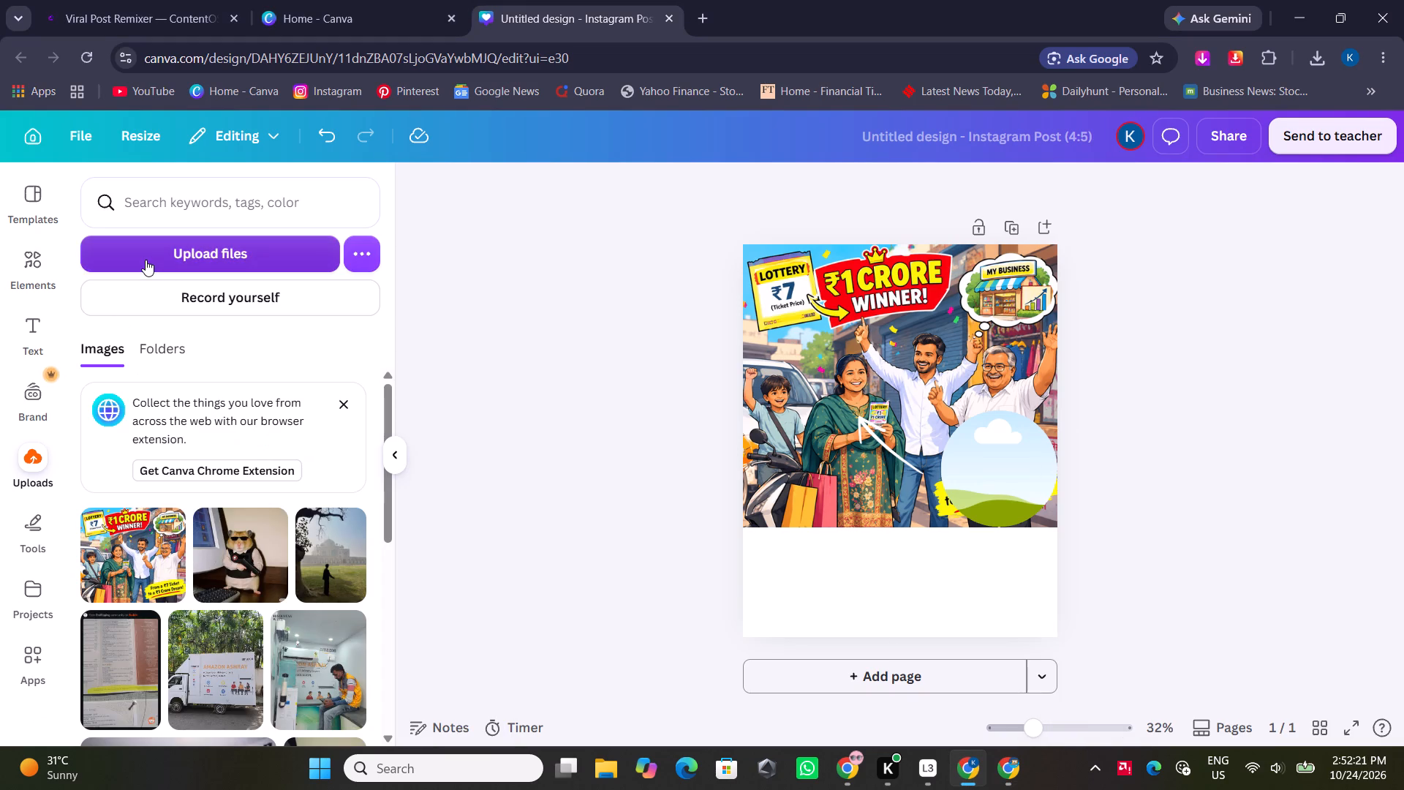
Open the file chooser on the Screenshots folder for another image upload.
left_click(146, 260)
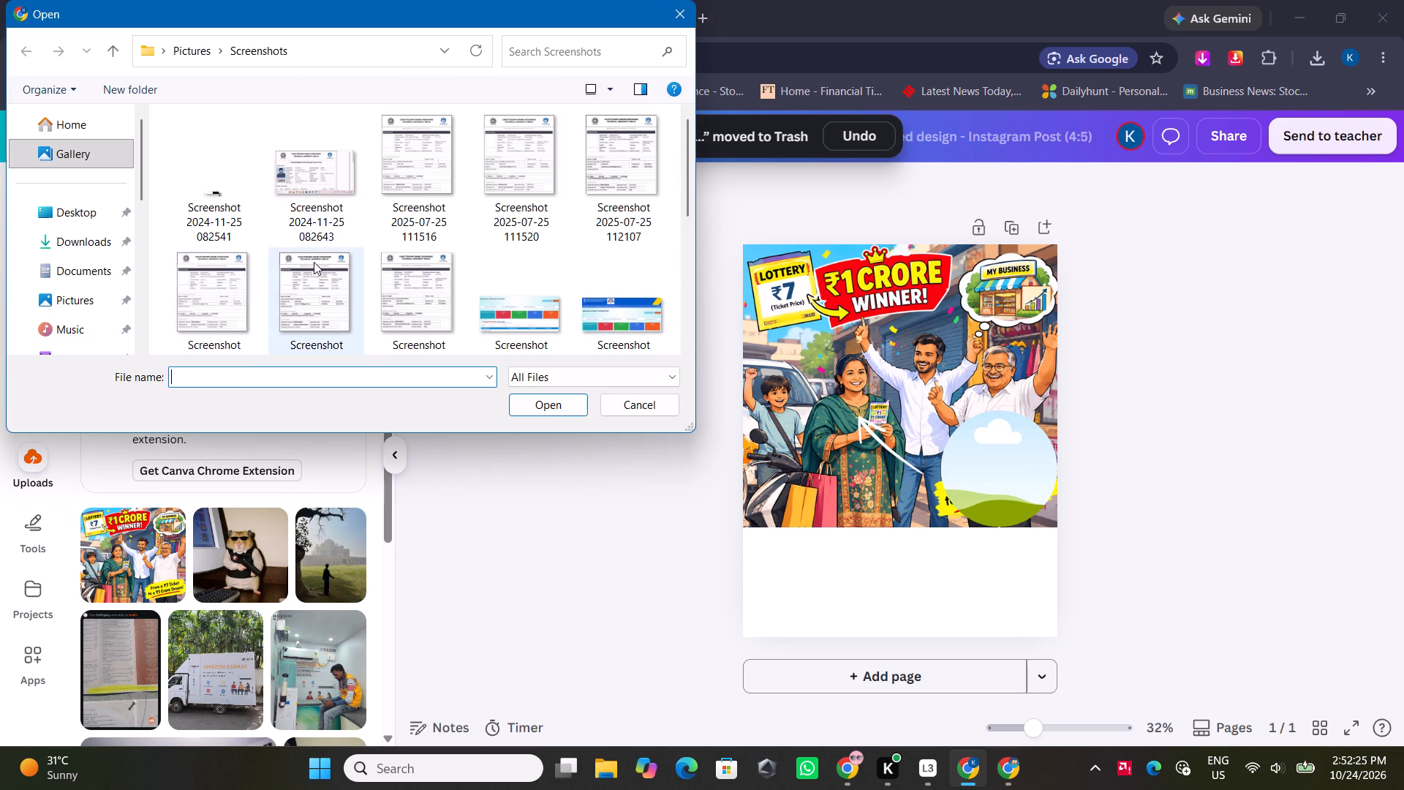
scroll(315, 262, "down", 5)
left_click(315, 262)
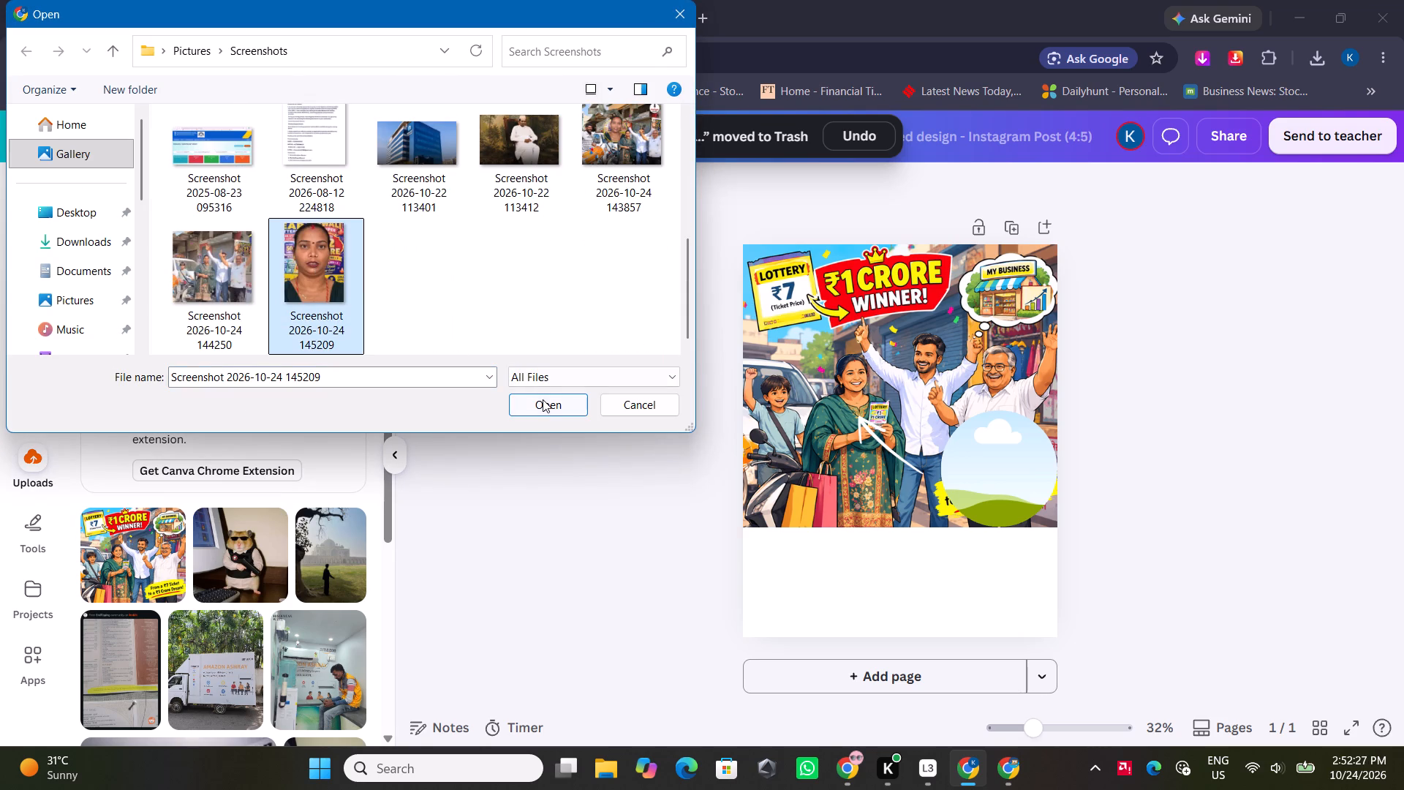
left_click(543, 399)
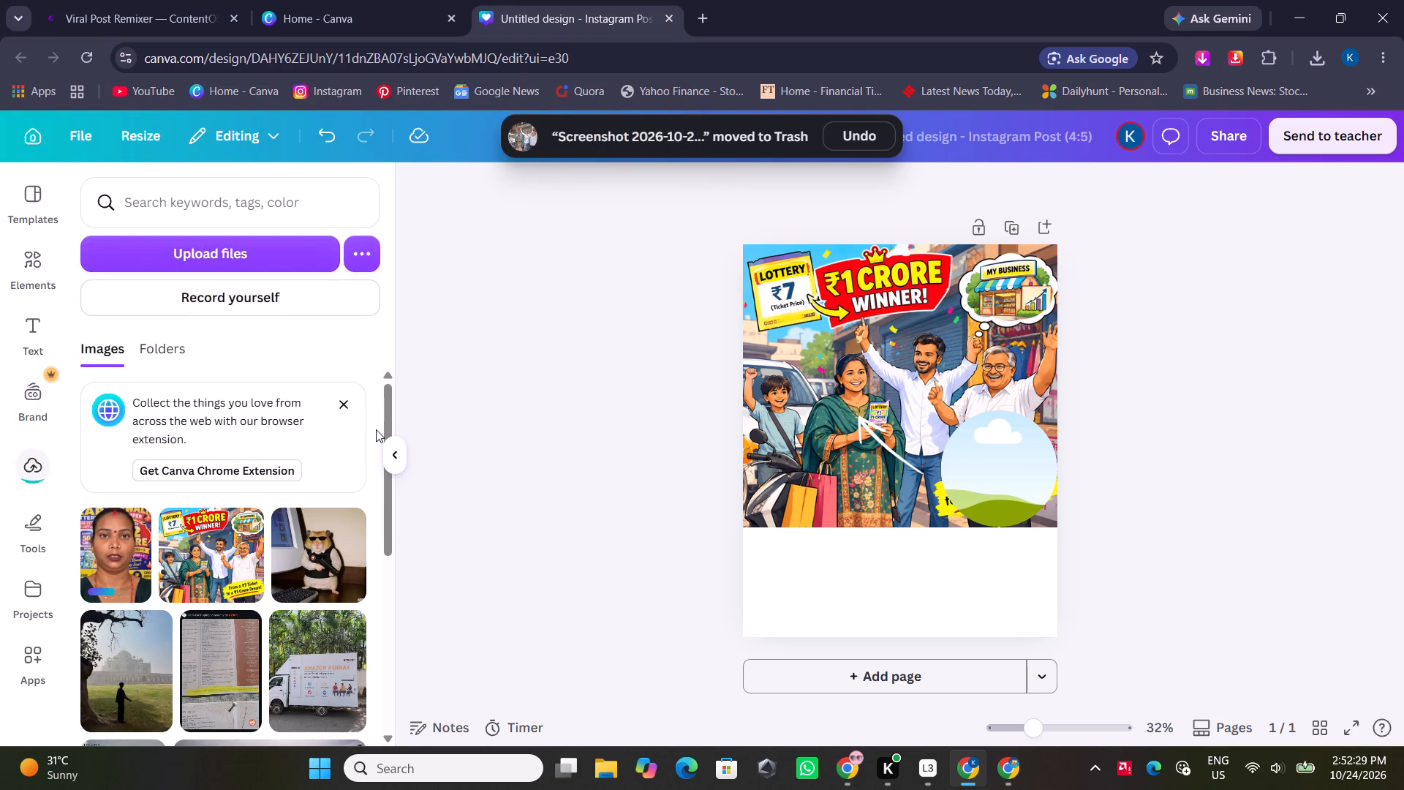
Fill the circle frame in the cartoon's lower-right corner with the newly uploaded portrait of the woman.
left_click_drag(119, 557, 165, 587)
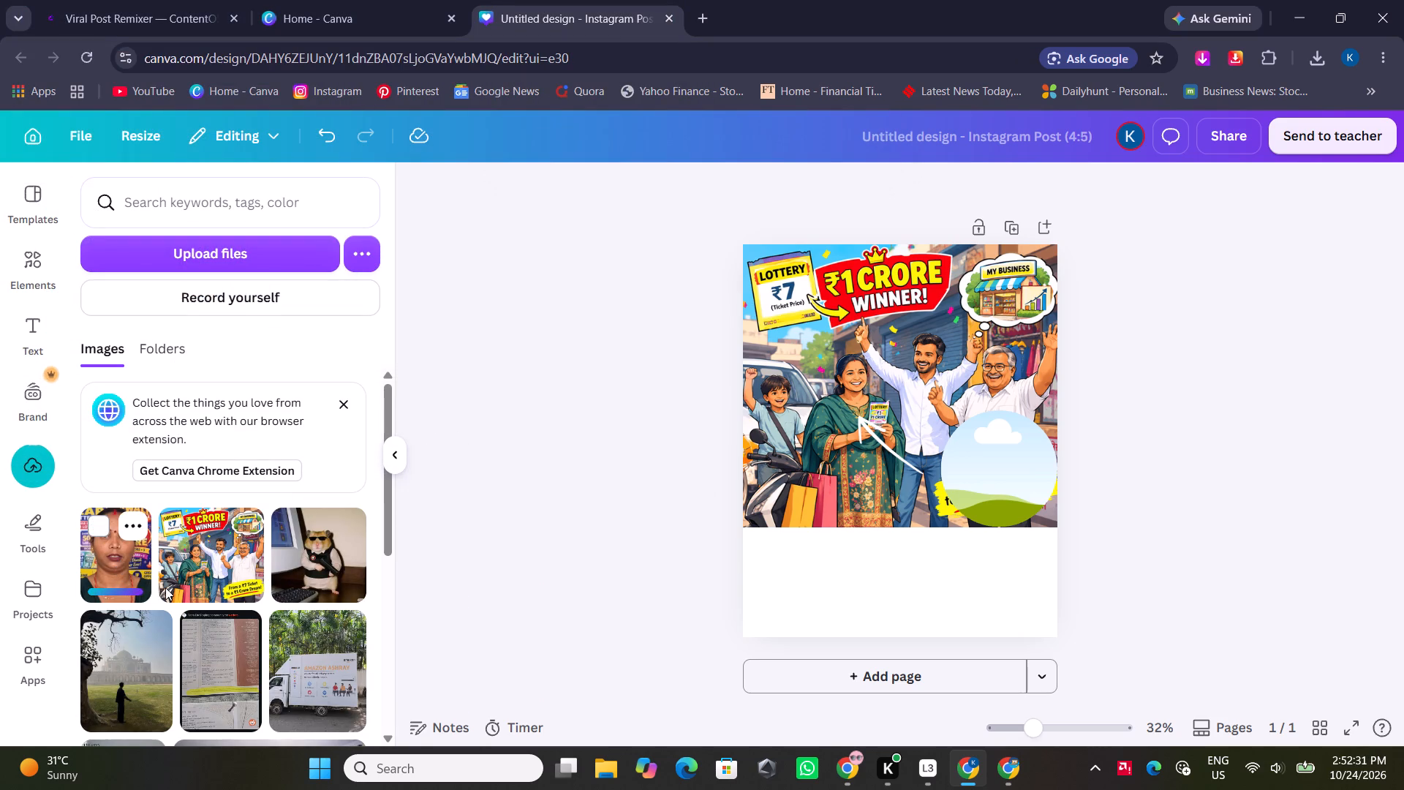
left_click_drag(165, 587, 967, 486)
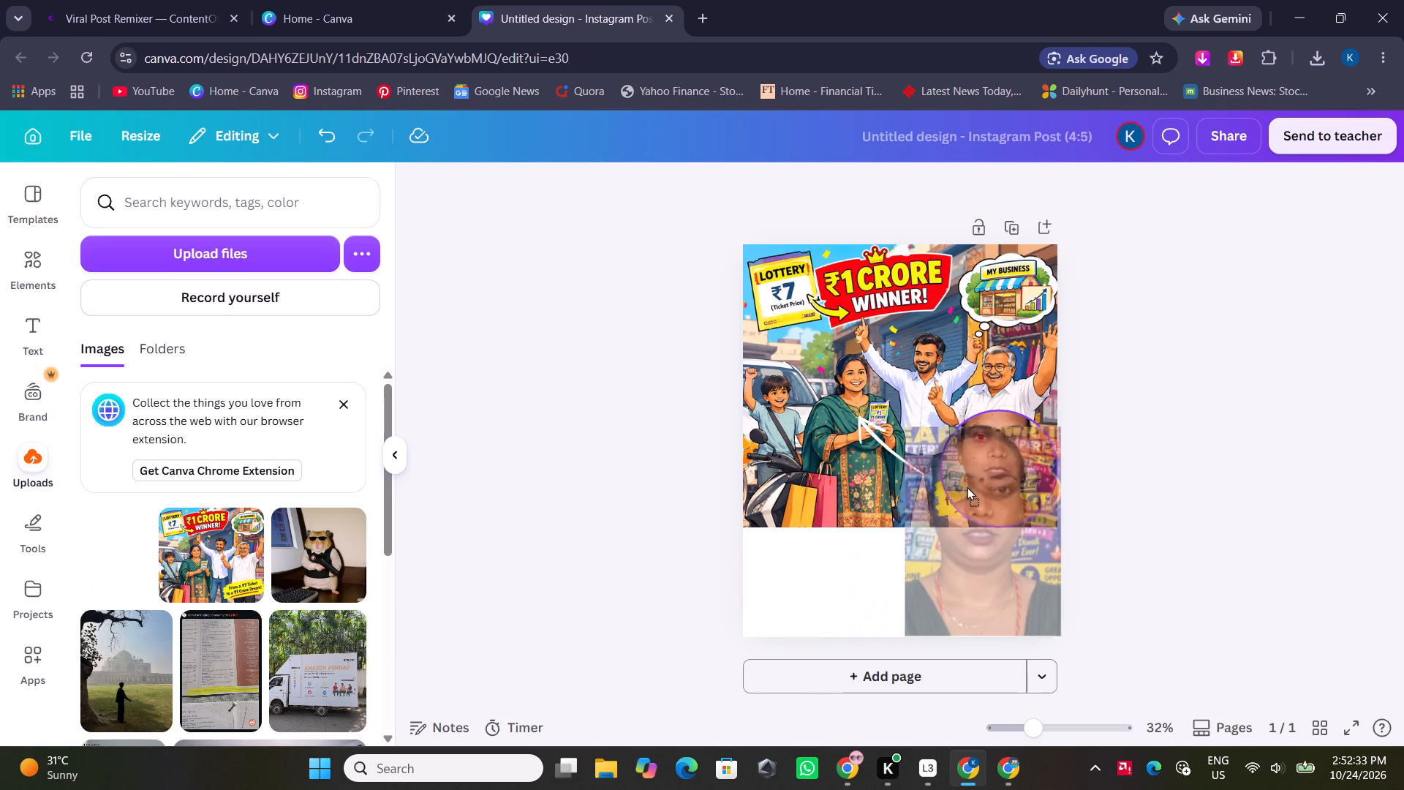
left_click_drag(967, 486, 969, 476)
Reposition the portrait inside its crop, shifting it down so the top of the woman's head fits in the circle.
left_click(992, 462)
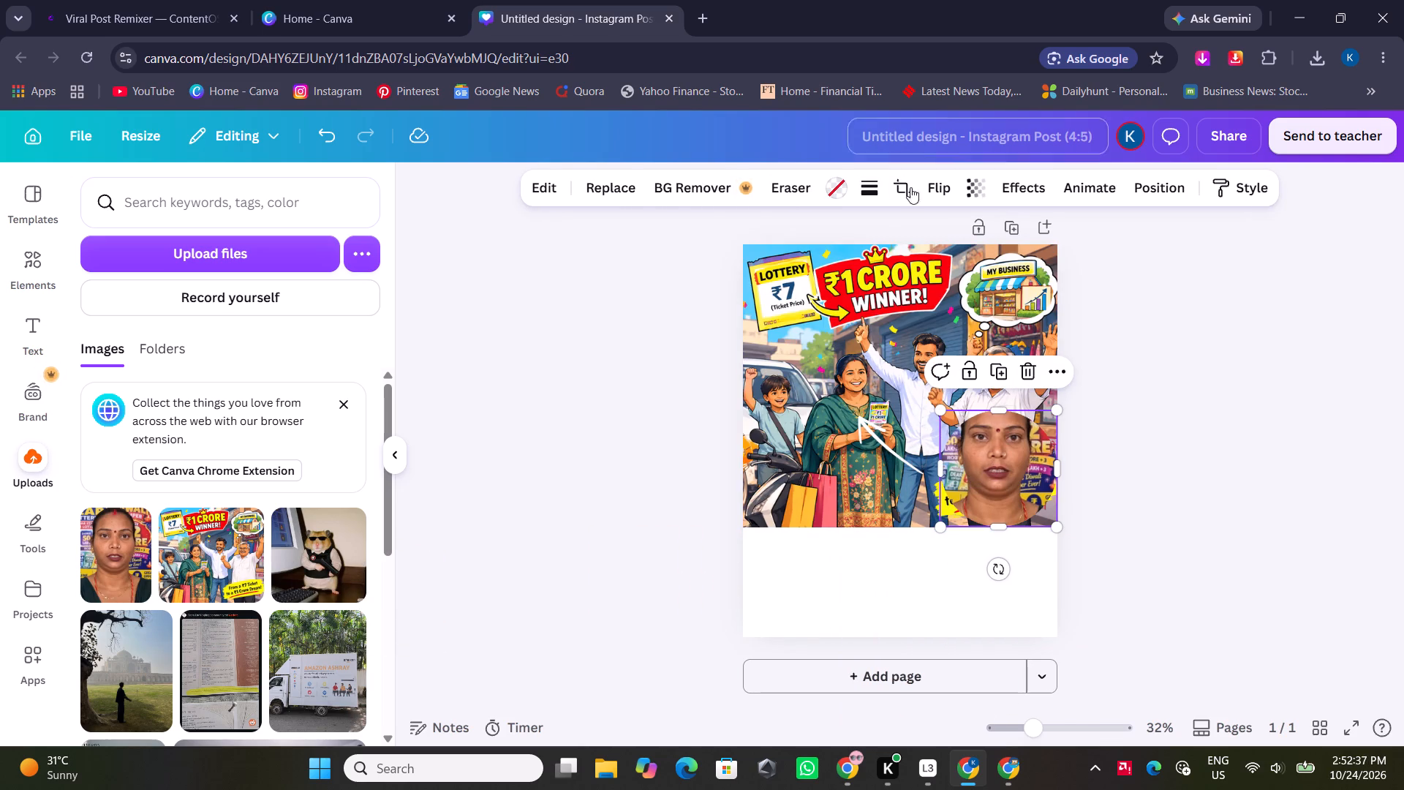
left_click(910, 195)
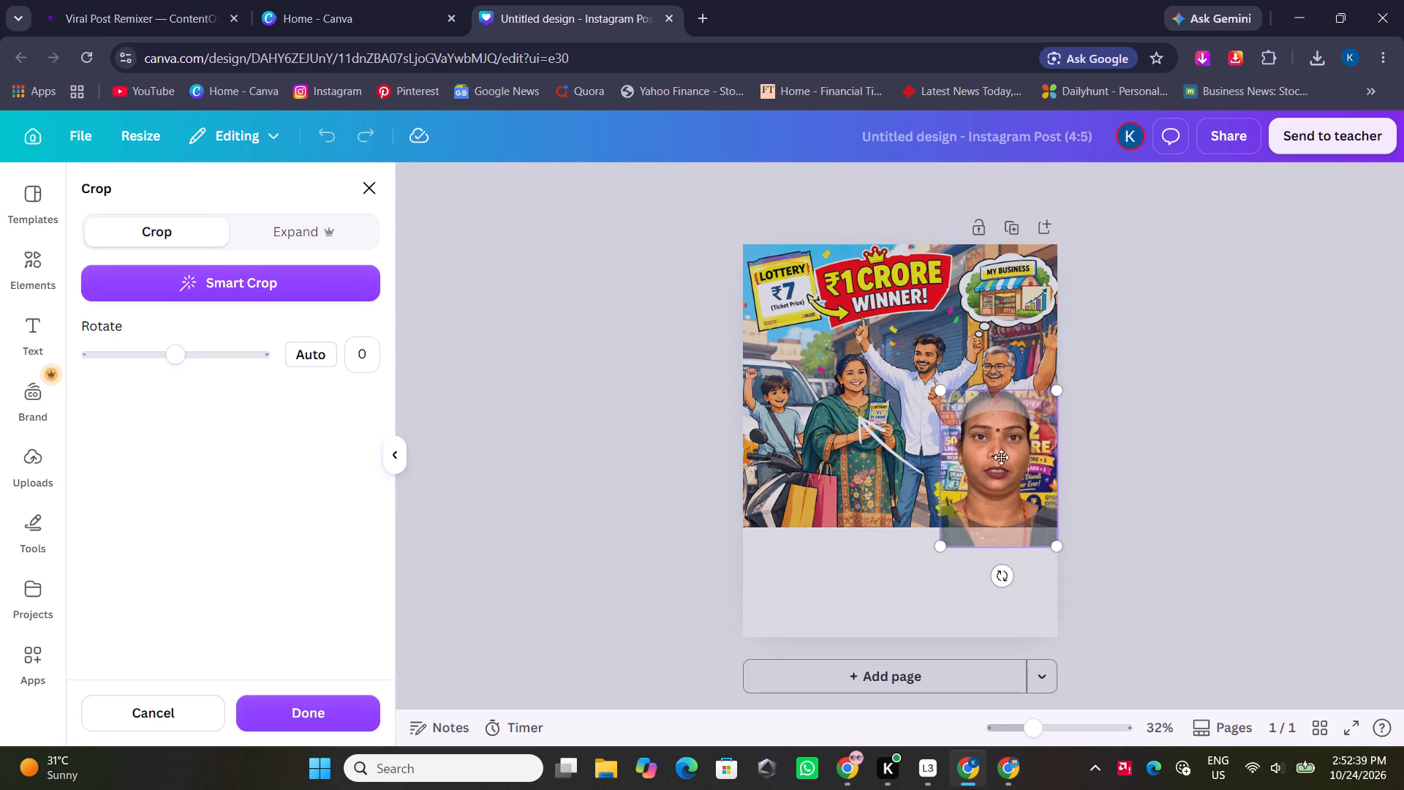
left_click_drag(1001, 457, 1001, 486)
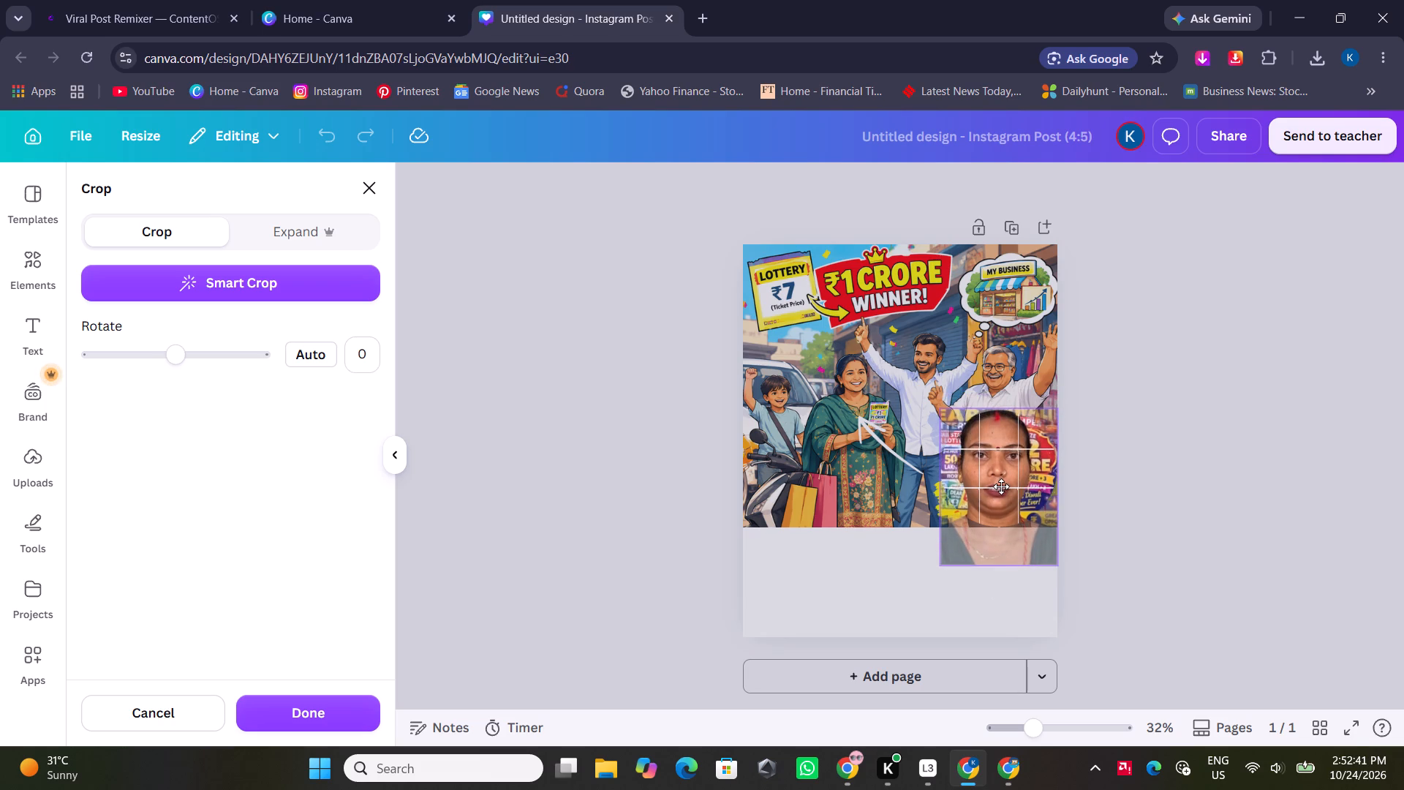
left_click_drag(1001, 486, 1000, 486)
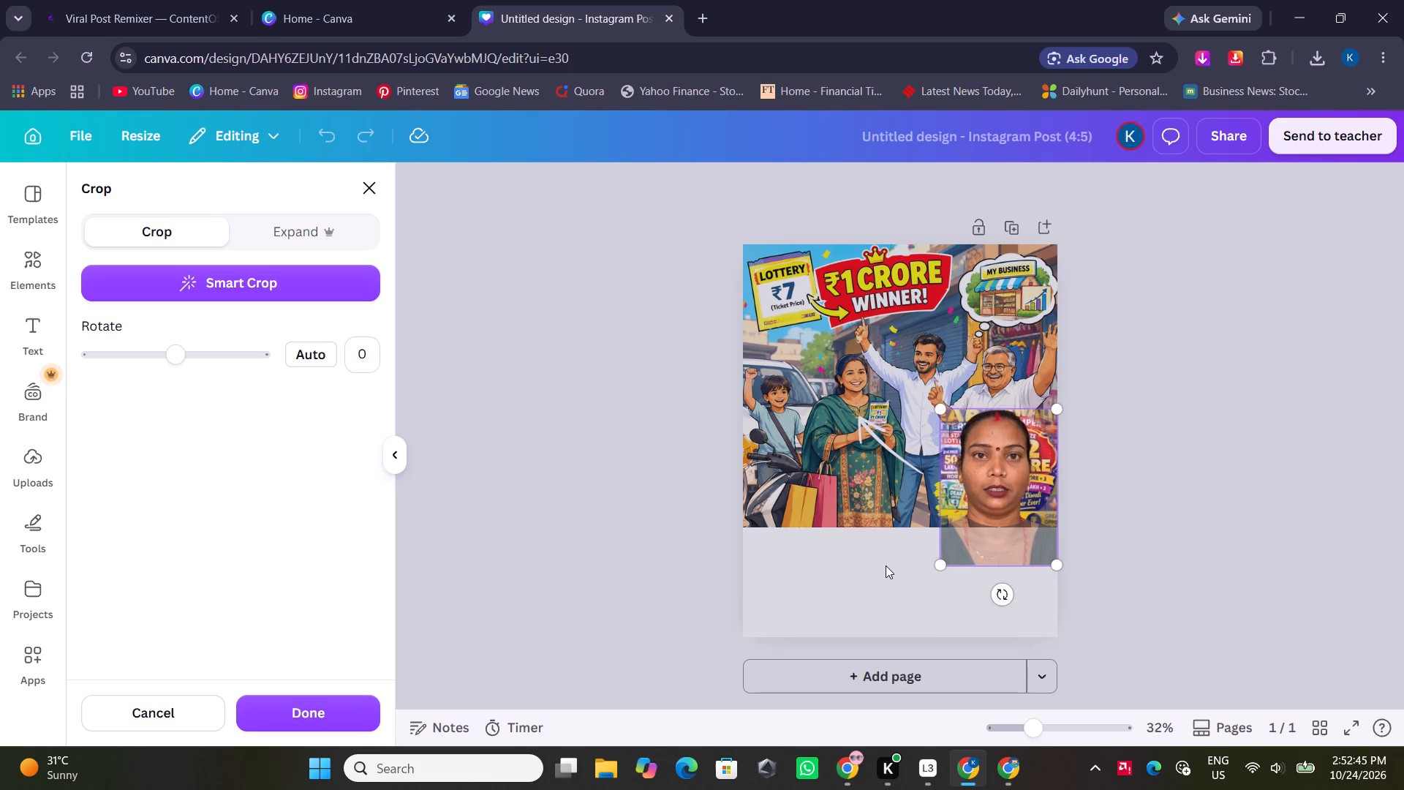
left_click(886, 565)
left_click(886, 565)
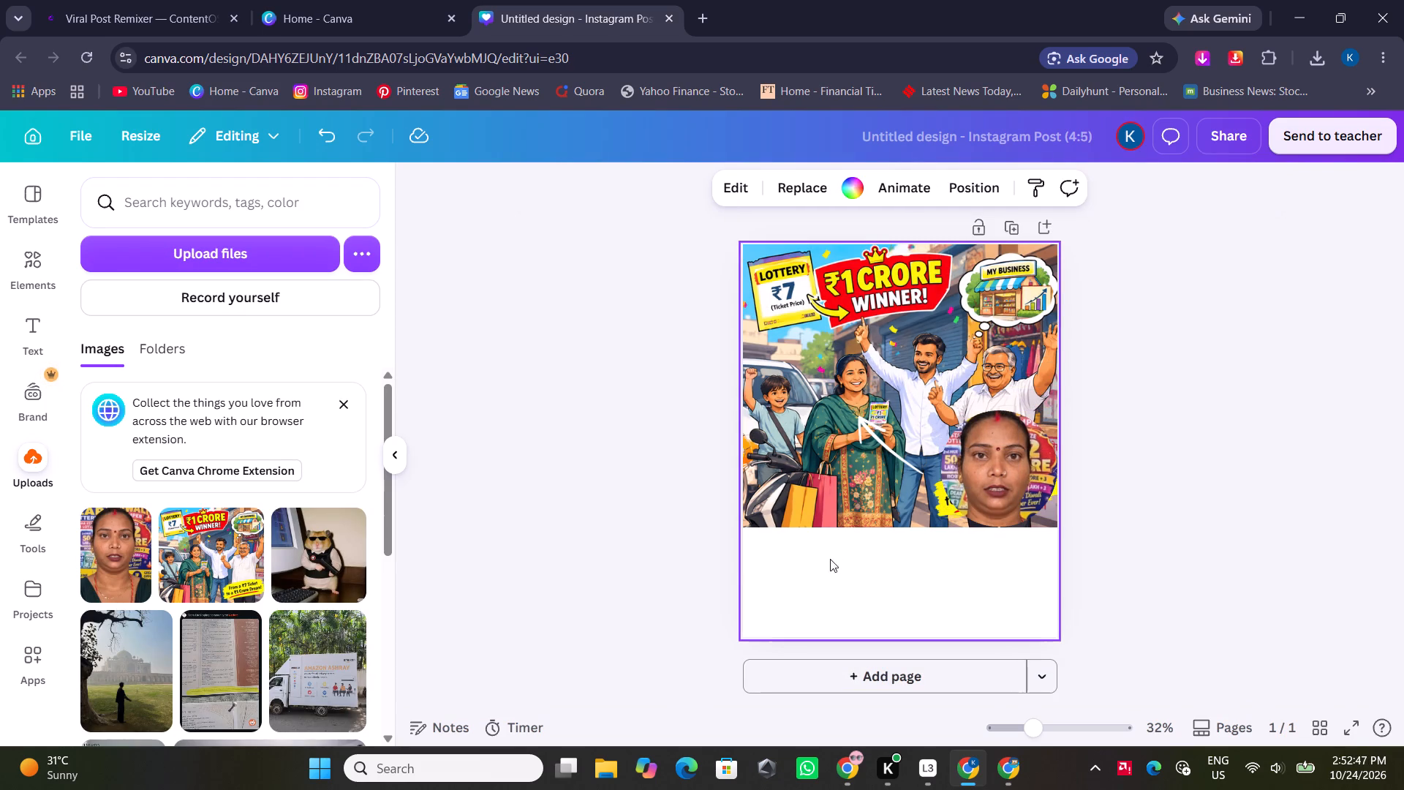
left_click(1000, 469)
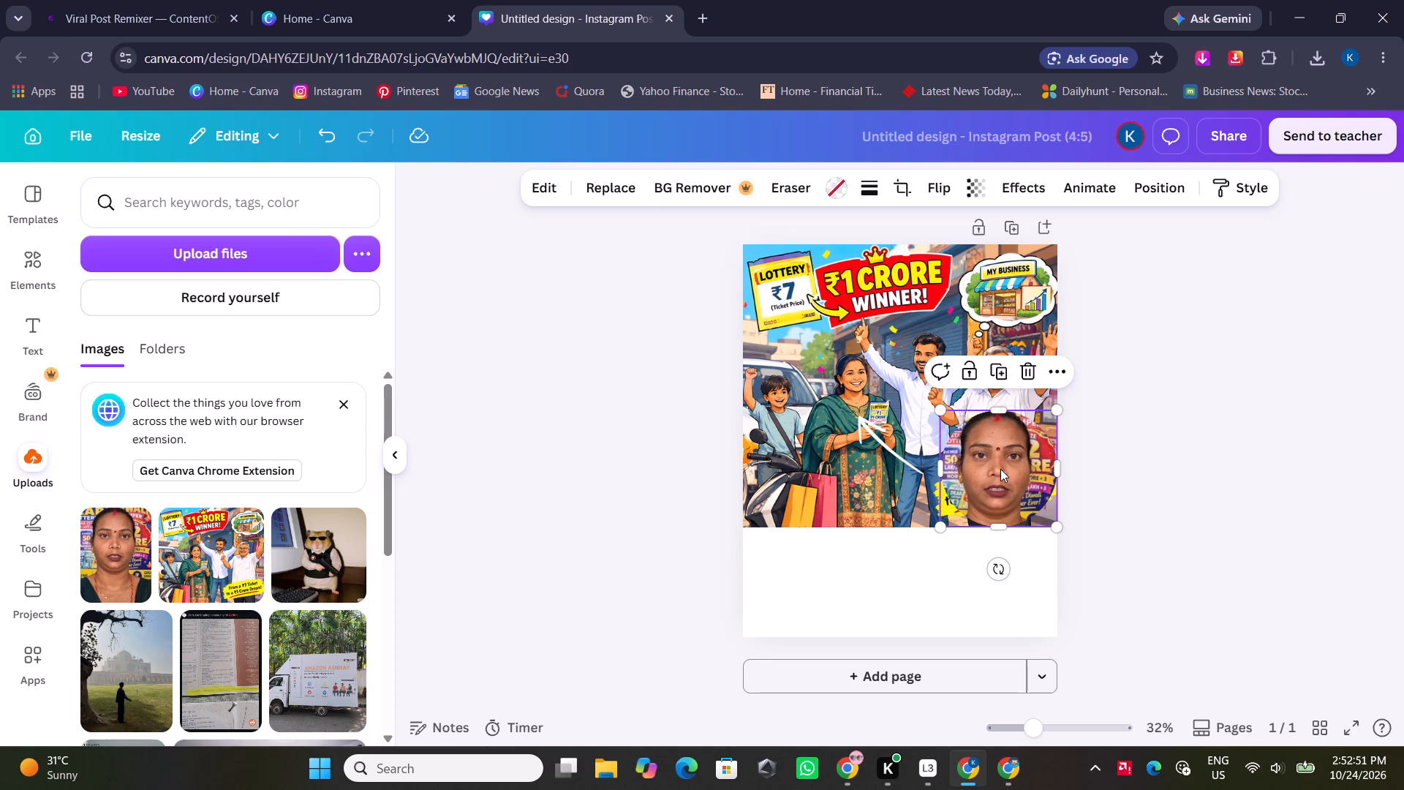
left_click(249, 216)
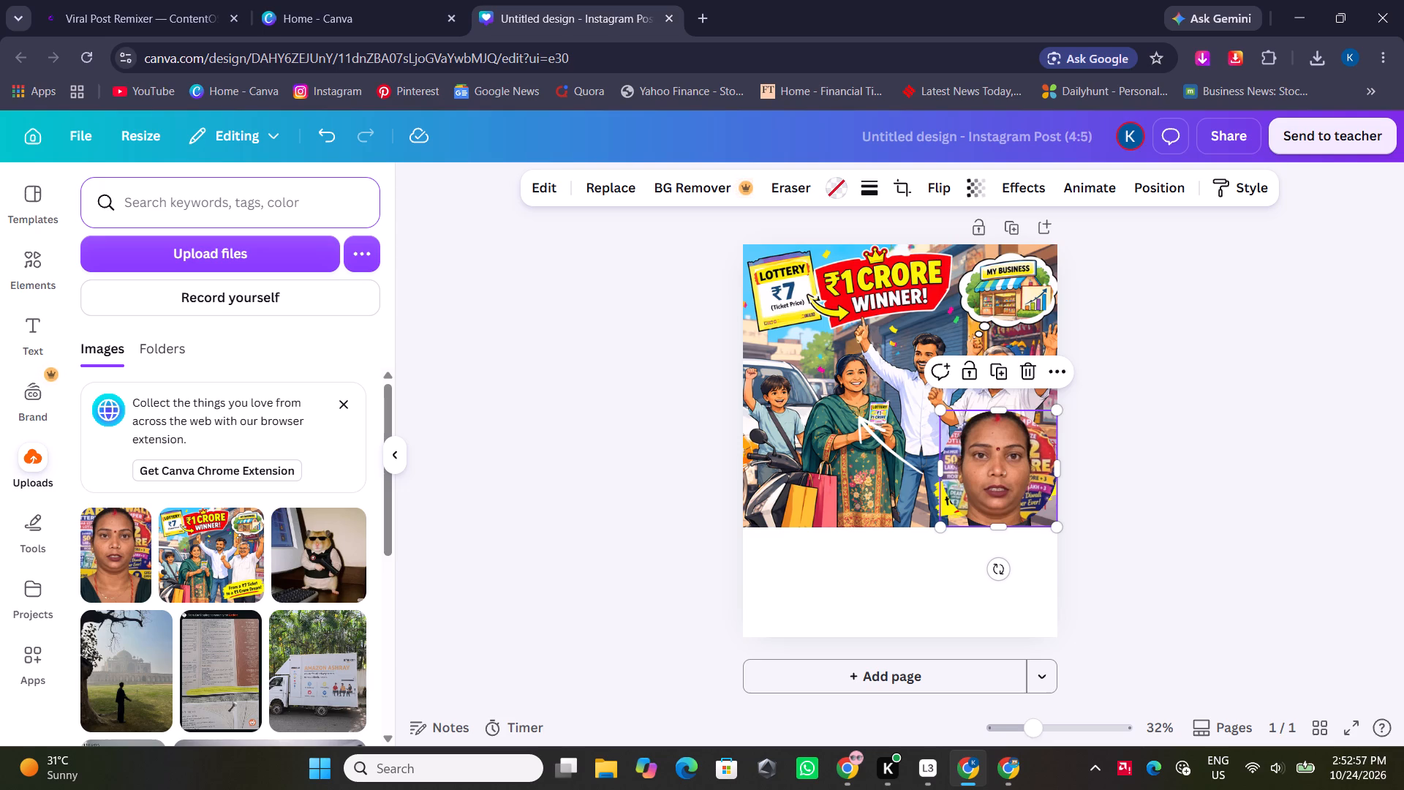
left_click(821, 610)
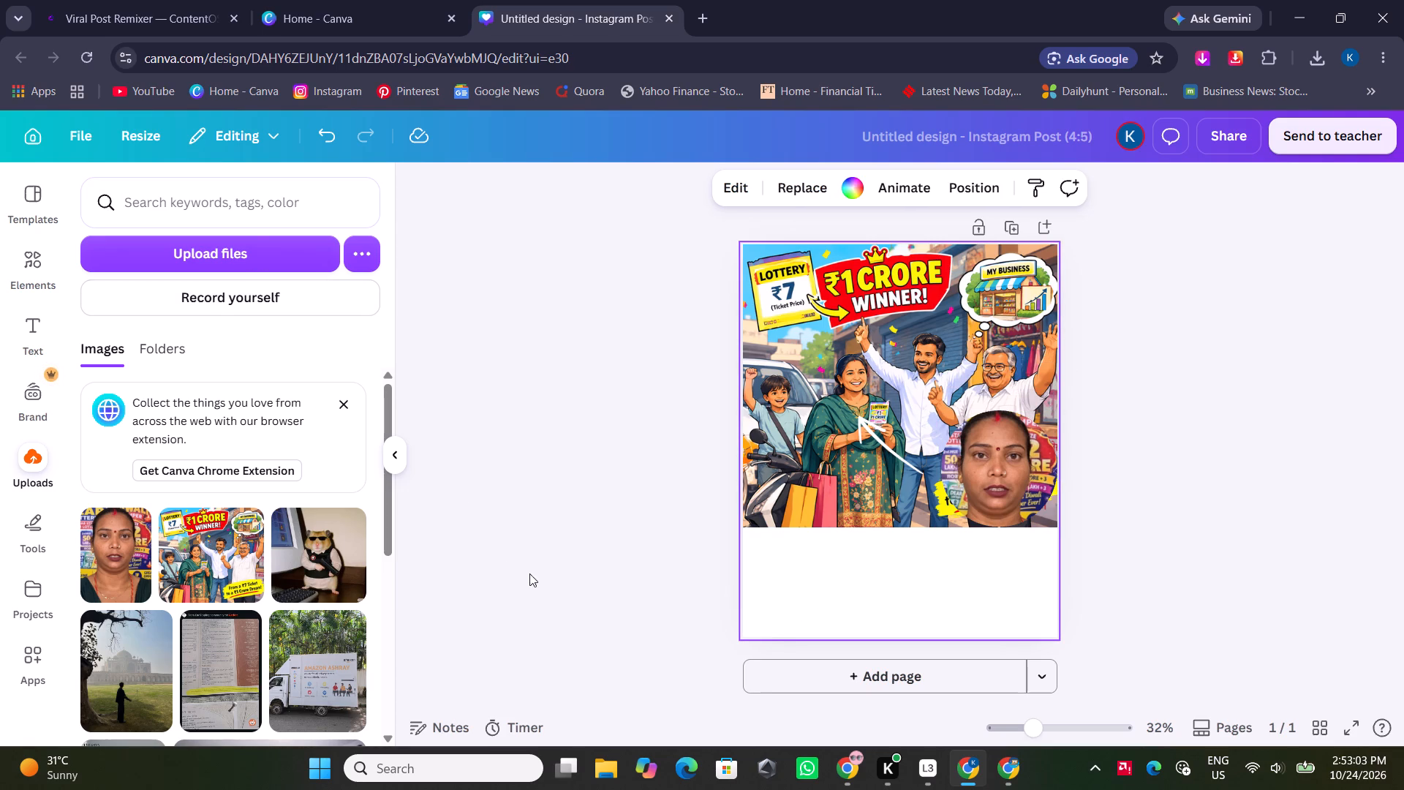
Set the page background colour to black.
left_click(19, 266)
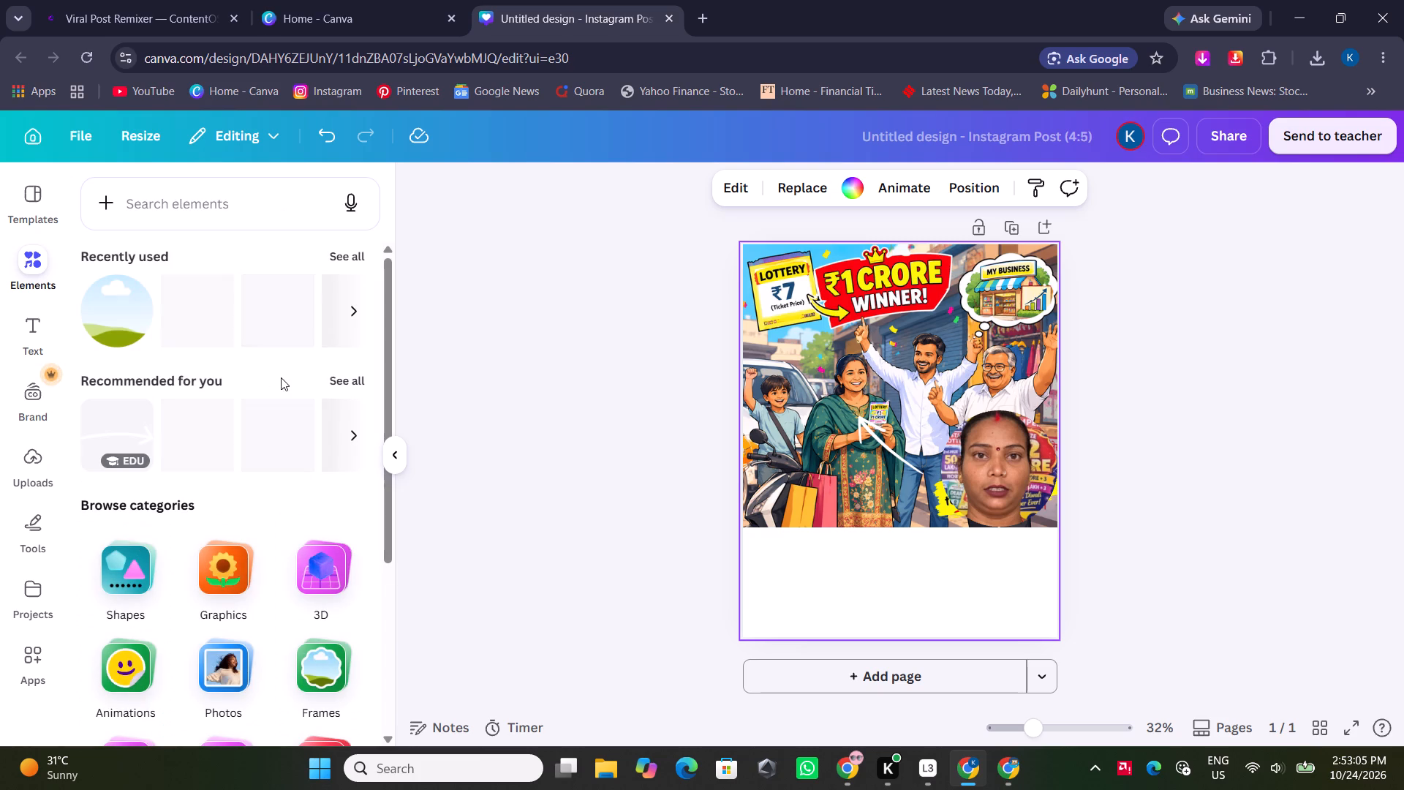
left_click(354, 246)
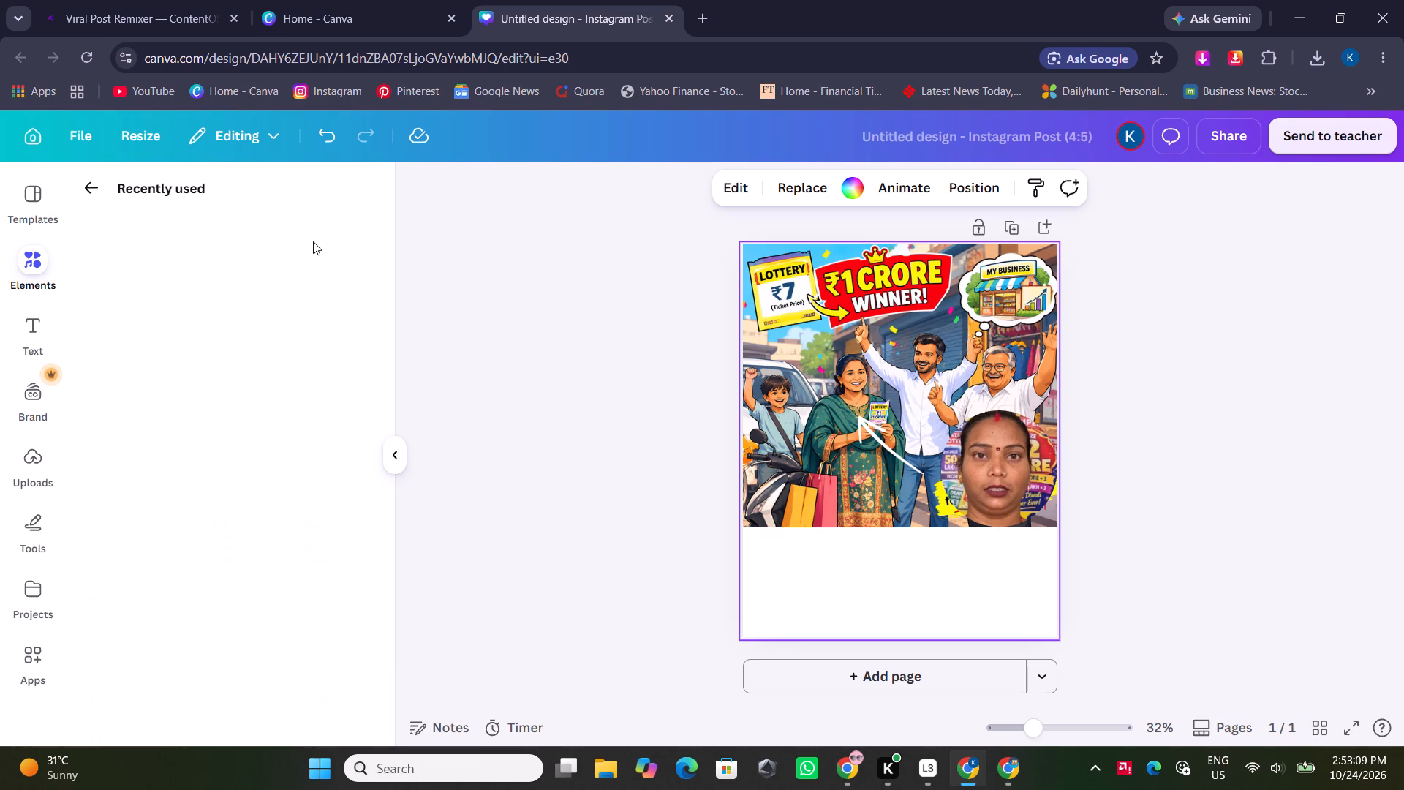
left_click(862, 185)
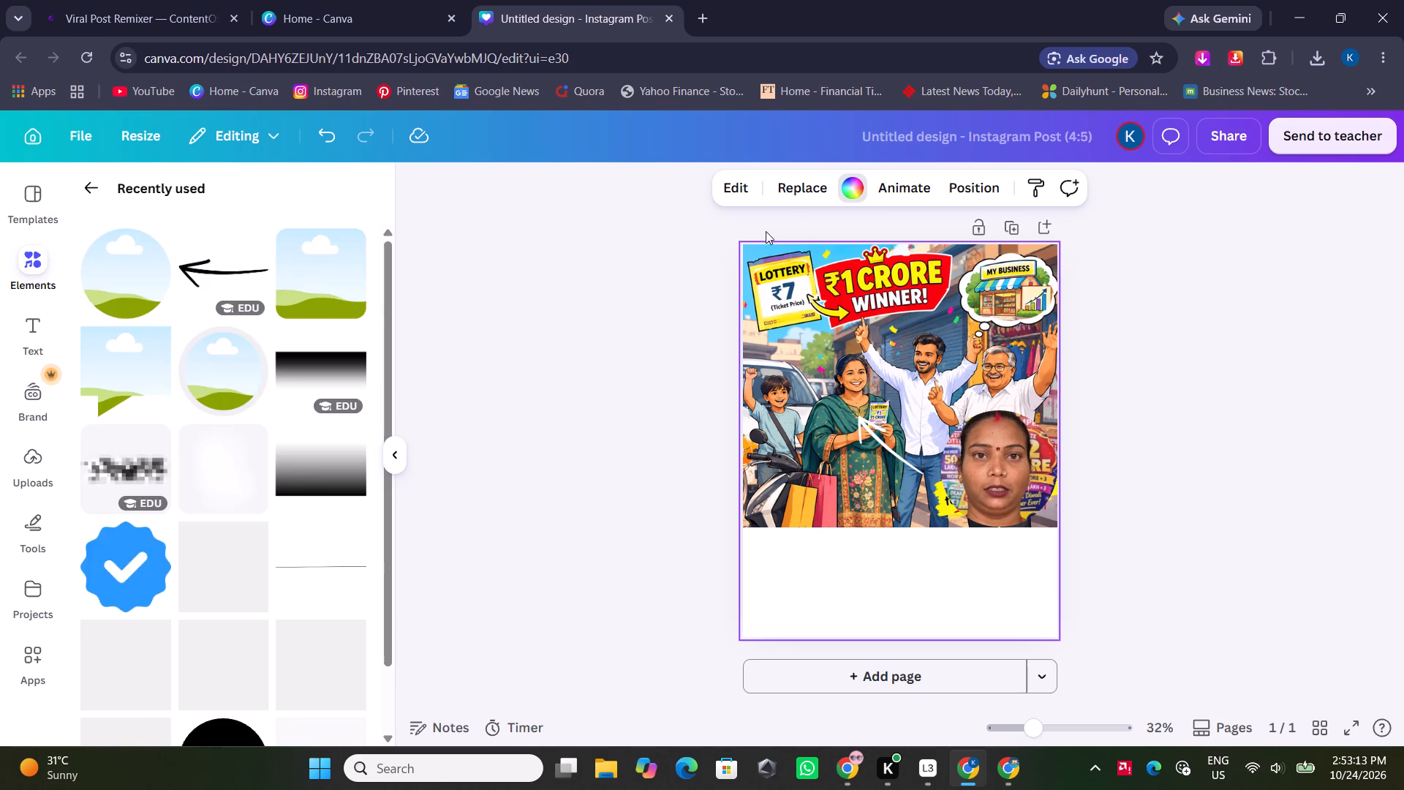
left_click(97, 625)
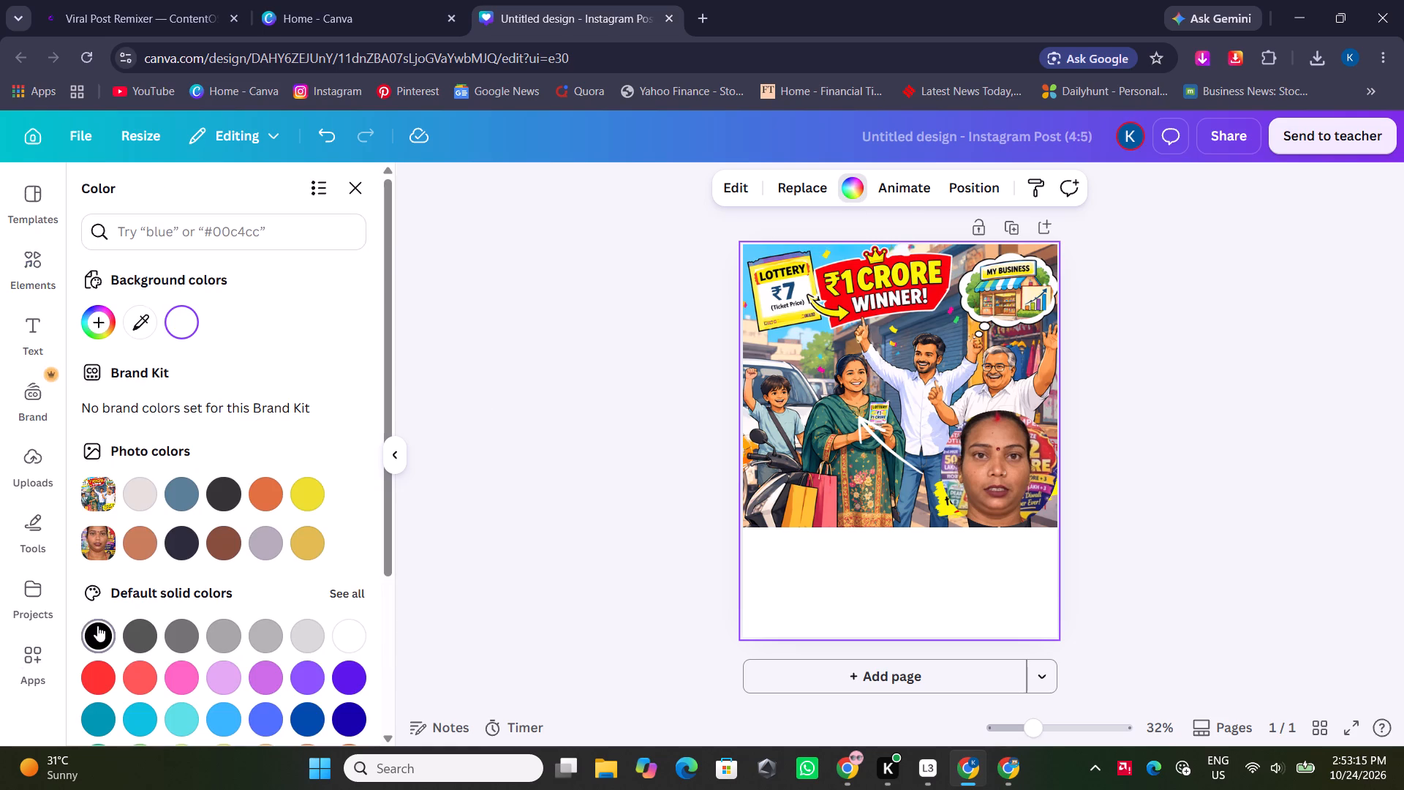
left_click(516, 549)
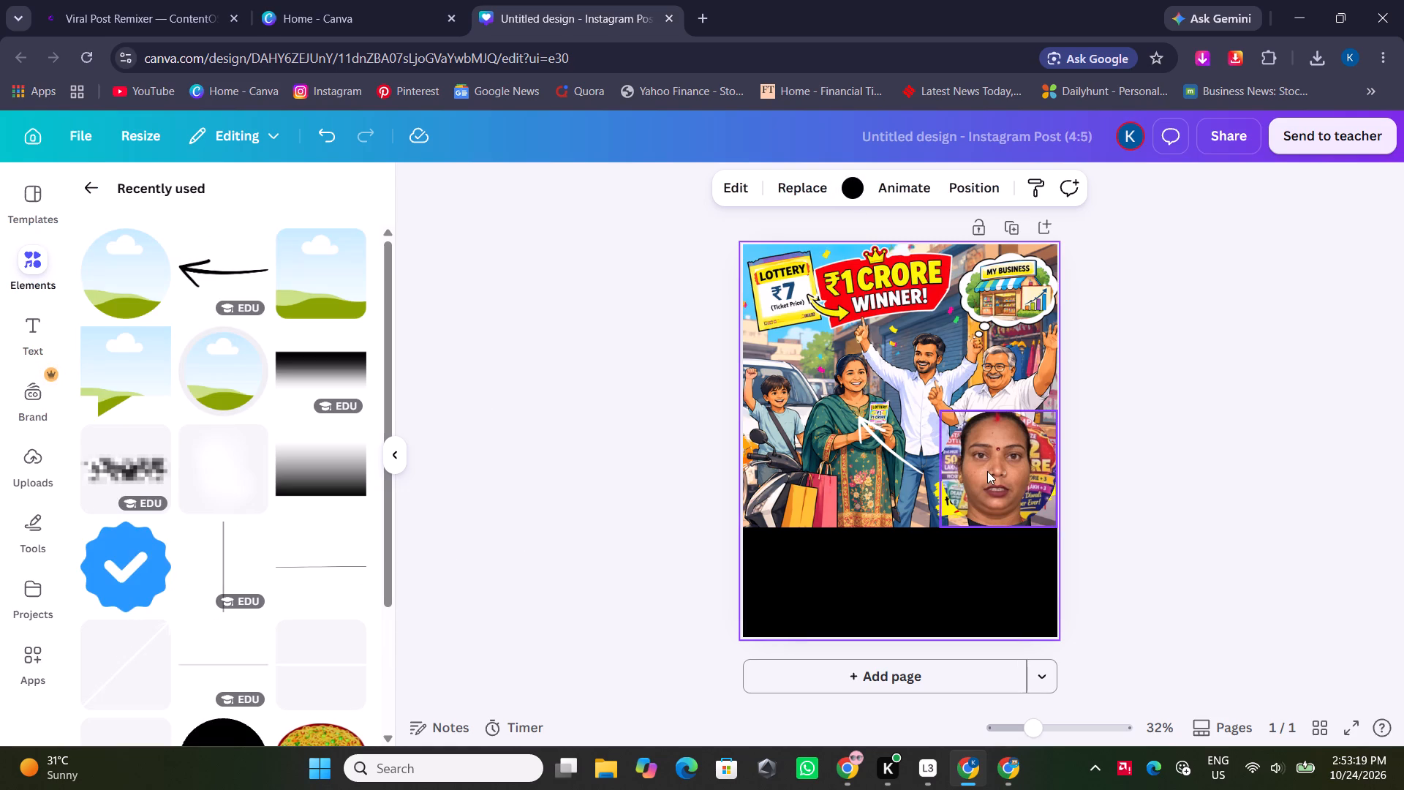
Move the circular portrait slightly up and left, leaving a small gap from the cartoon's lower-right corner.
left_click_drag(987, 471, 980, 464)
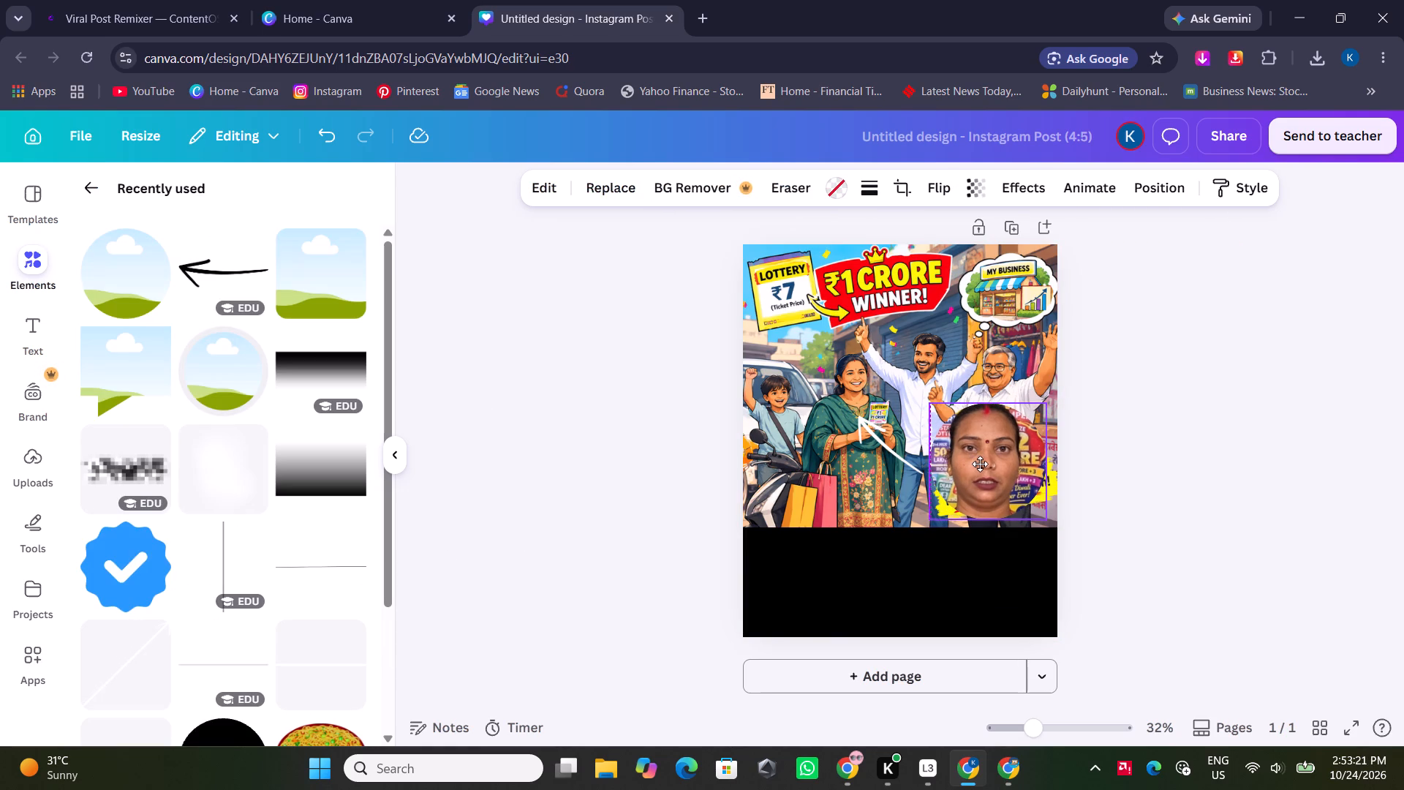
left_click_drag(980, 464, 981, 464)
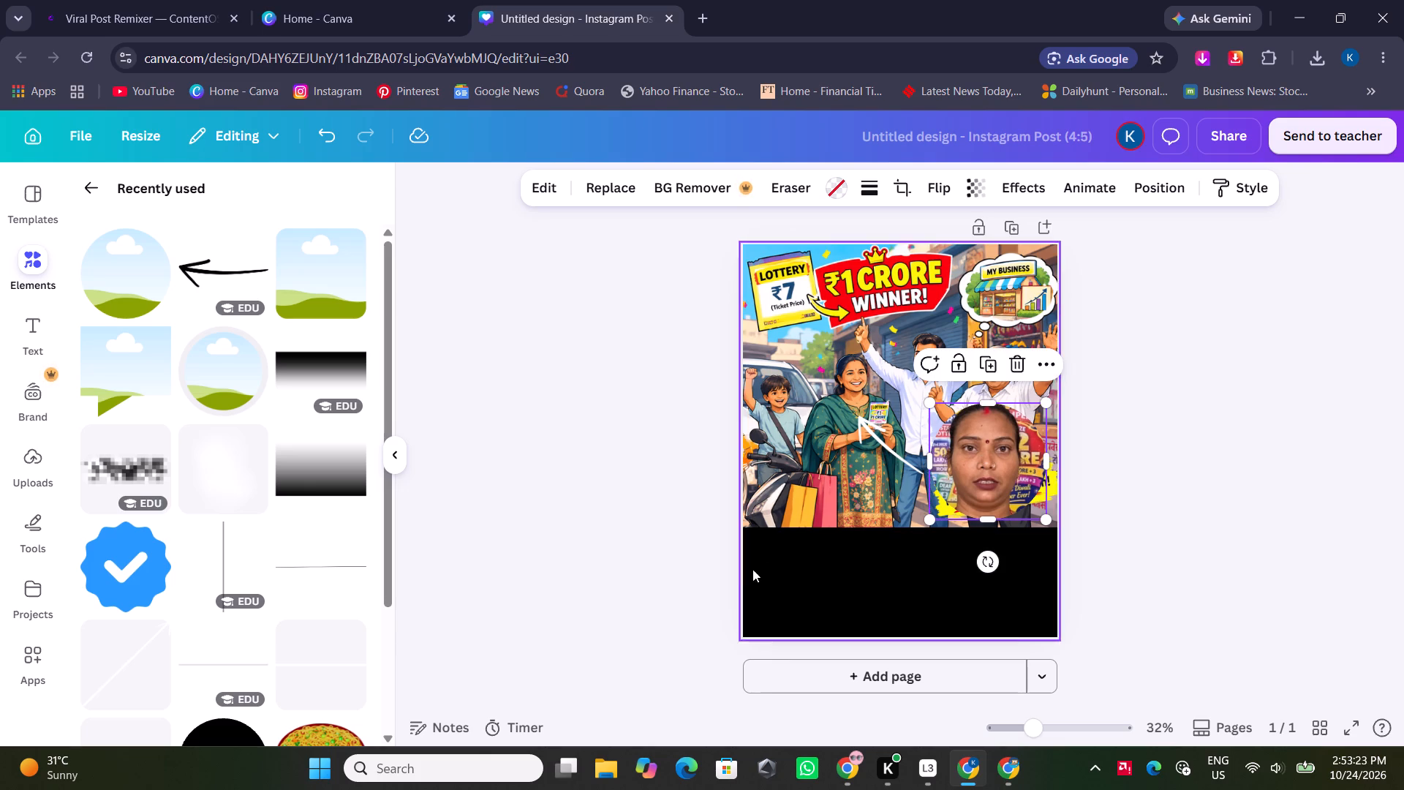
left_click(697, 576)
Add the recently used black fade gradient to the page and rotate it to -180° so its dark side faces down.
left_click(325, 359)
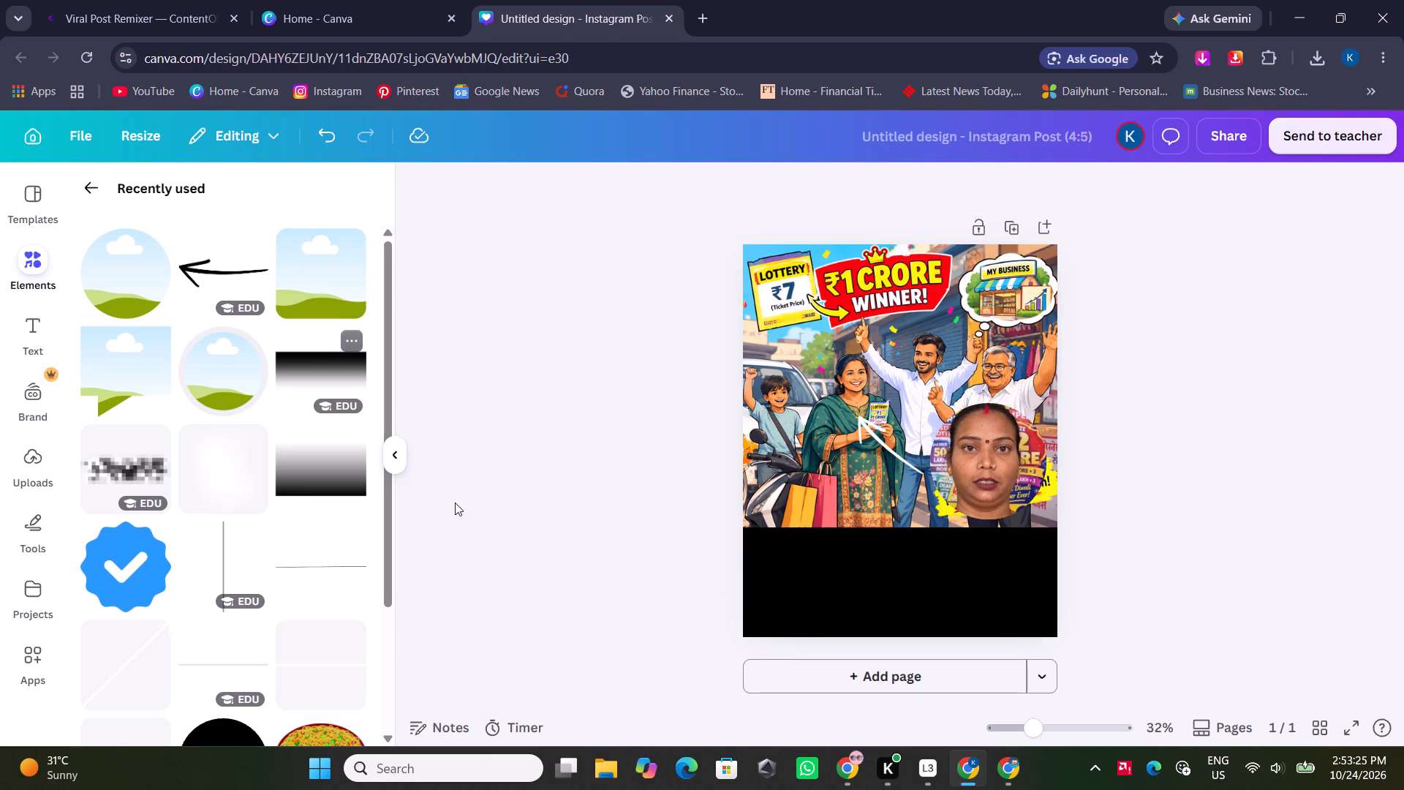
left_click_drag(899, 535, 958, 397)
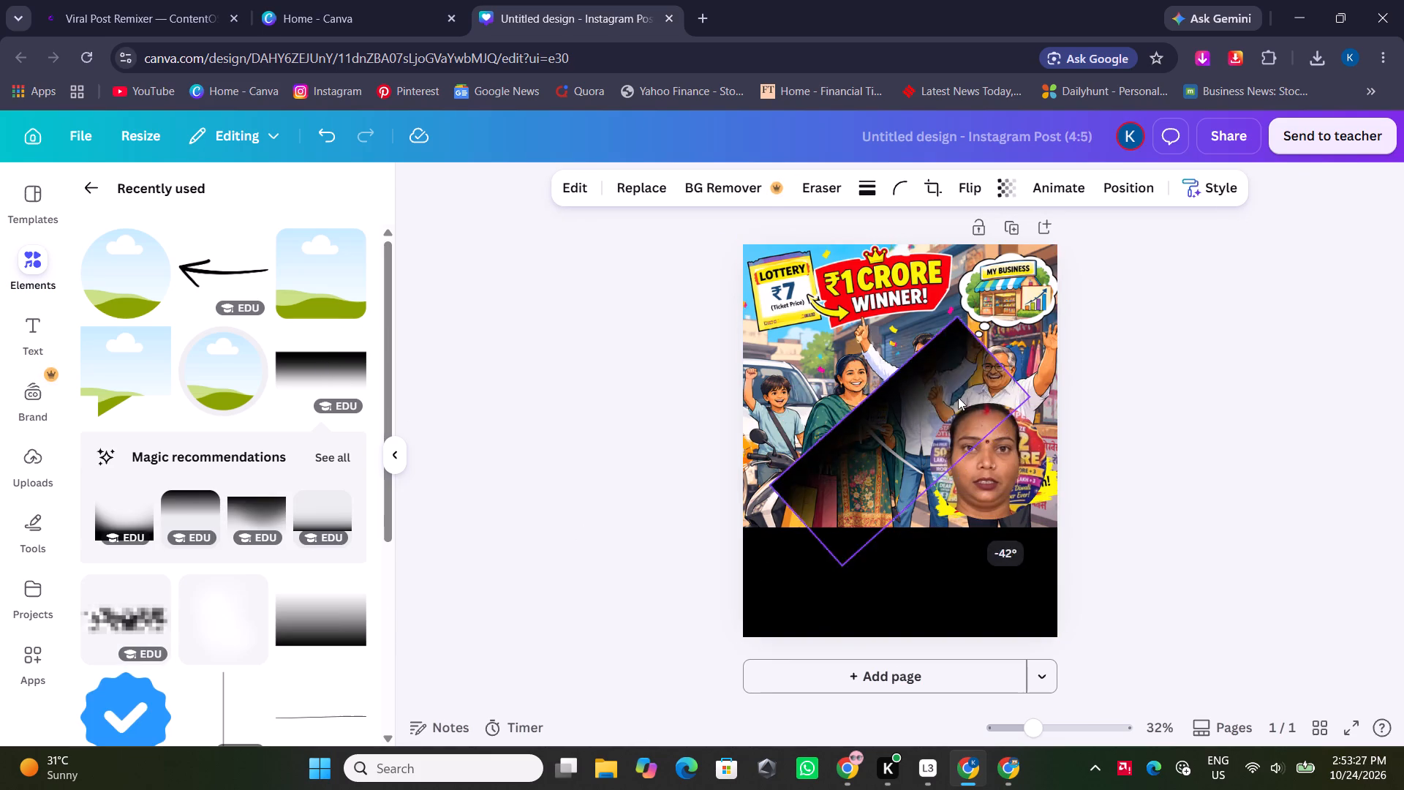
left_click_drag(958, 397, 899, 311)
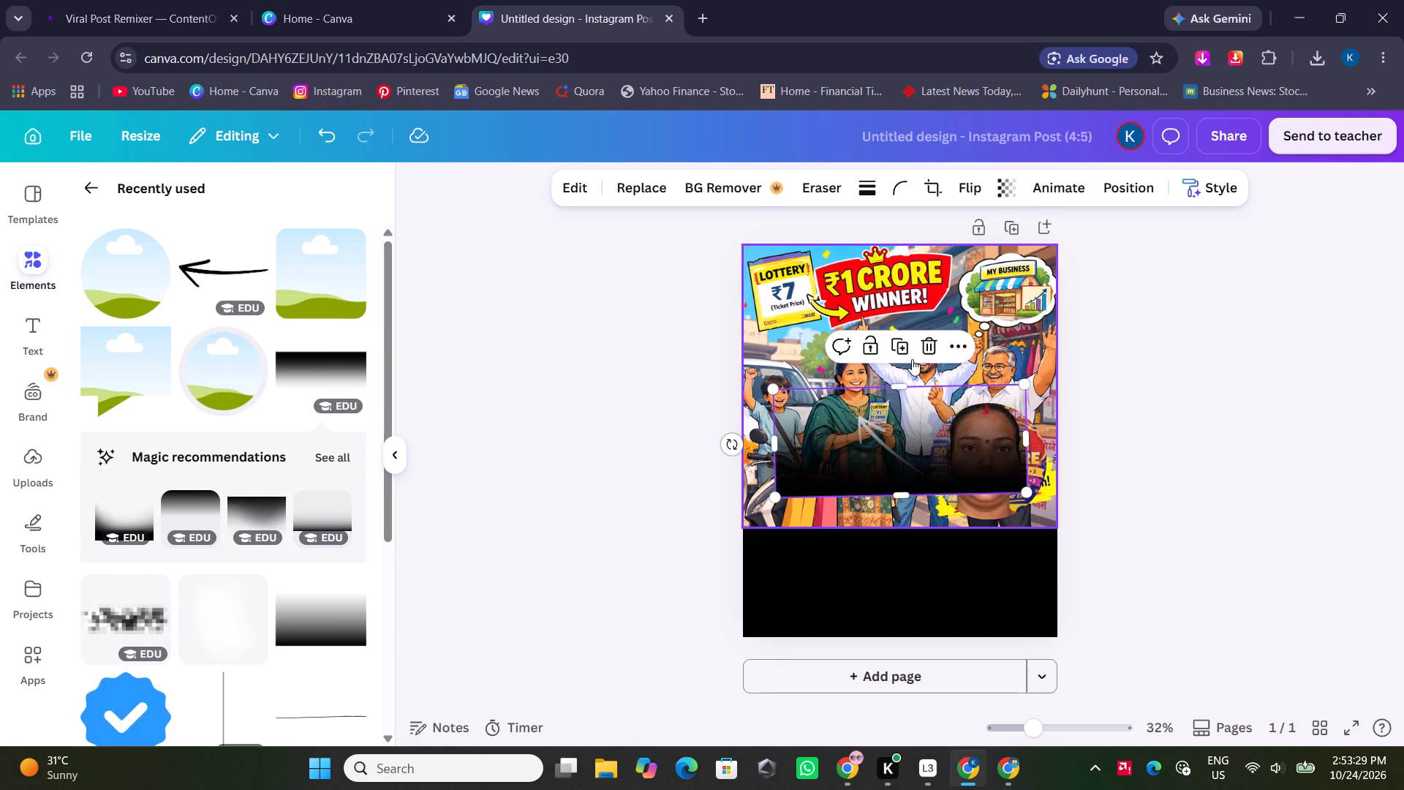
left_click(905, 454)
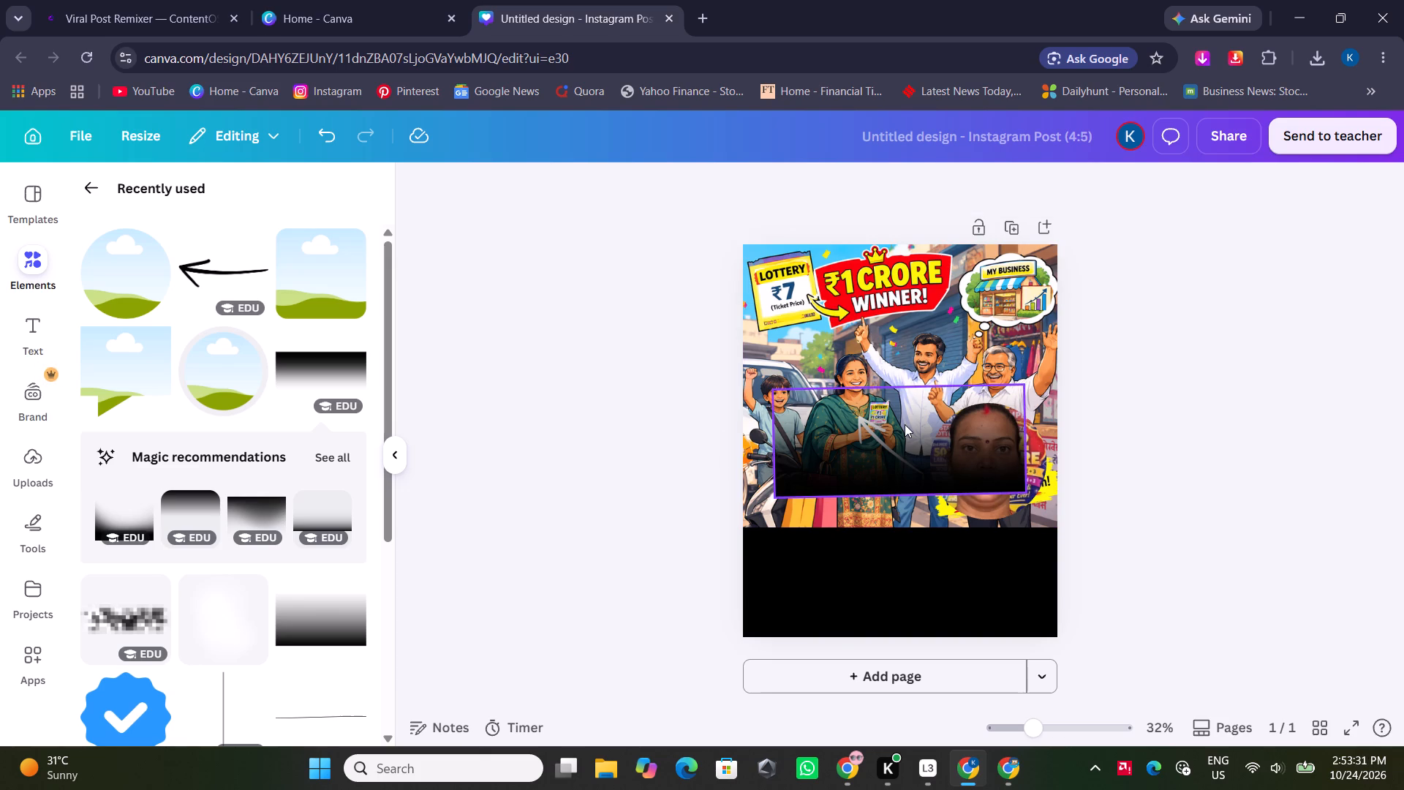
left_click(905, 424)
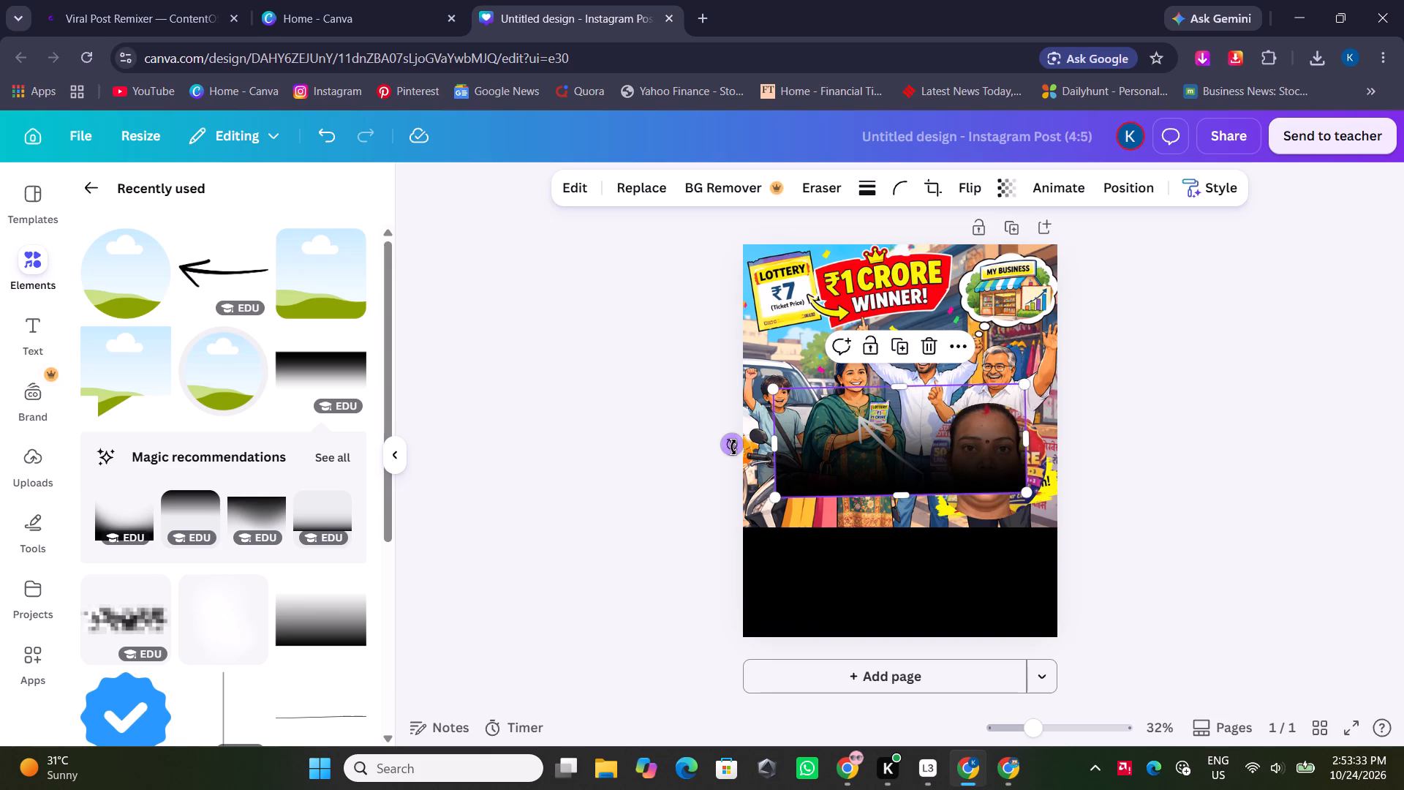
left_click(732, 446)
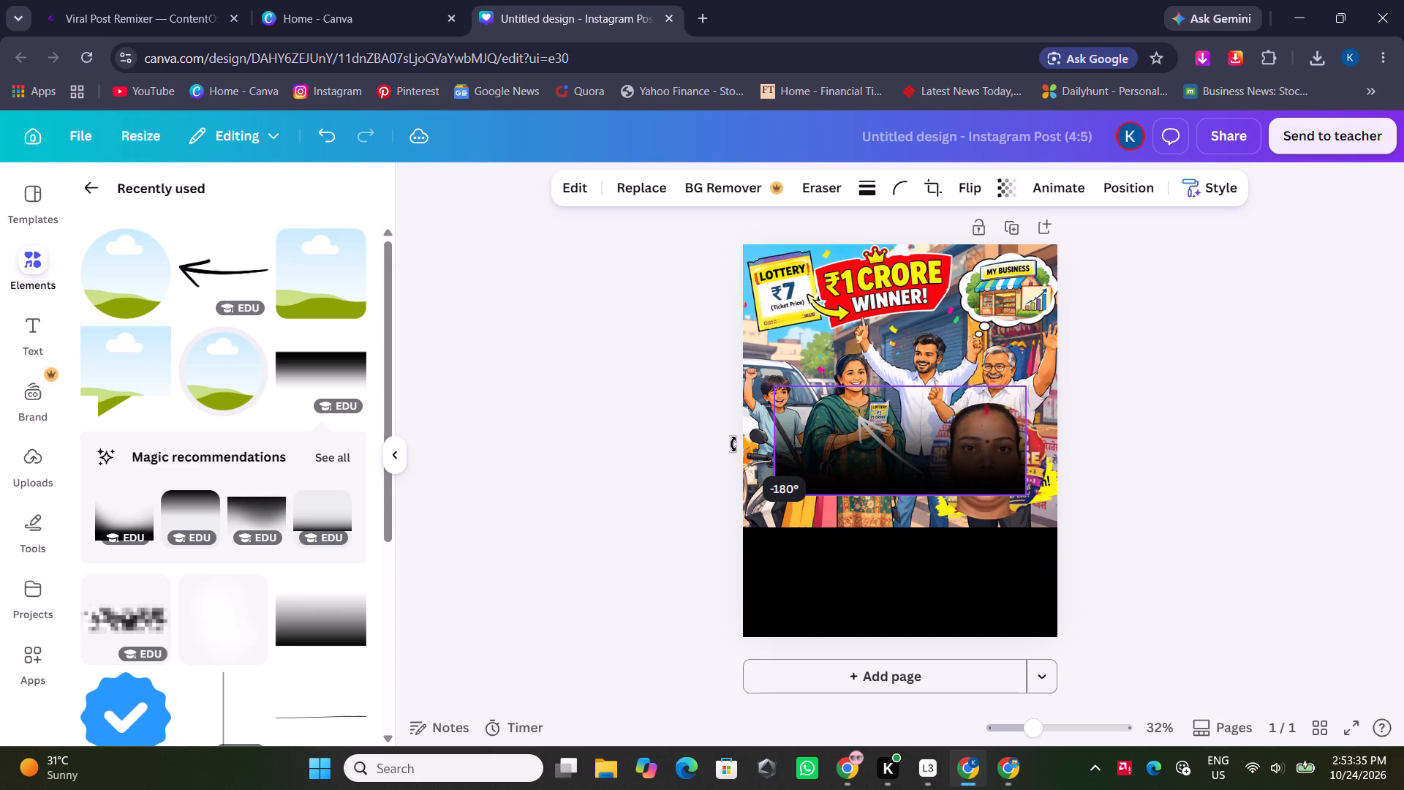
Align the gradient with the cartoon's lower-left corner and stretch it across the full page width, blending the cartoon into the black area.
left_click_drag(895, 445, 862, 480)
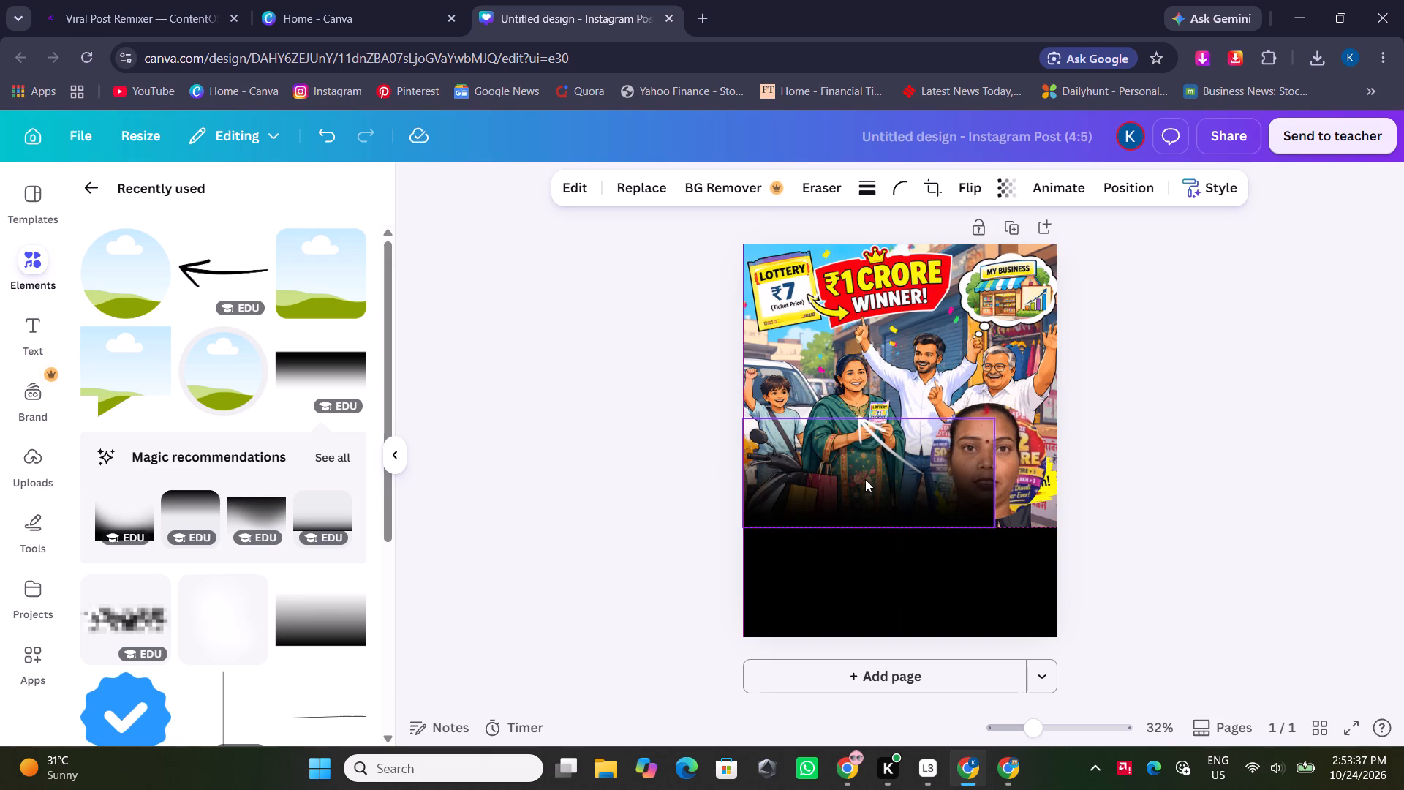
left_click_drag(991, 470, 1054, 479)
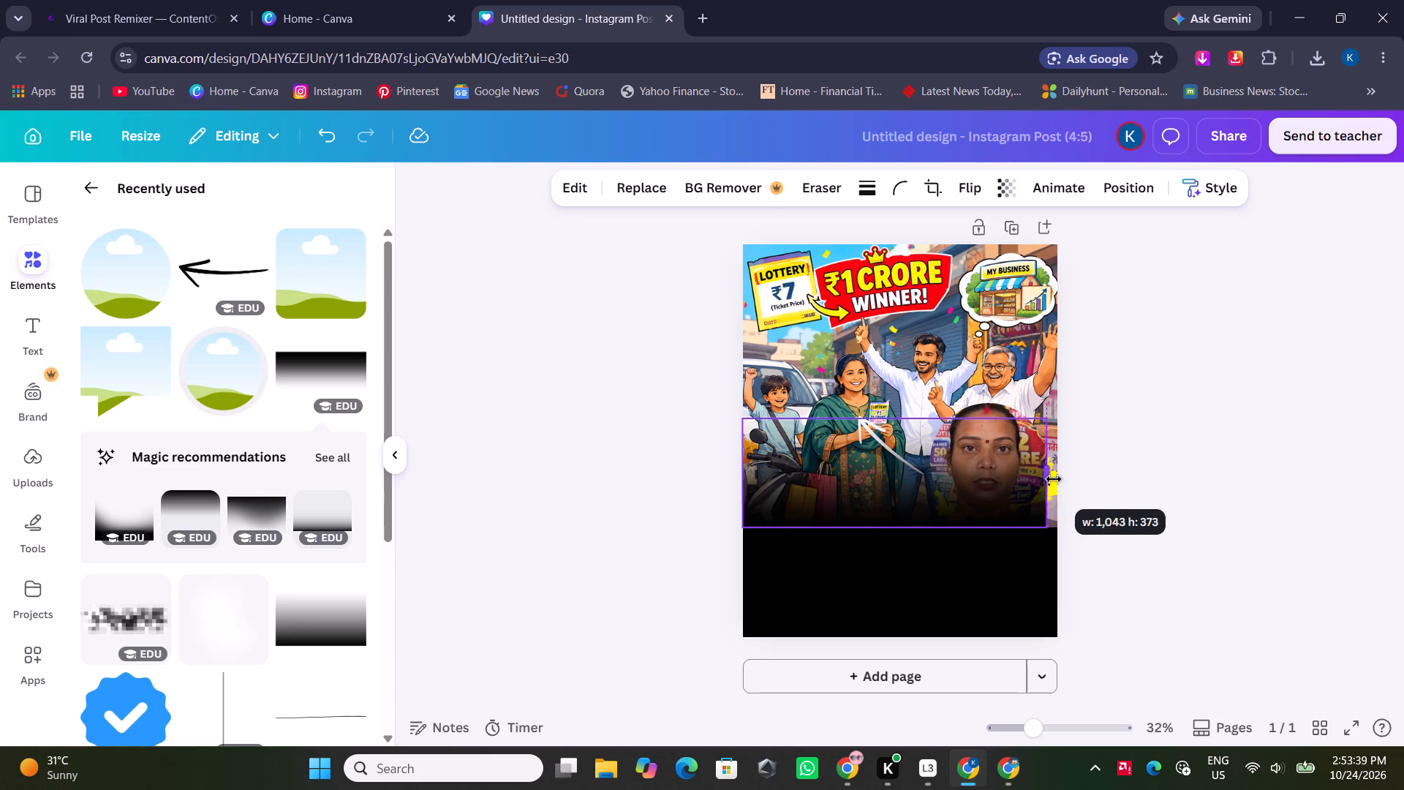
left_click_drag(1054, 479, 1058, 481)
left_click(1096, 547)
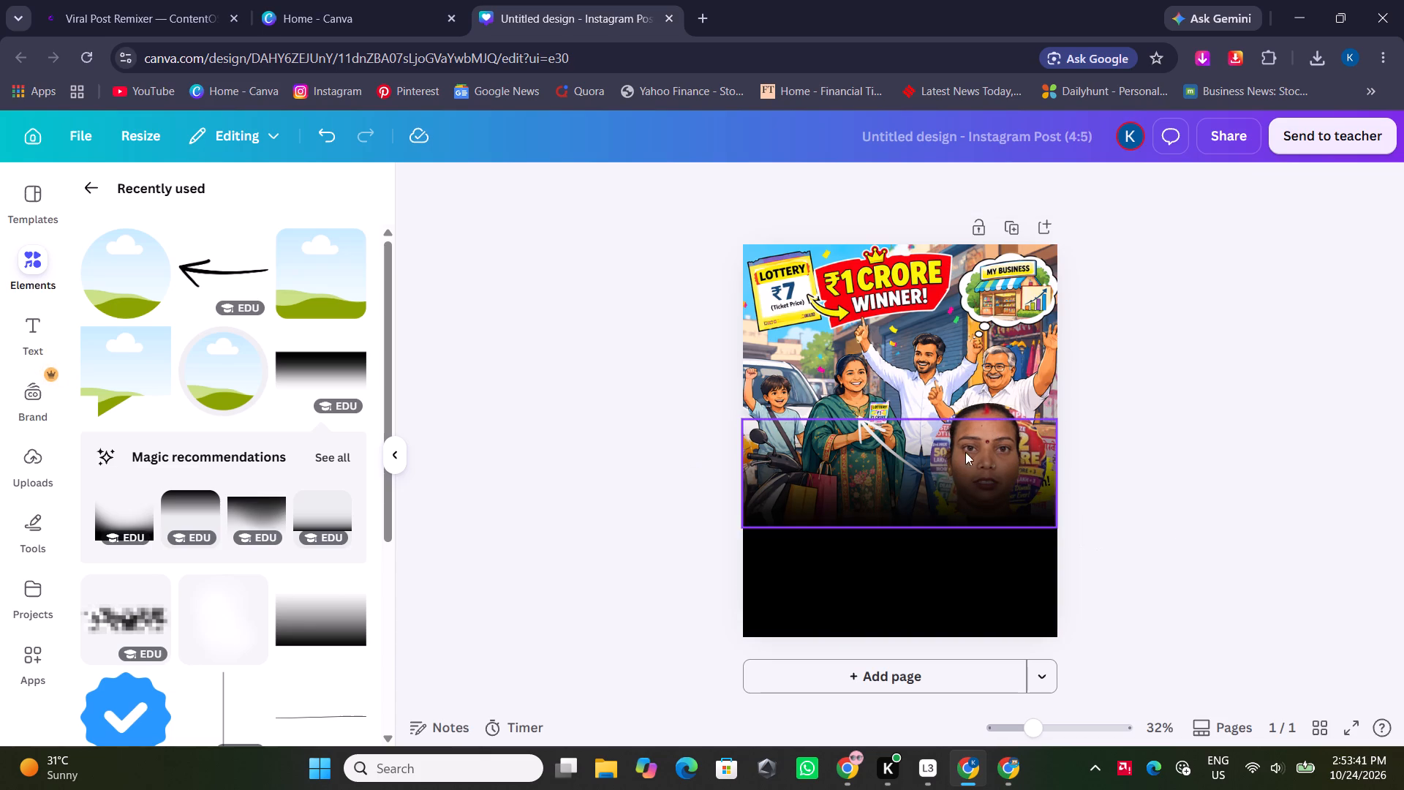
Bring the circle portrait in front of the black gradient.
left_click(983, 408)
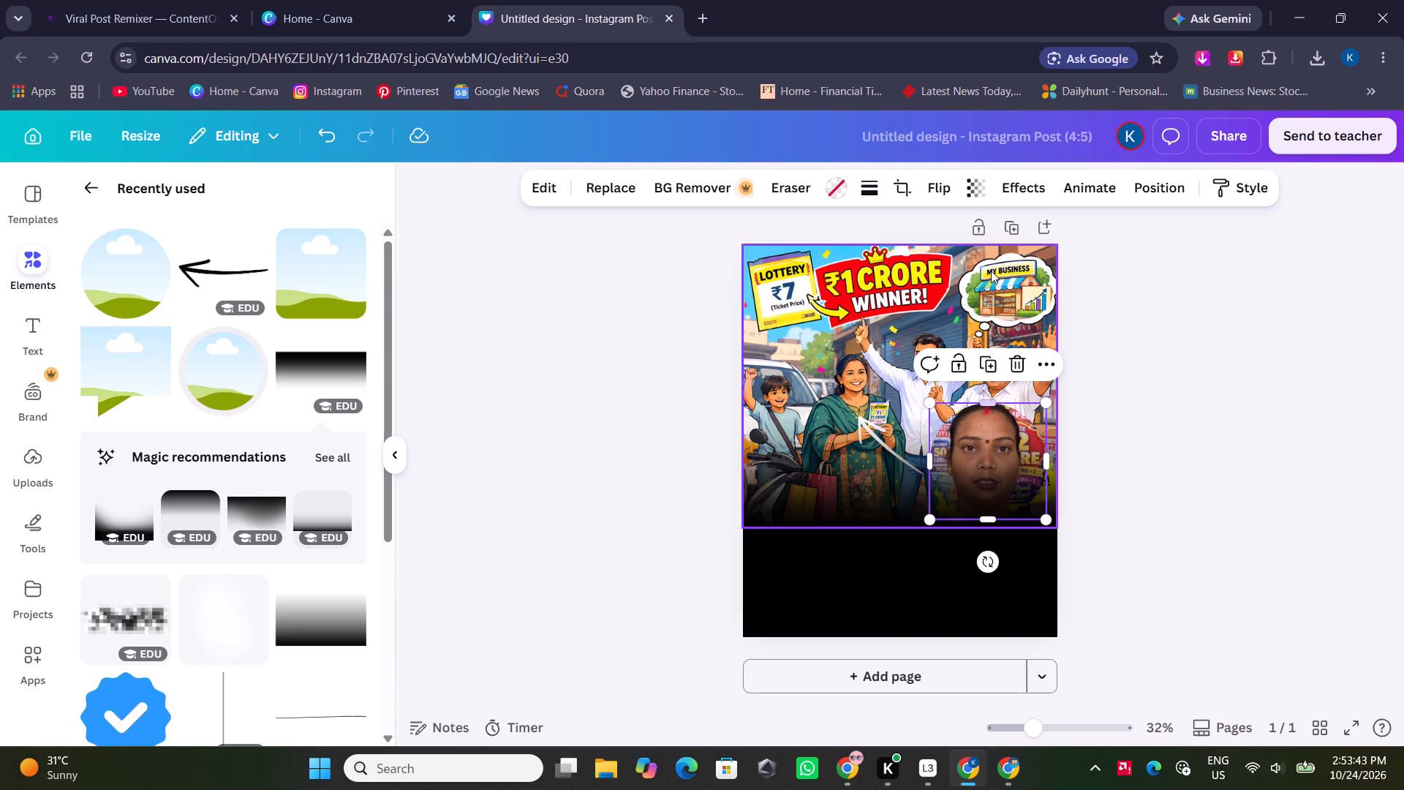
left_click(1037, 371)
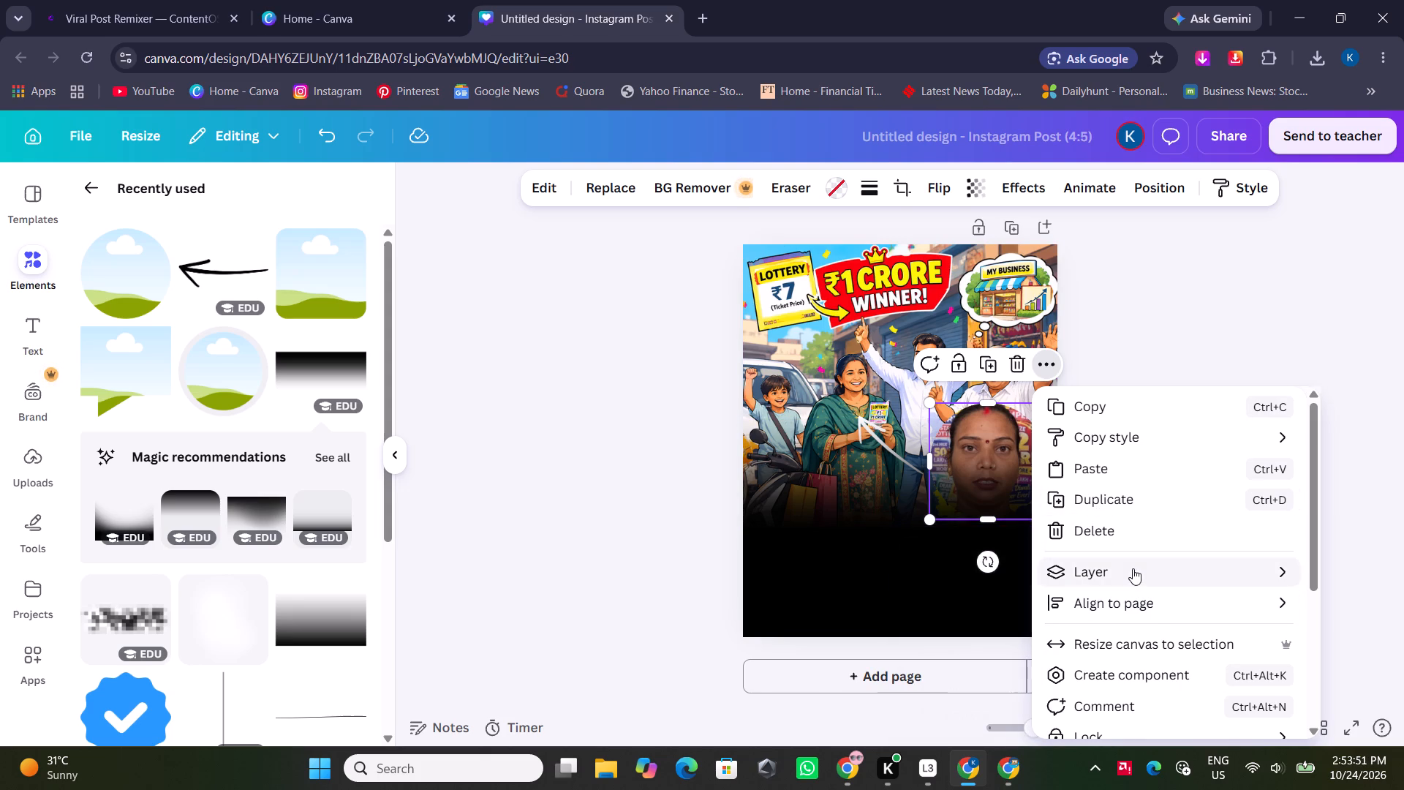
Bring the circle portrait of the woman to the front, above the black gradient, and deselect it.
left_click(924, 578)
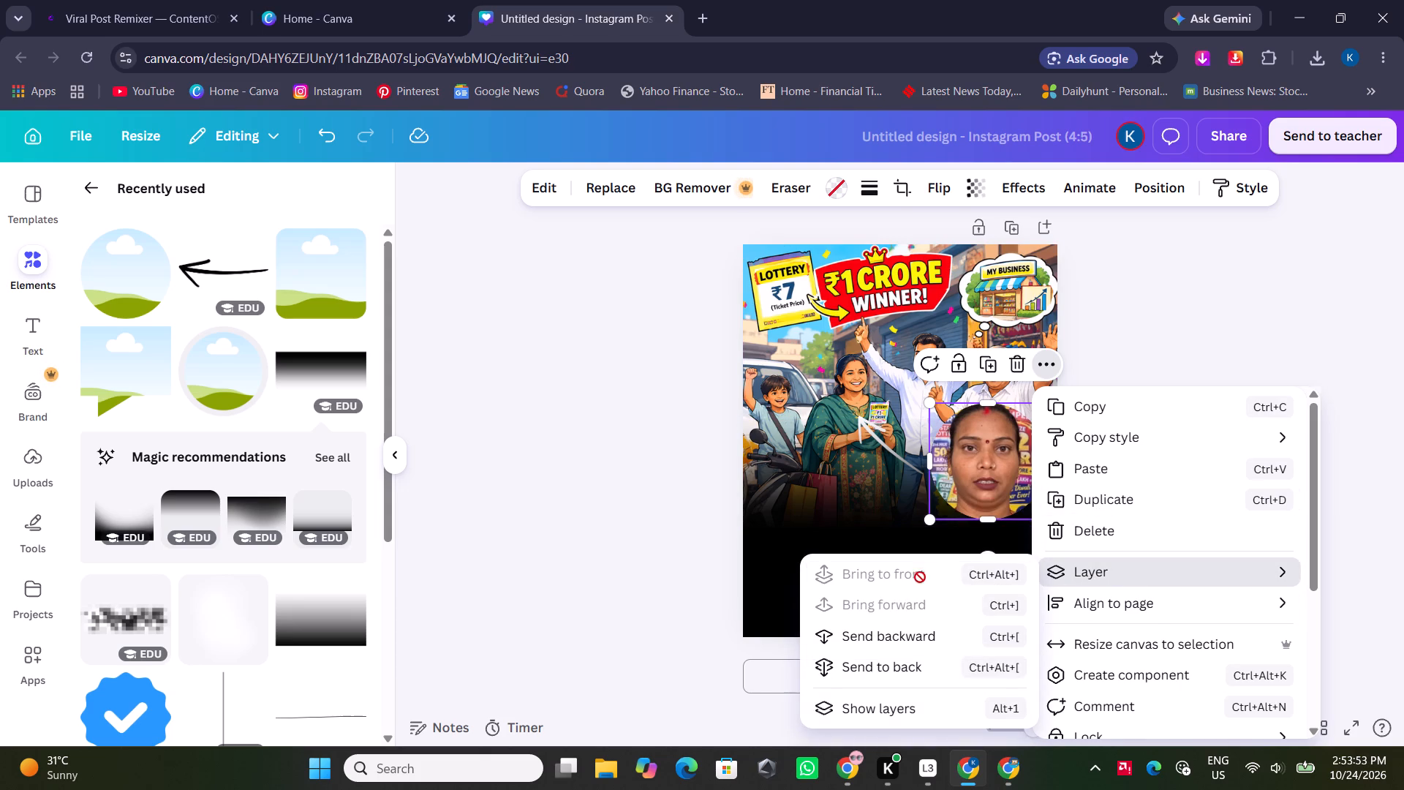
left_click(556, 541)
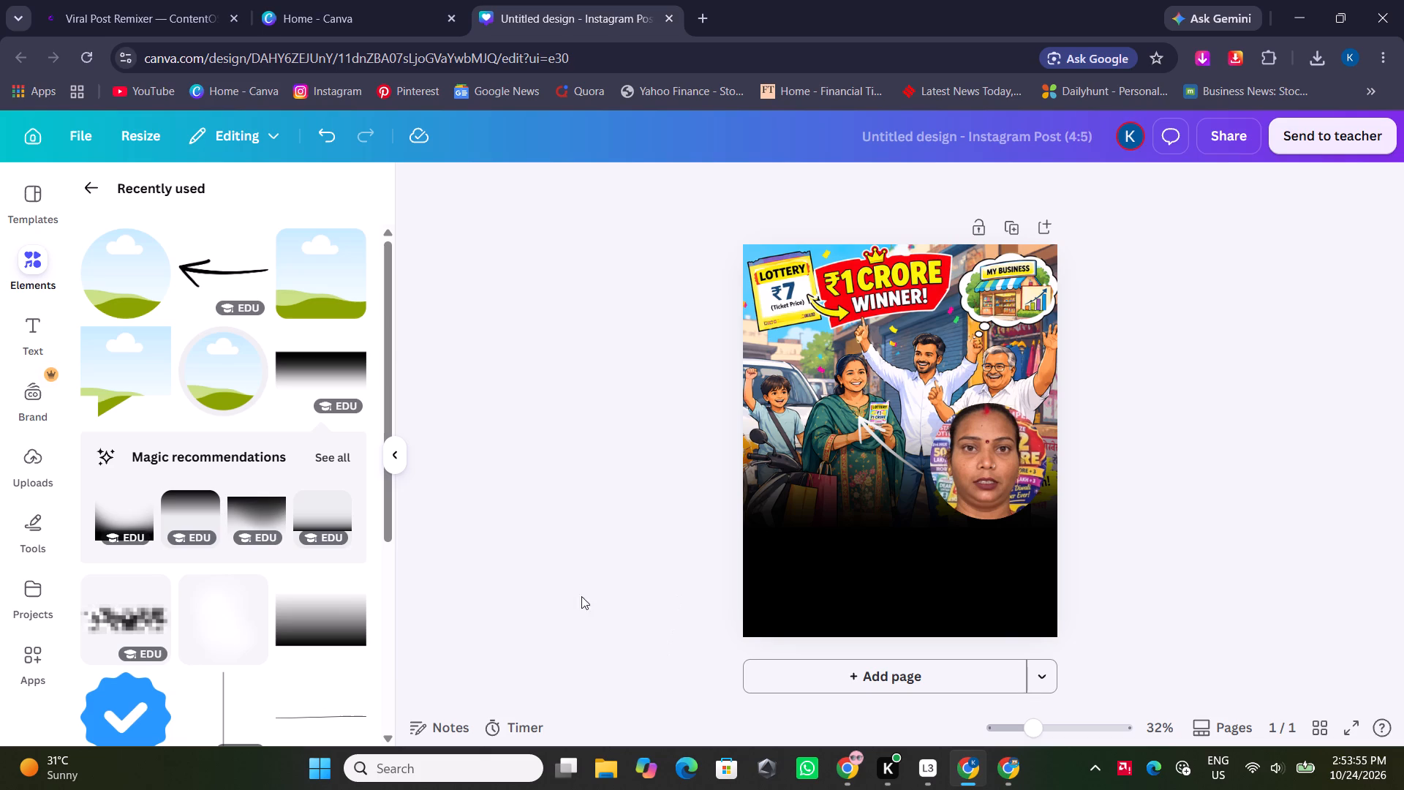
left_click(652, 454)
left_click(94, 198)
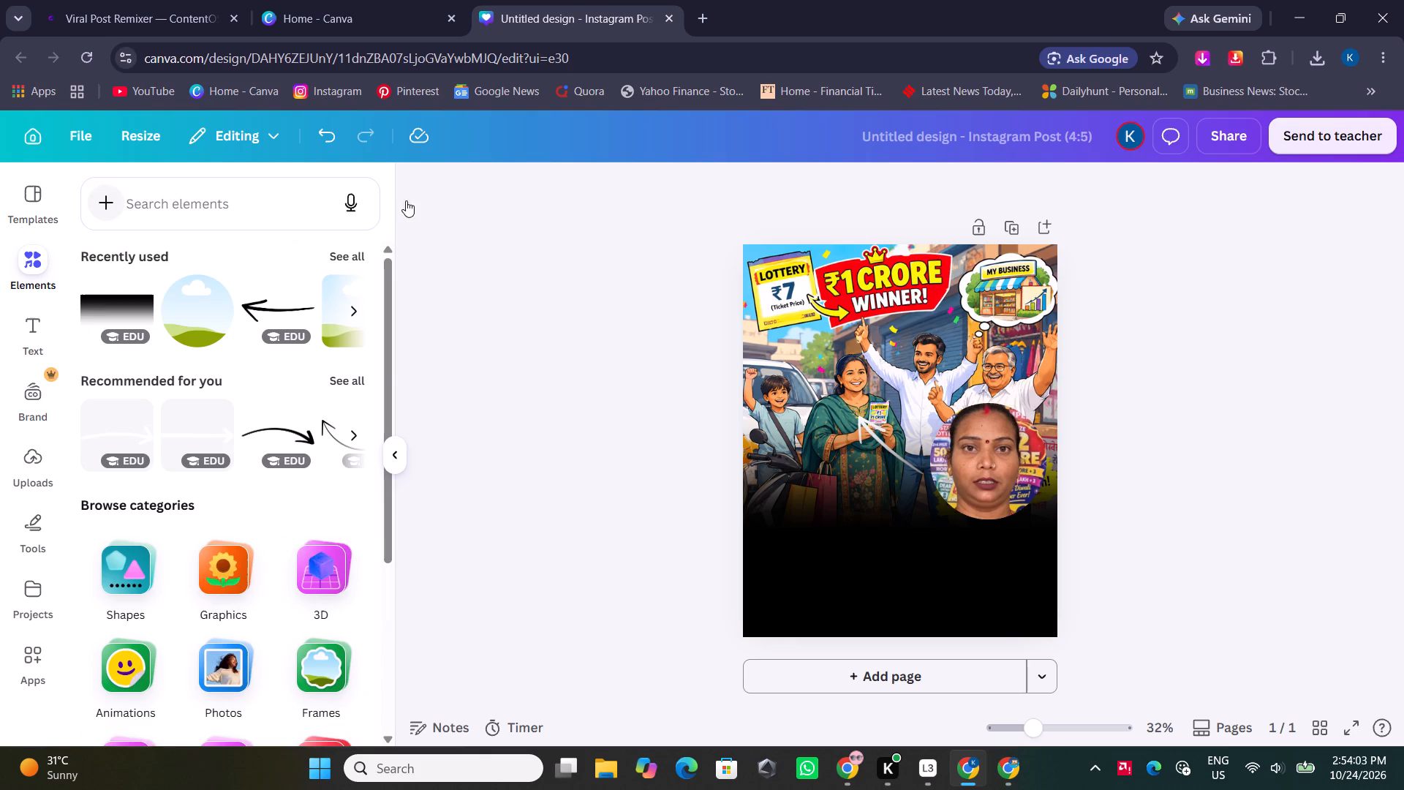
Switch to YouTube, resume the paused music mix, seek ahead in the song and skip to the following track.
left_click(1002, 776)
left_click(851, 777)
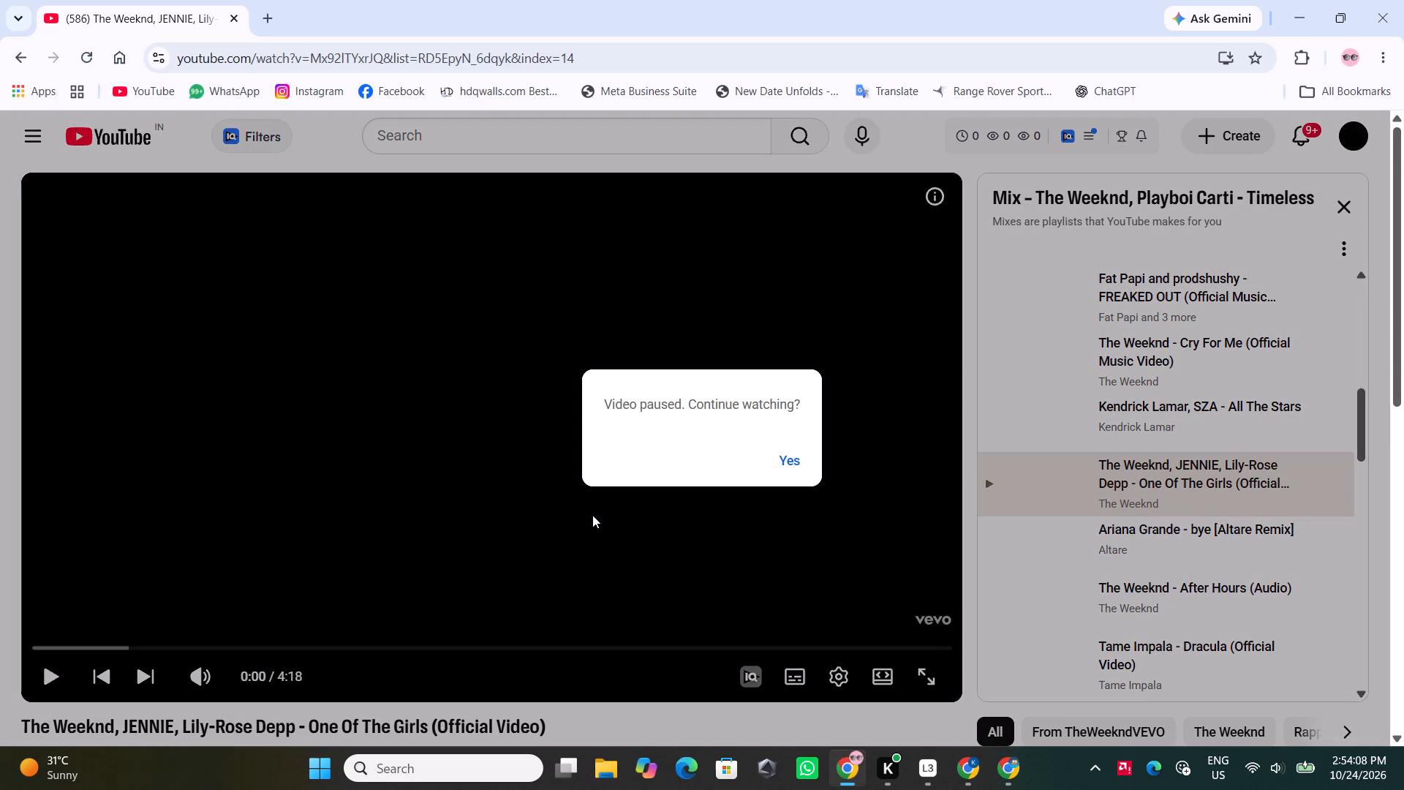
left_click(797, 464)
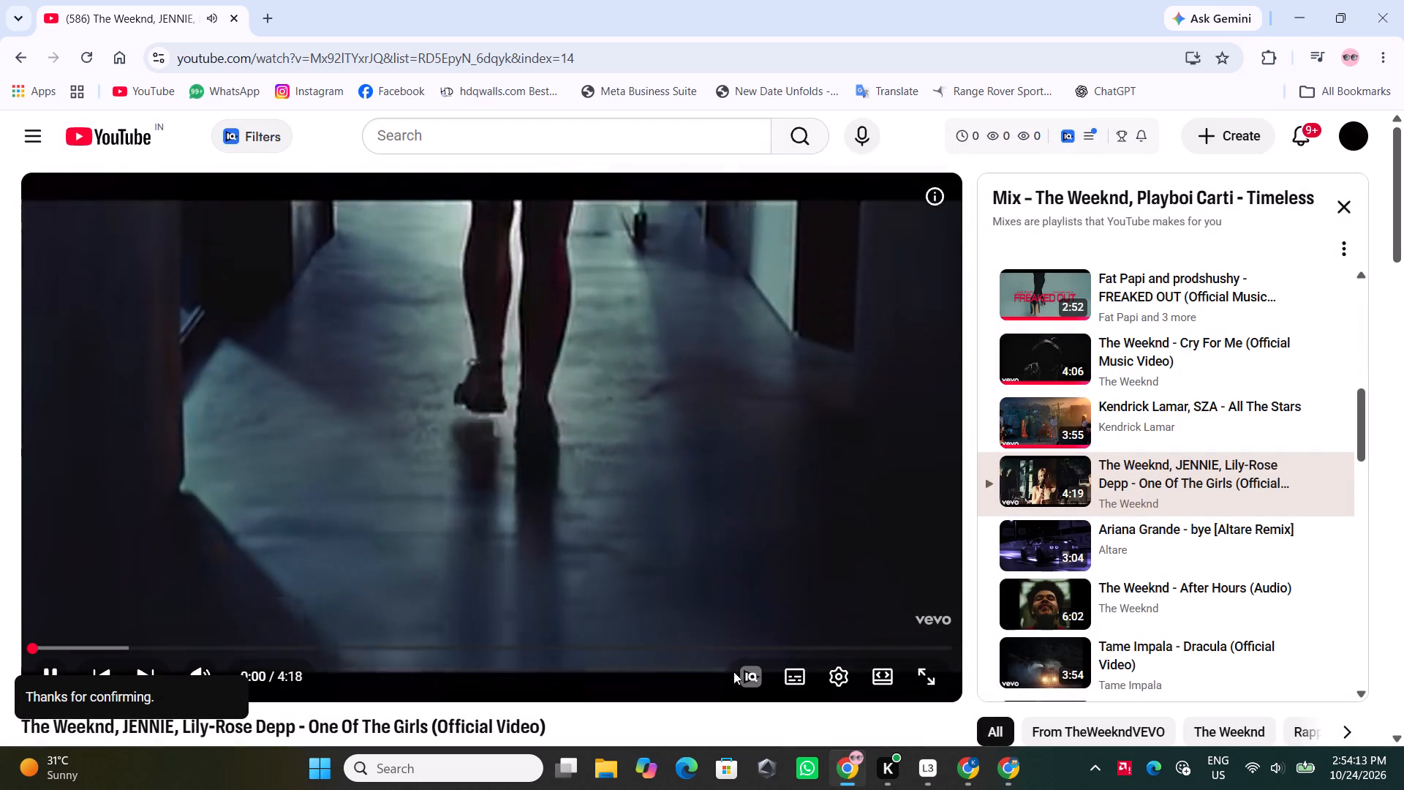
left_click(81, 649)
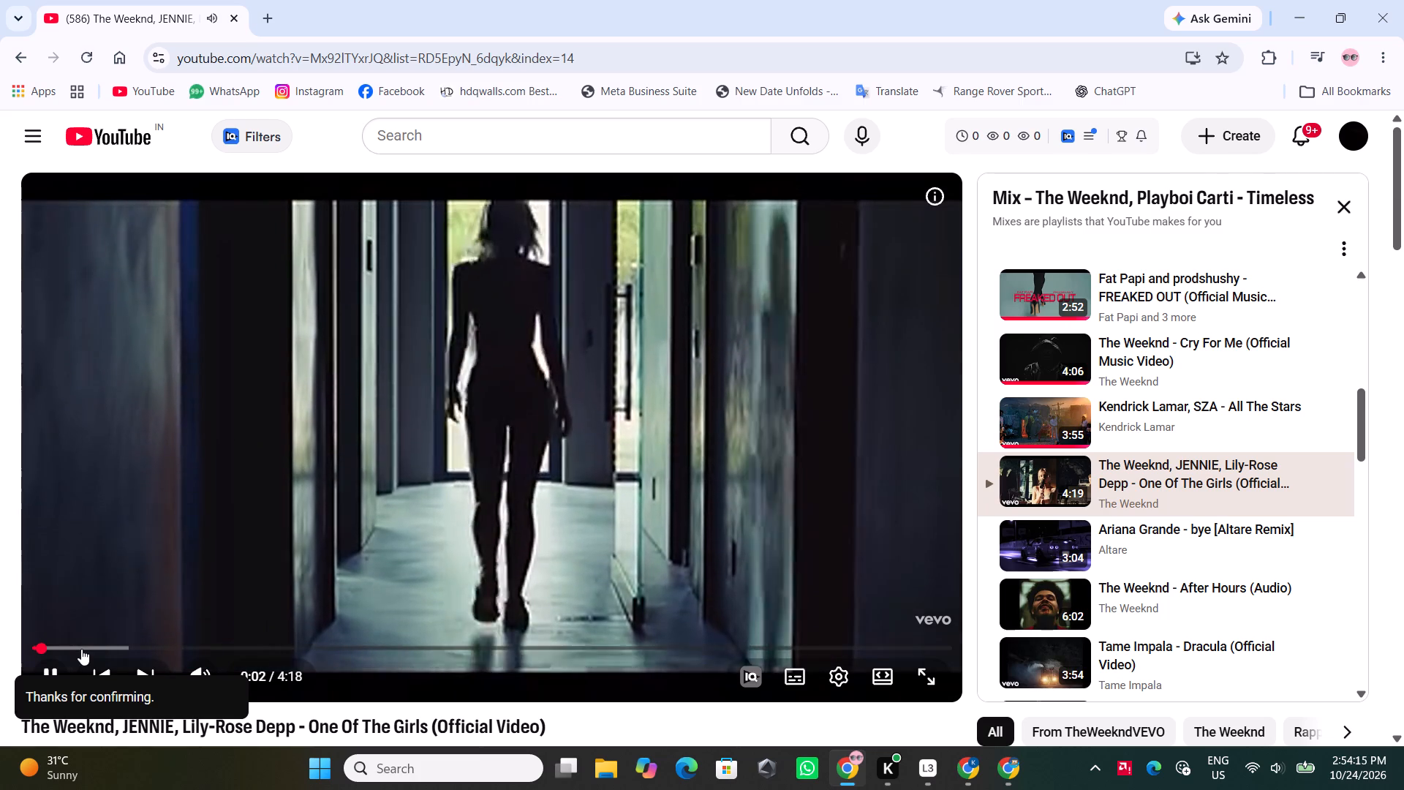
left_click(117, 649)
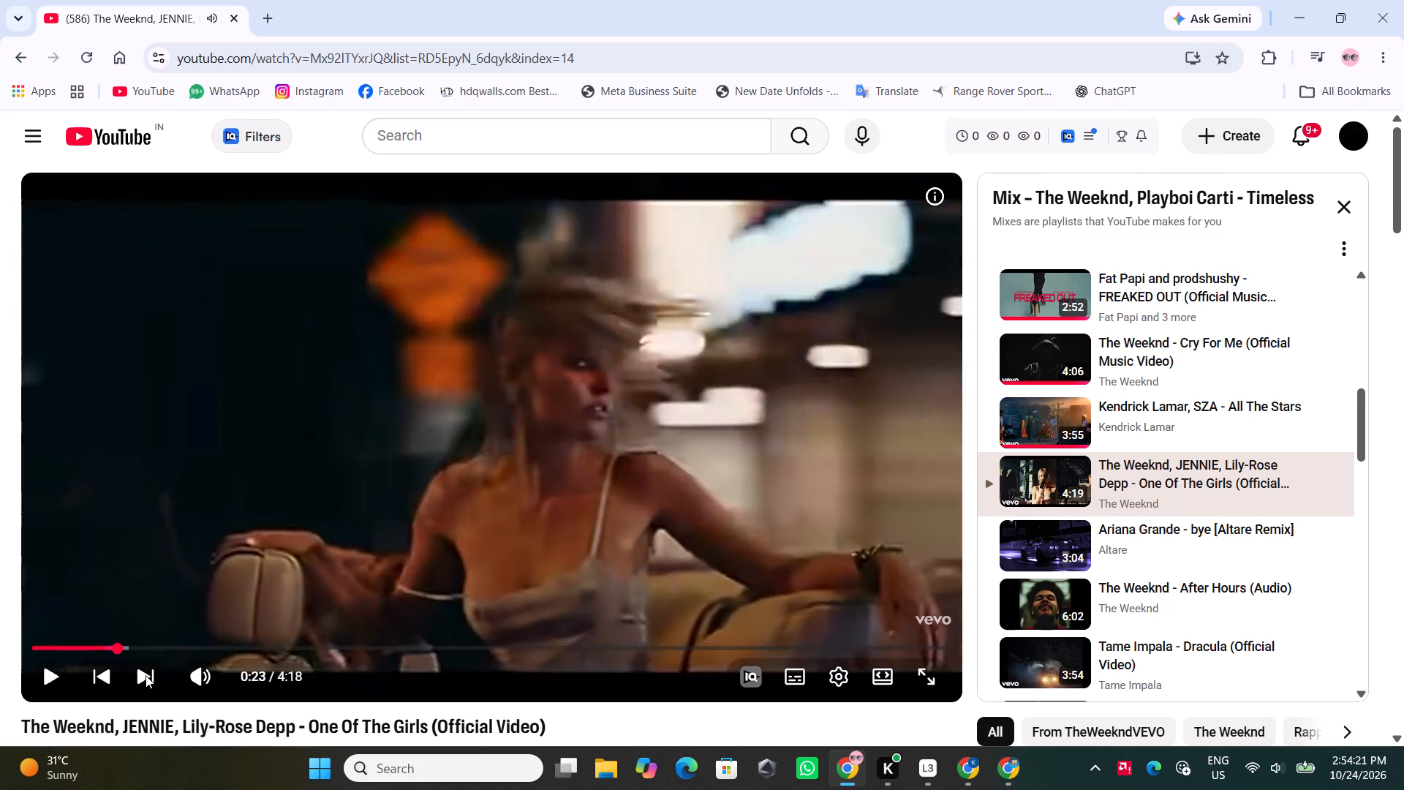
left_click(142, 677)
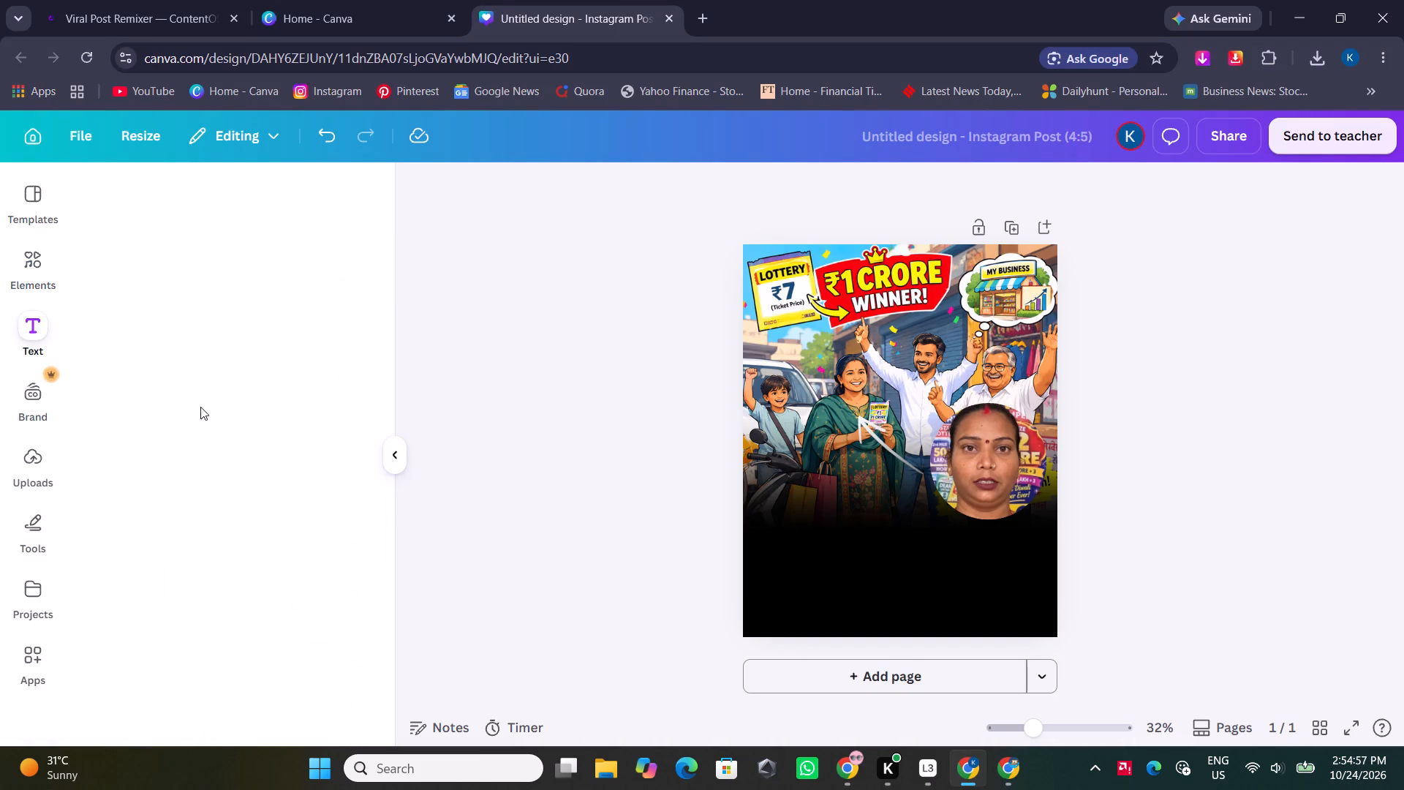
Add a heading to the Canva post with the copied text "A ₹7 Lottery Ticket Changed Everything! Punjab Woman Wins ₹1 Crore Jackpot 🎉💰".
left_click(200, 454)
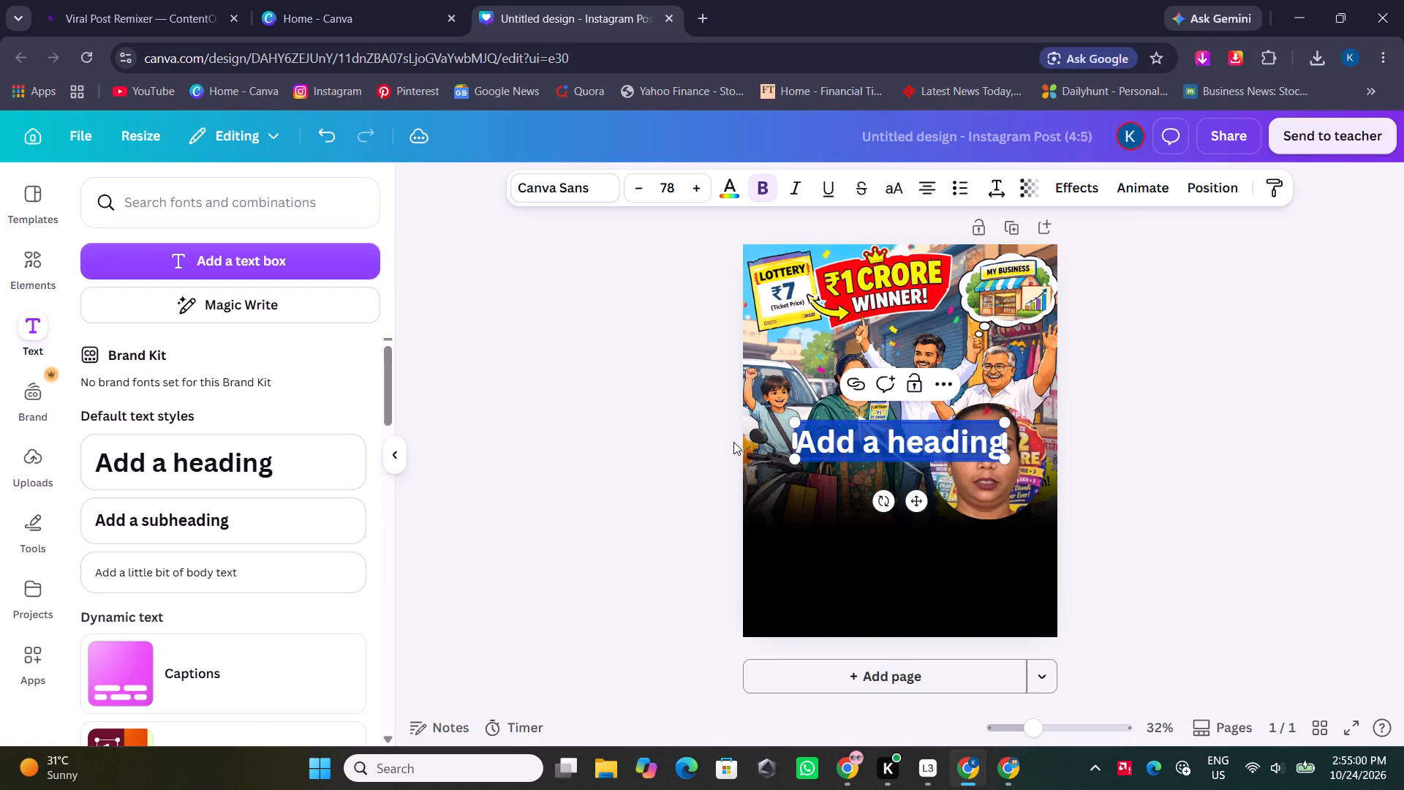
key("ctrl+v")
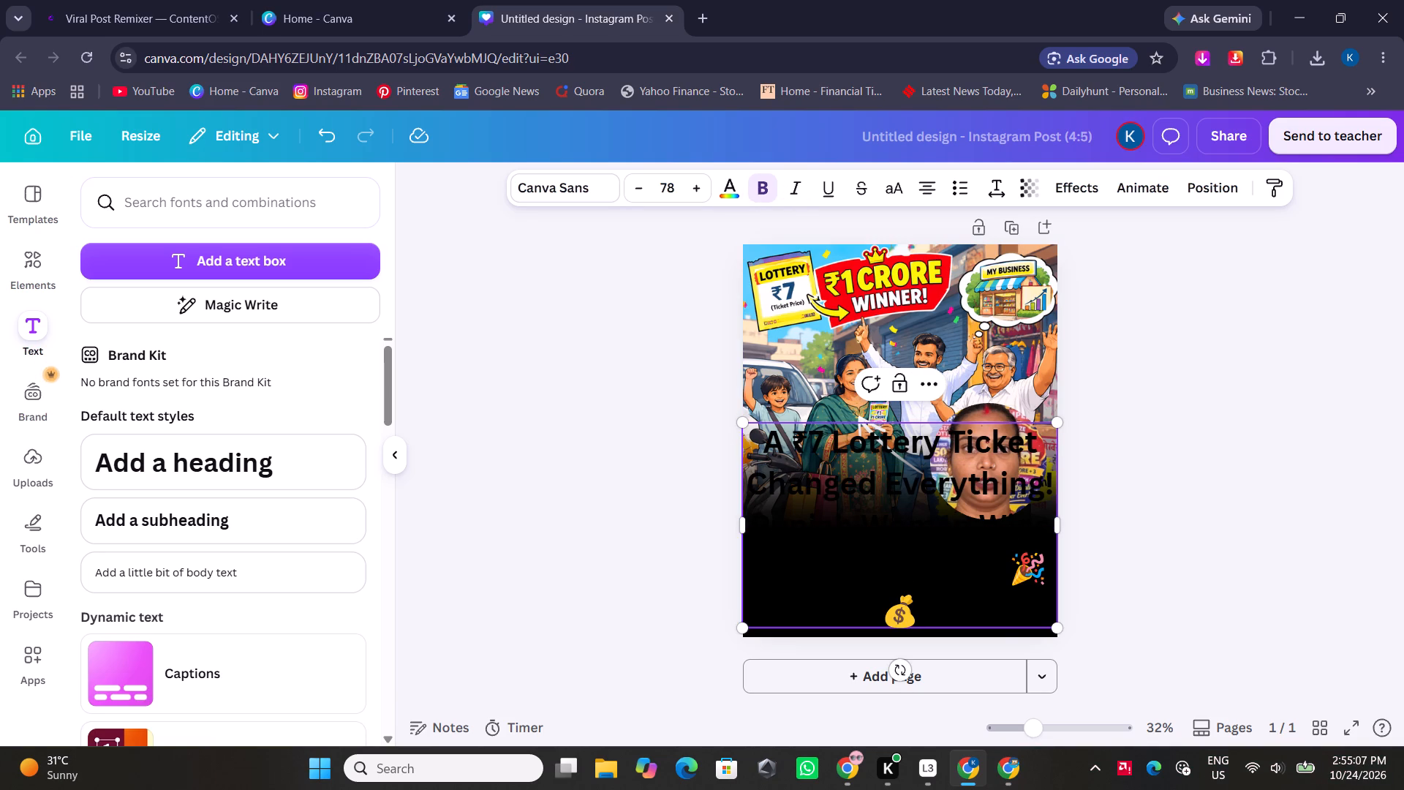
Change the whole headline's text color to the white already used in the design.
left_click_drag(929, 616, 762, 445)
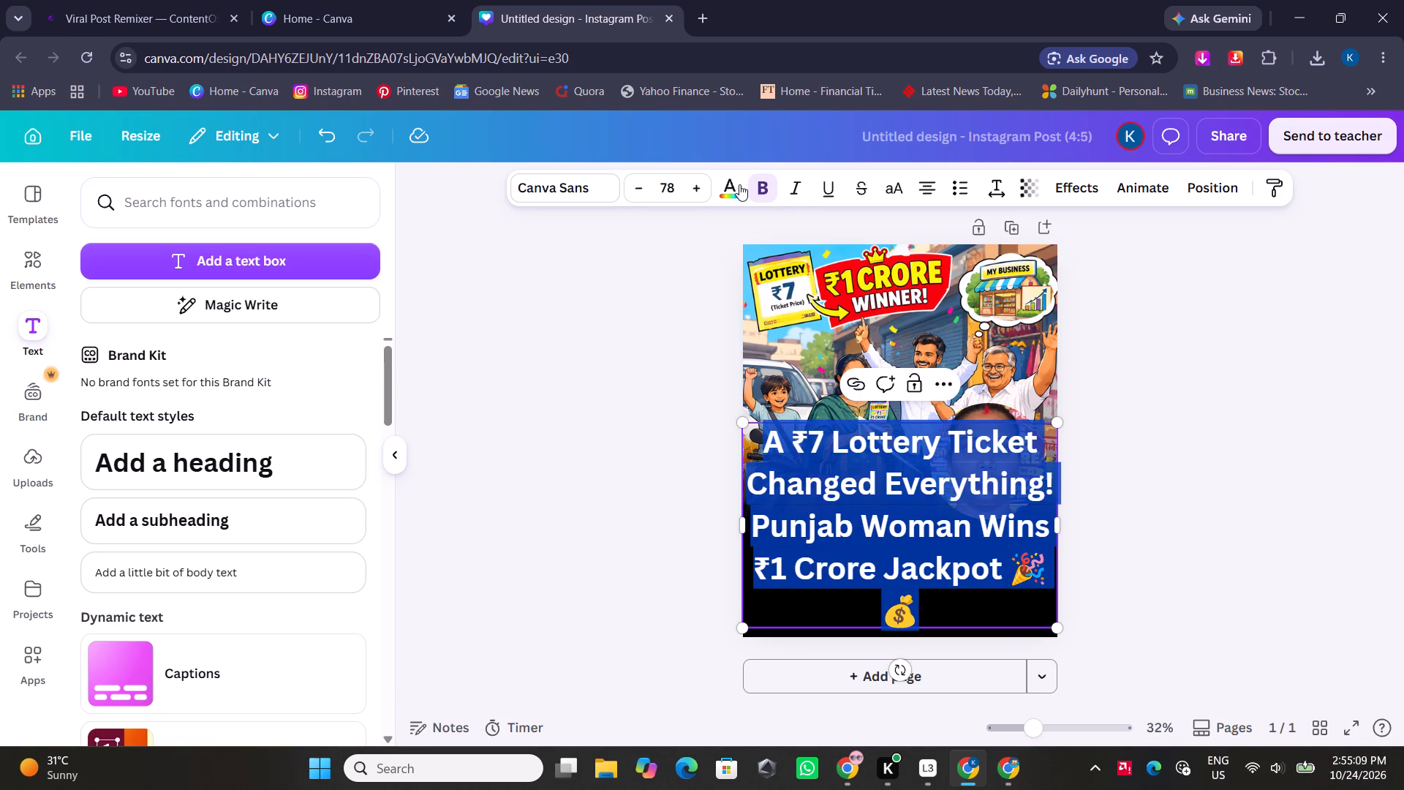
left_click(739, 184)
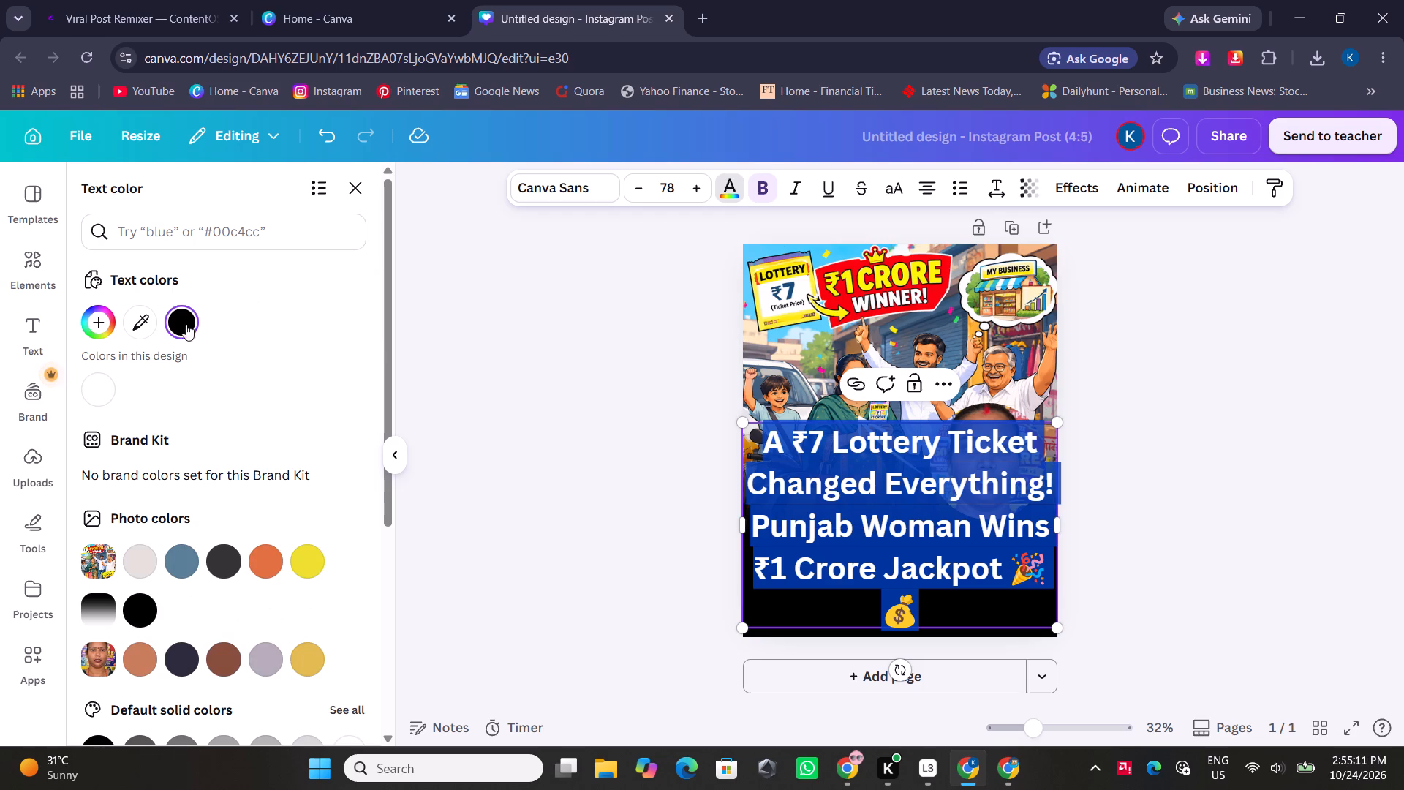
left_click(102, 378)
left_click(608, 500)
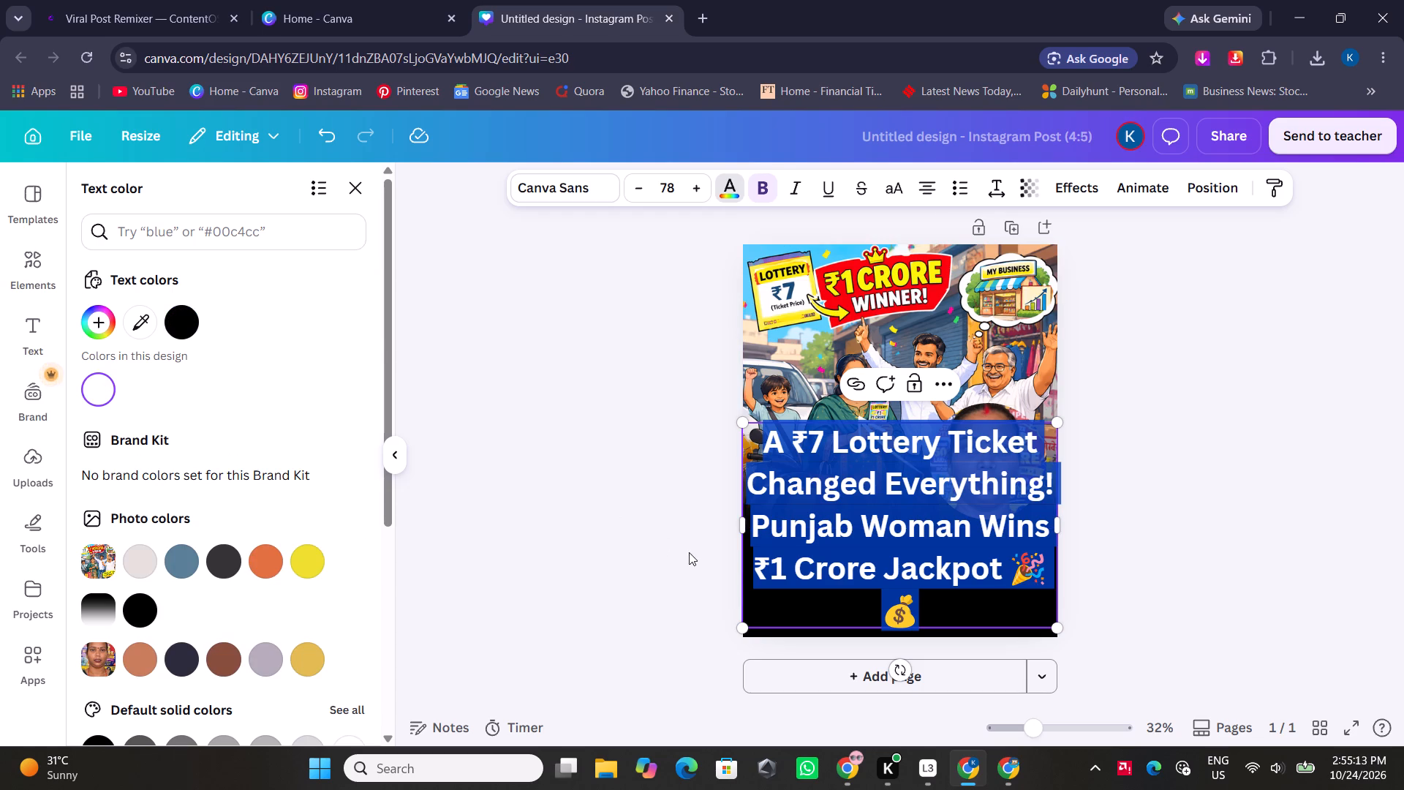
left_click(568, 609)
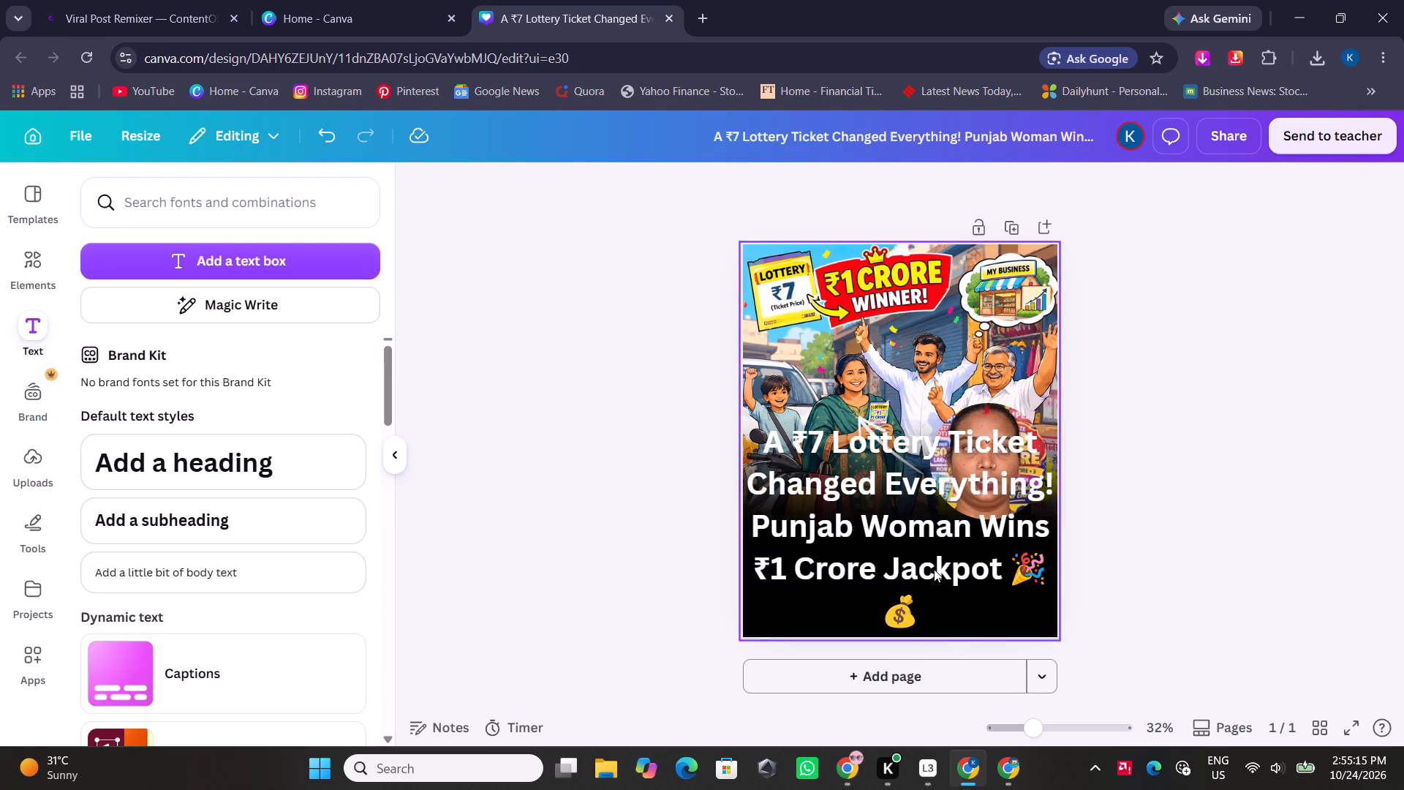
Scale the headline down to a font size of about 60.9 and widen its text box so it fits on four lines.
left_click(940, 544)
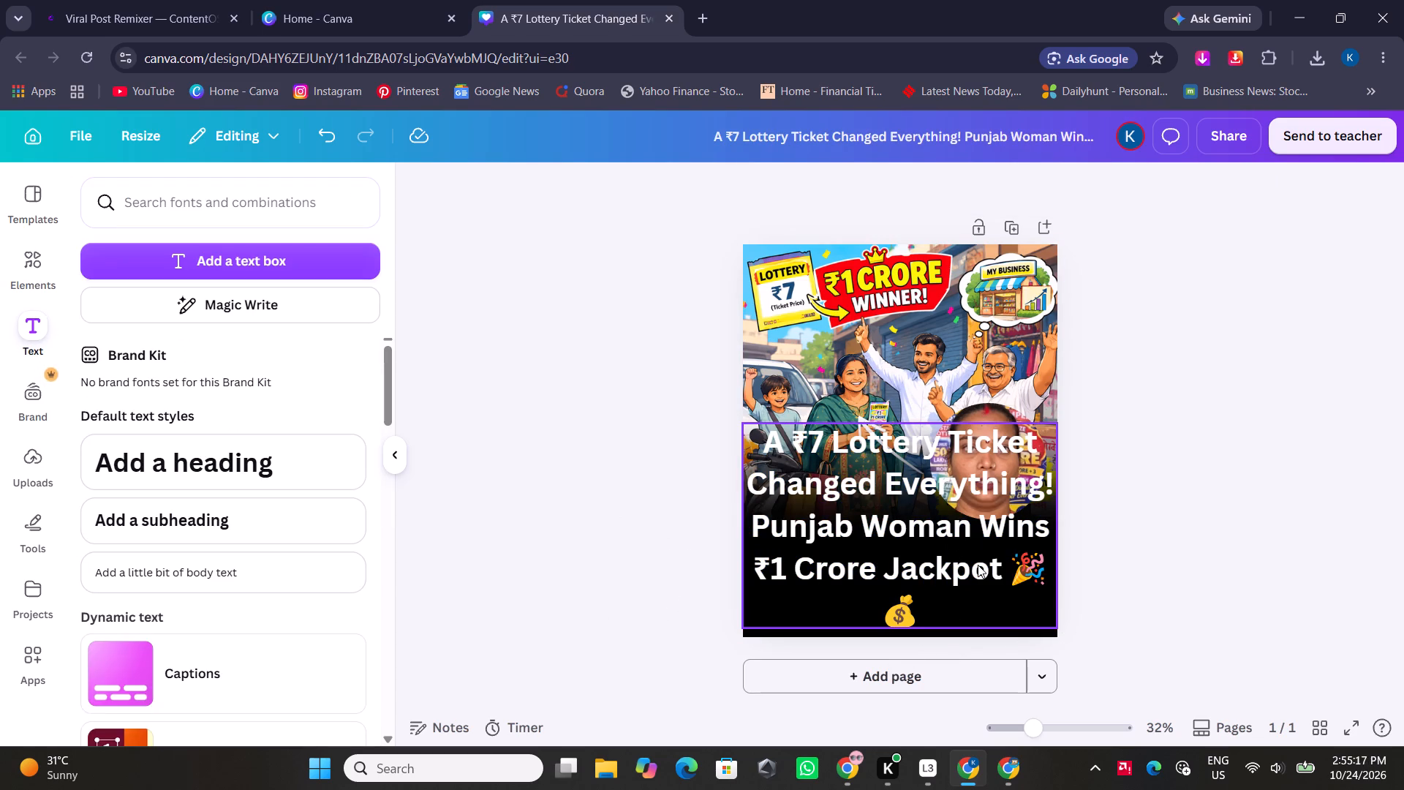
left_click_drag(1058, 625, 1007, 595)
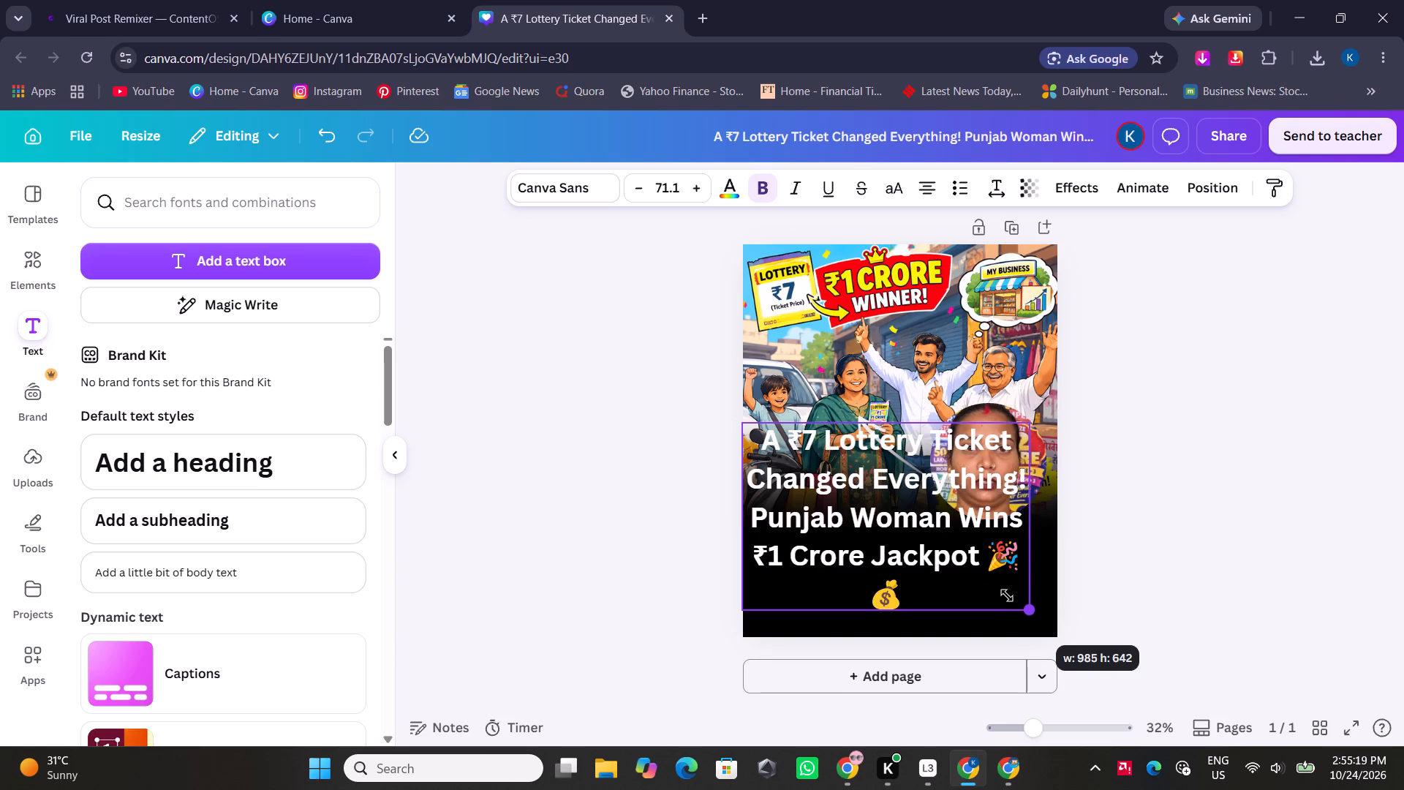
left_click_drag(1007, 595, 994, 575)
left_click_drag(992, 501, 1019, 508)
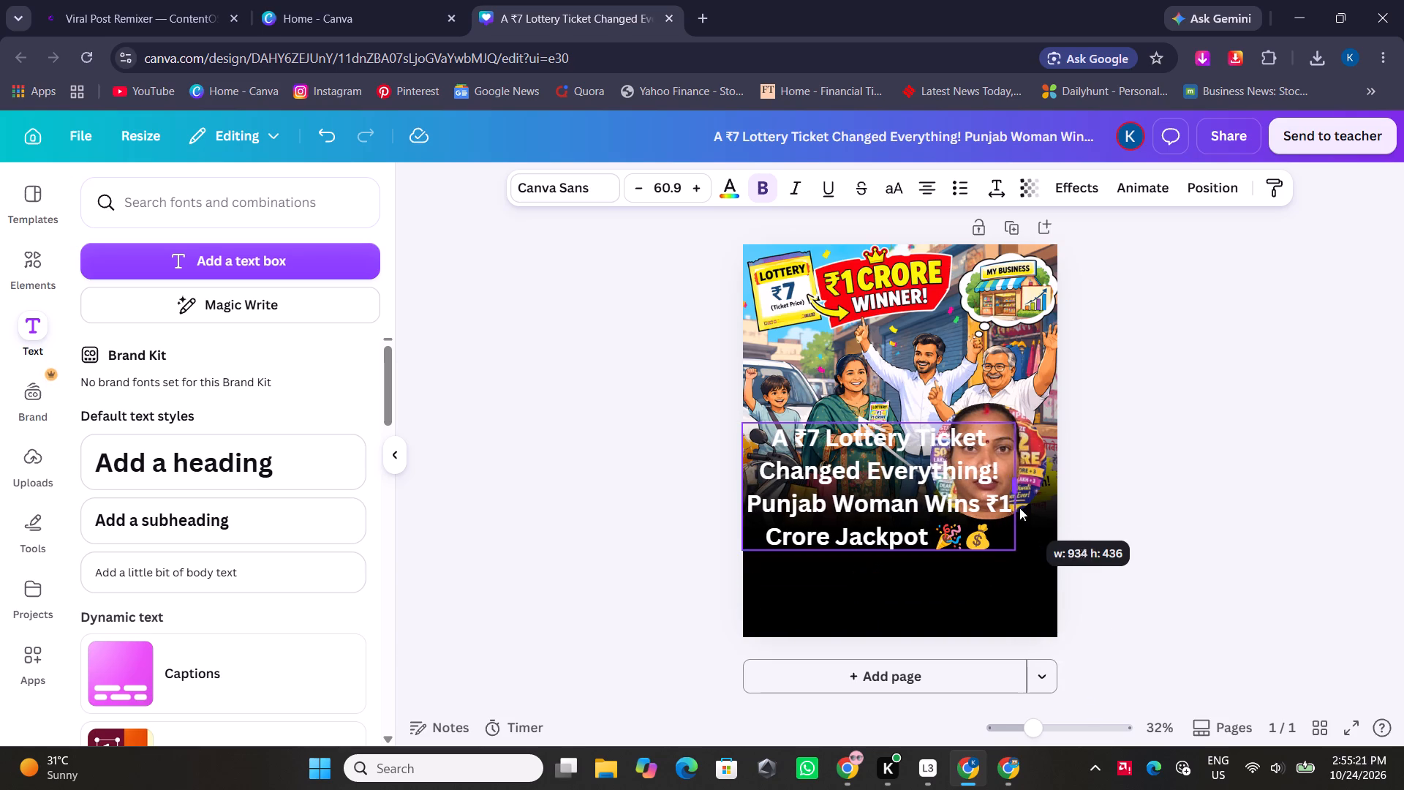
left_click_drag(1019, 508, 1033, 511)
left_click_drag(897, 467, 907, 489)
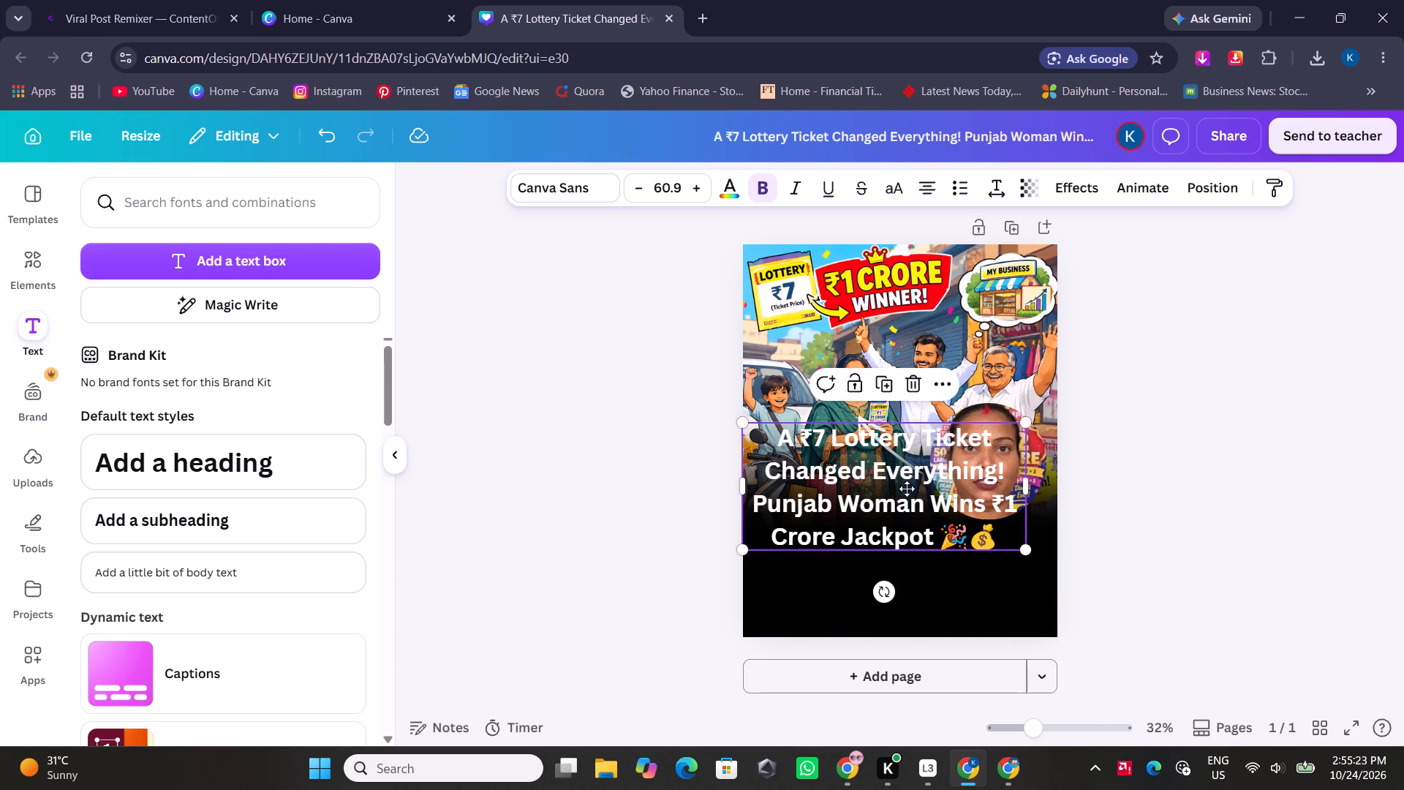
Move the white headline "A ₹7 Lottery Ticket Changed Everything! Punjab Woman Wins ₹1 Crore Jackpot" down onto the black area, centred on the page.
left_click_drag(907, 489, 912, 549)
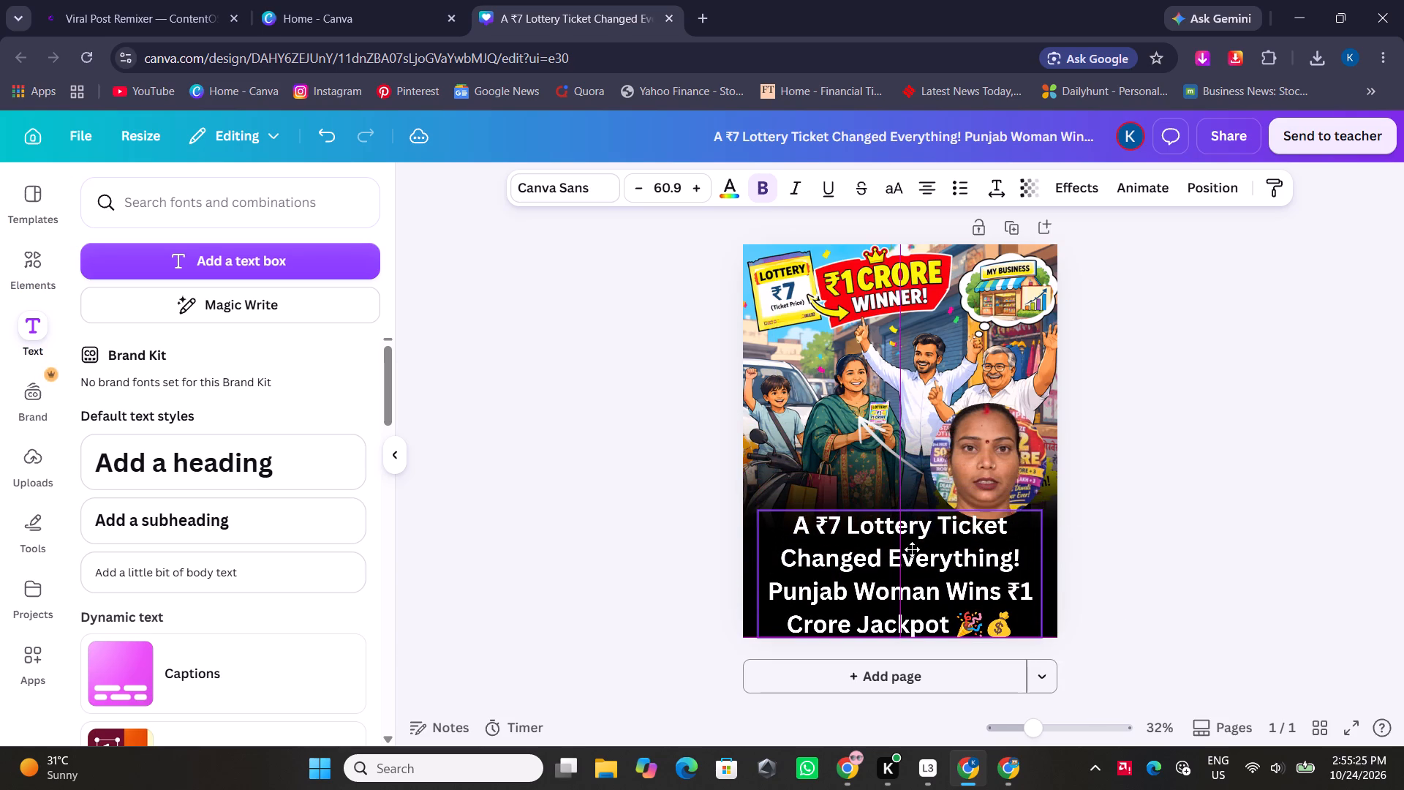
left_click_drag(912, 549, 912, 544)
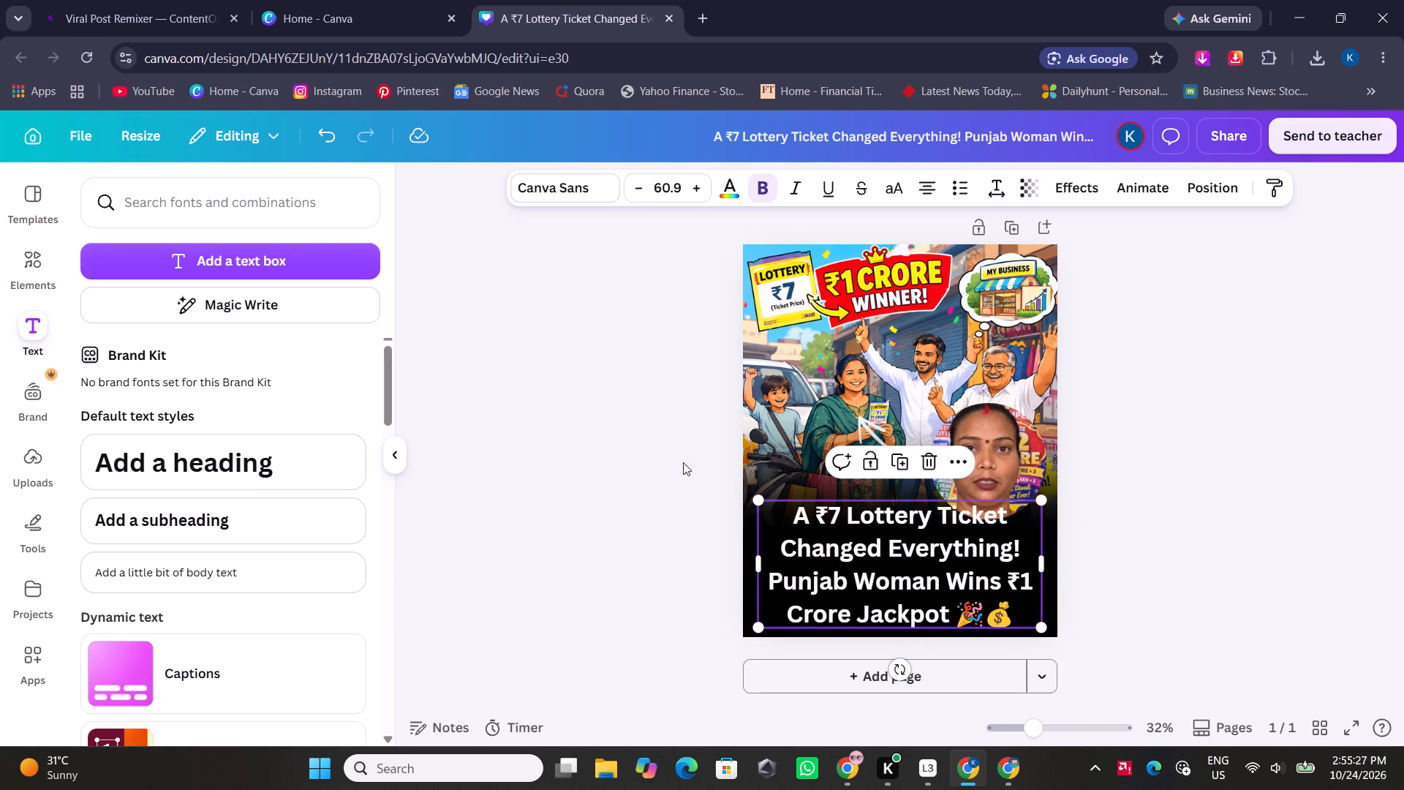
Tighten the line spacing of the headline text.
left_click(990, 192)
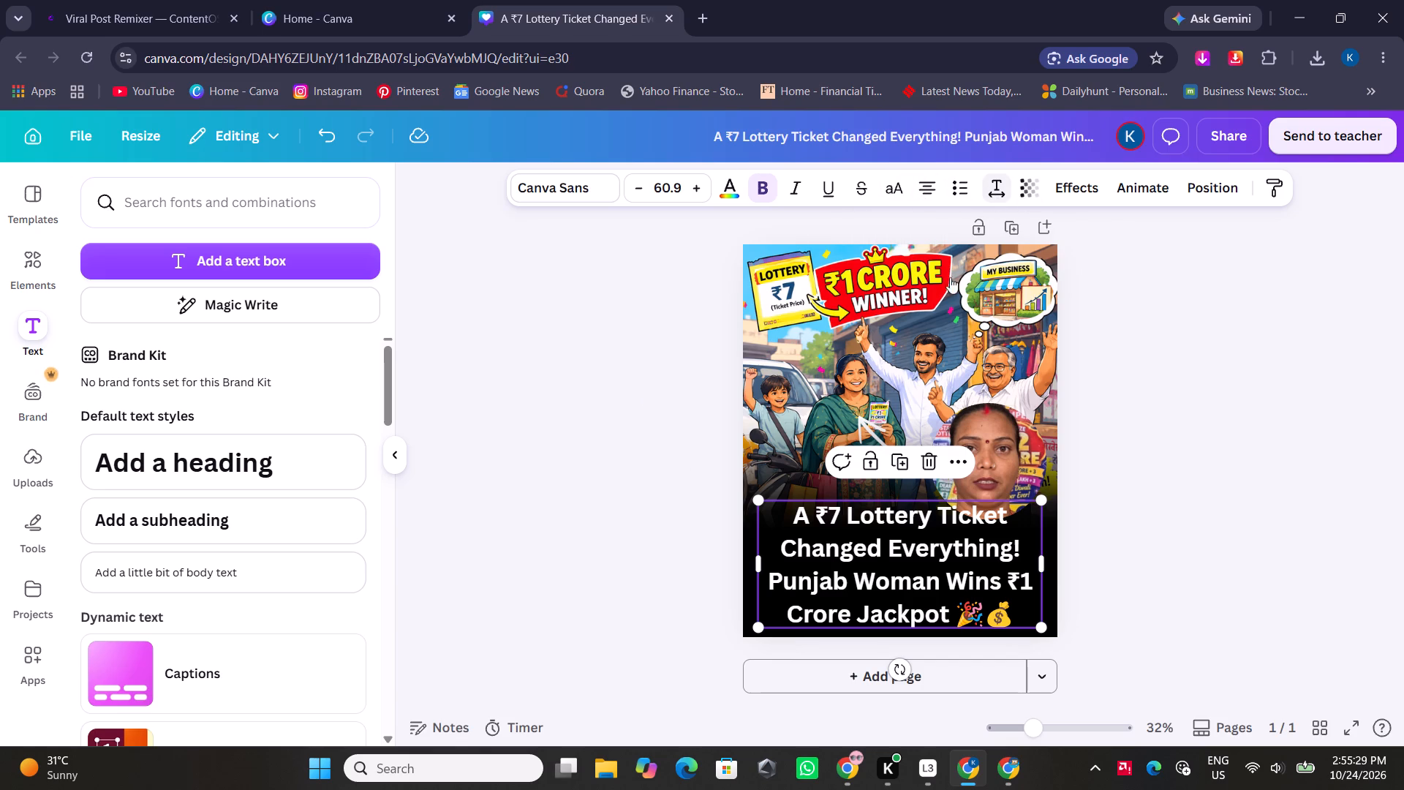
left_click_drag(969, 327, 941, 331)
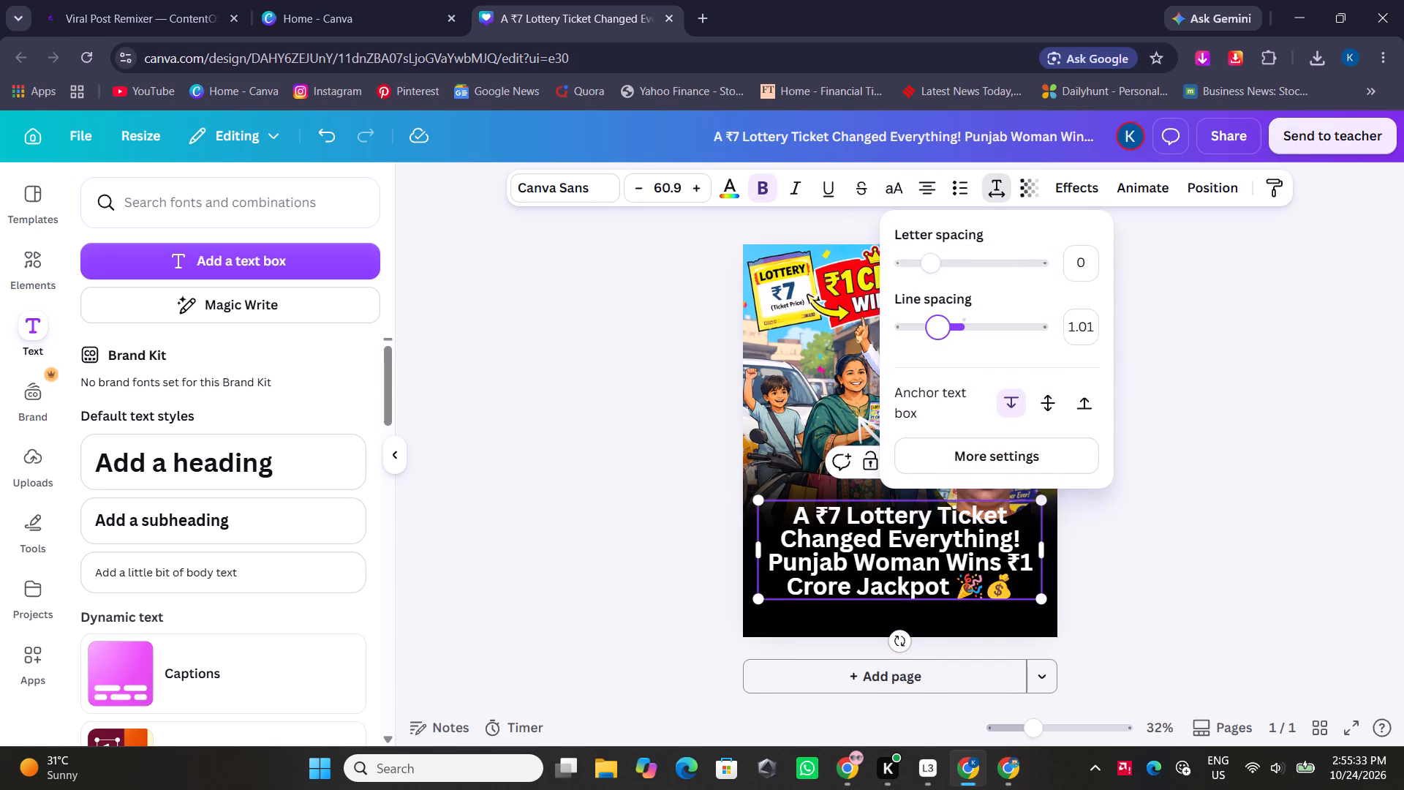
left_click_drag(941, 331, 945, 331)
left_click(924, 545)
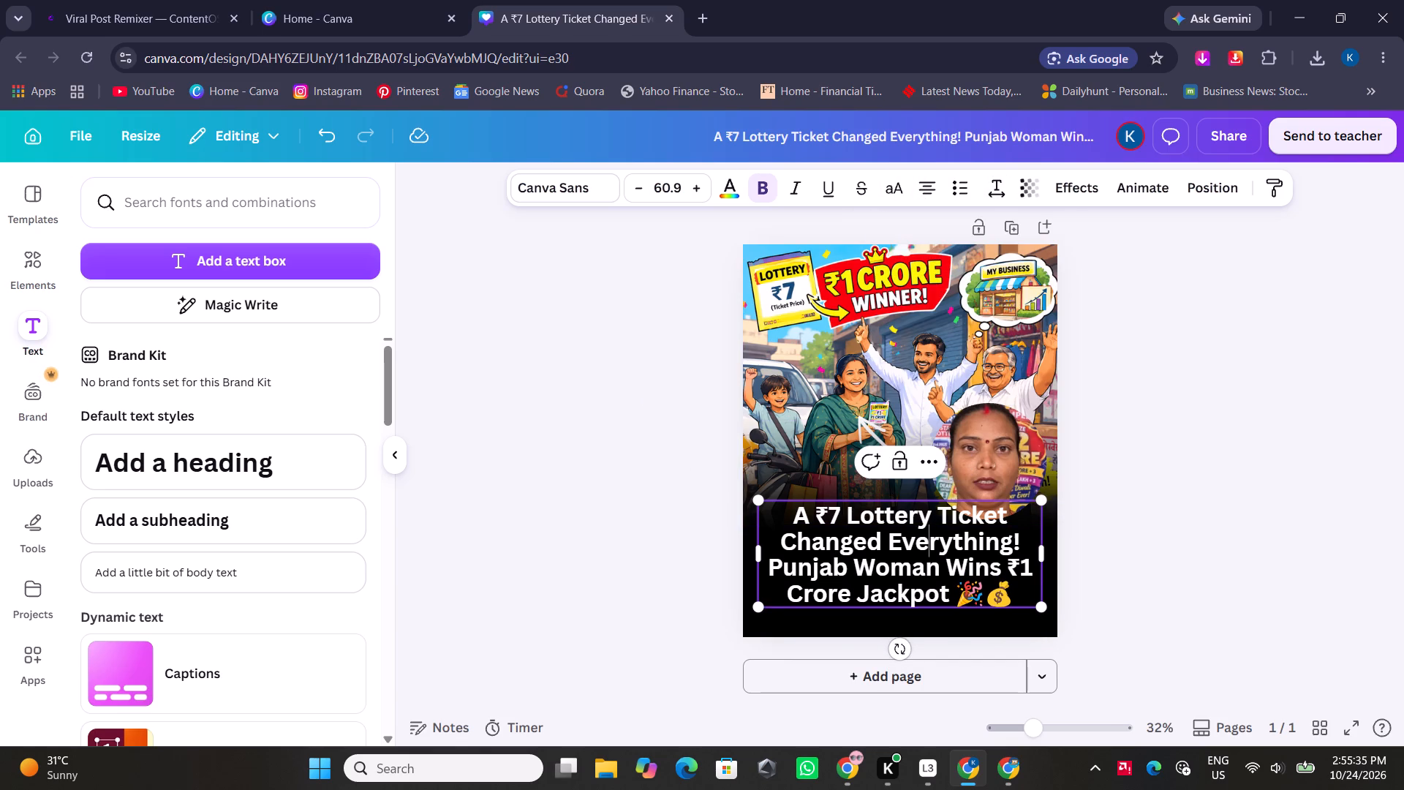
left_click(918, 544)
left_click(686, 573)
Move the headline slightly lower so it sits below the portrait, near the page's bottom edge.
left_click(792, 563)
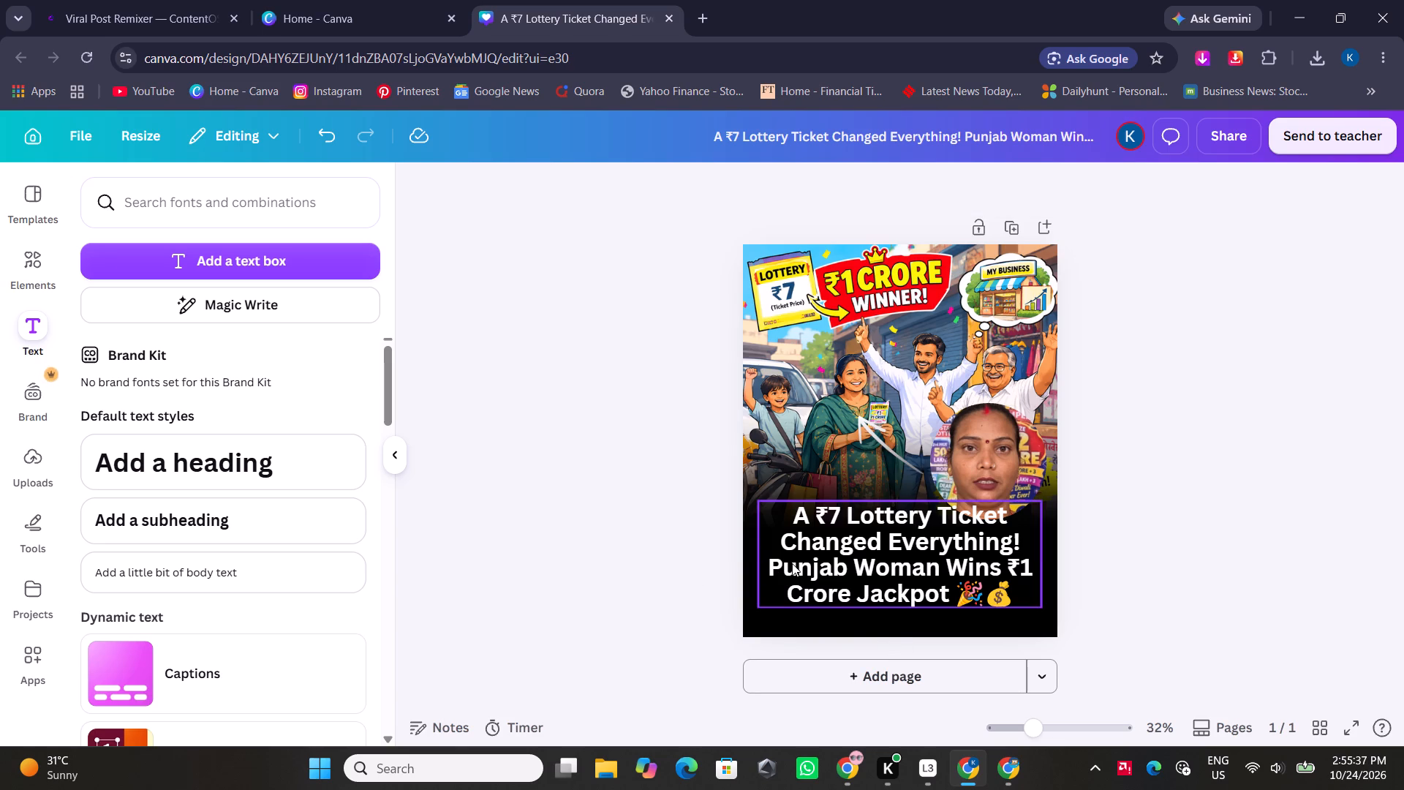
left_click_drag(792, 563, 791, 584)
left_click(529, 578)
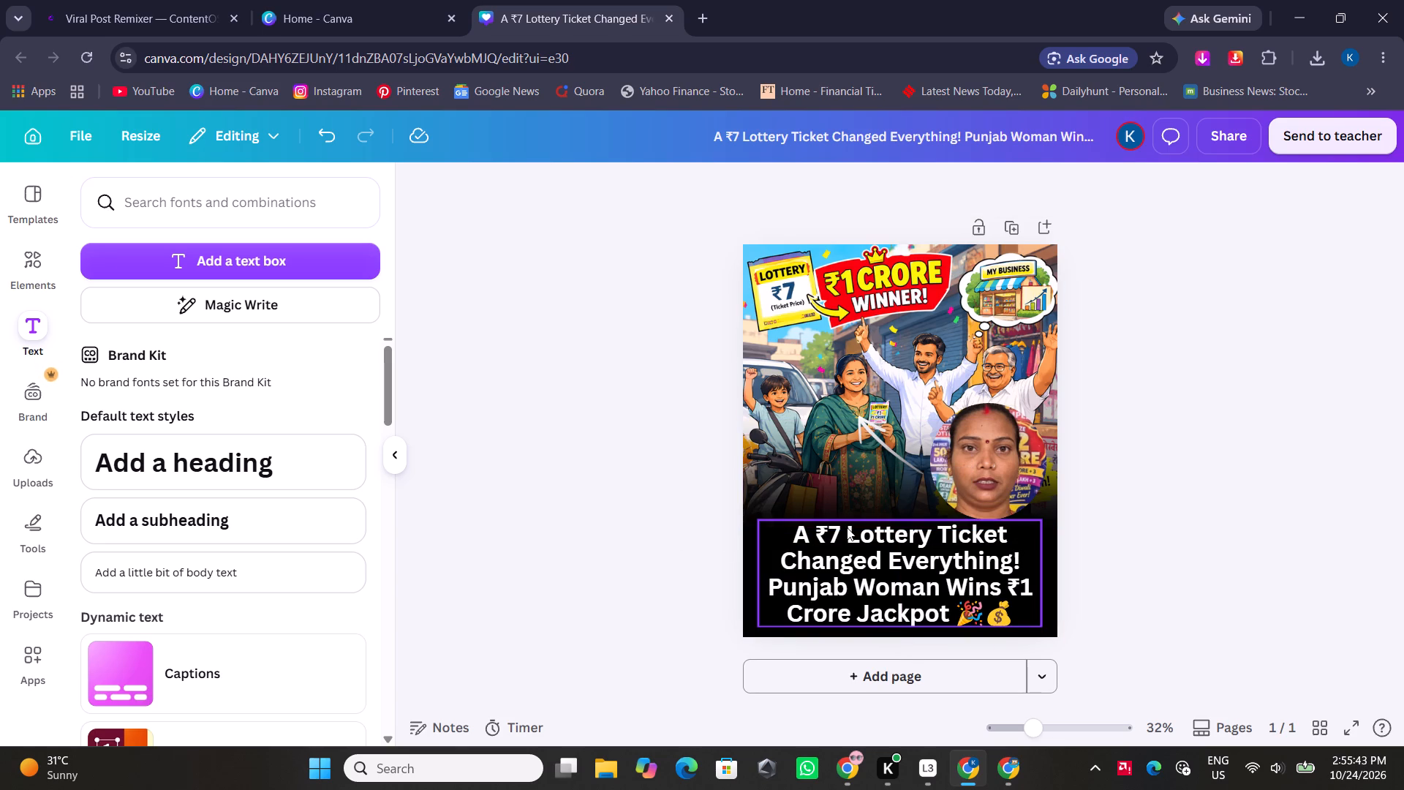
Colour the words "Lottery Ticket" in the headline with the yellow from the cartoon's photo colours.
left_click(814, 534)
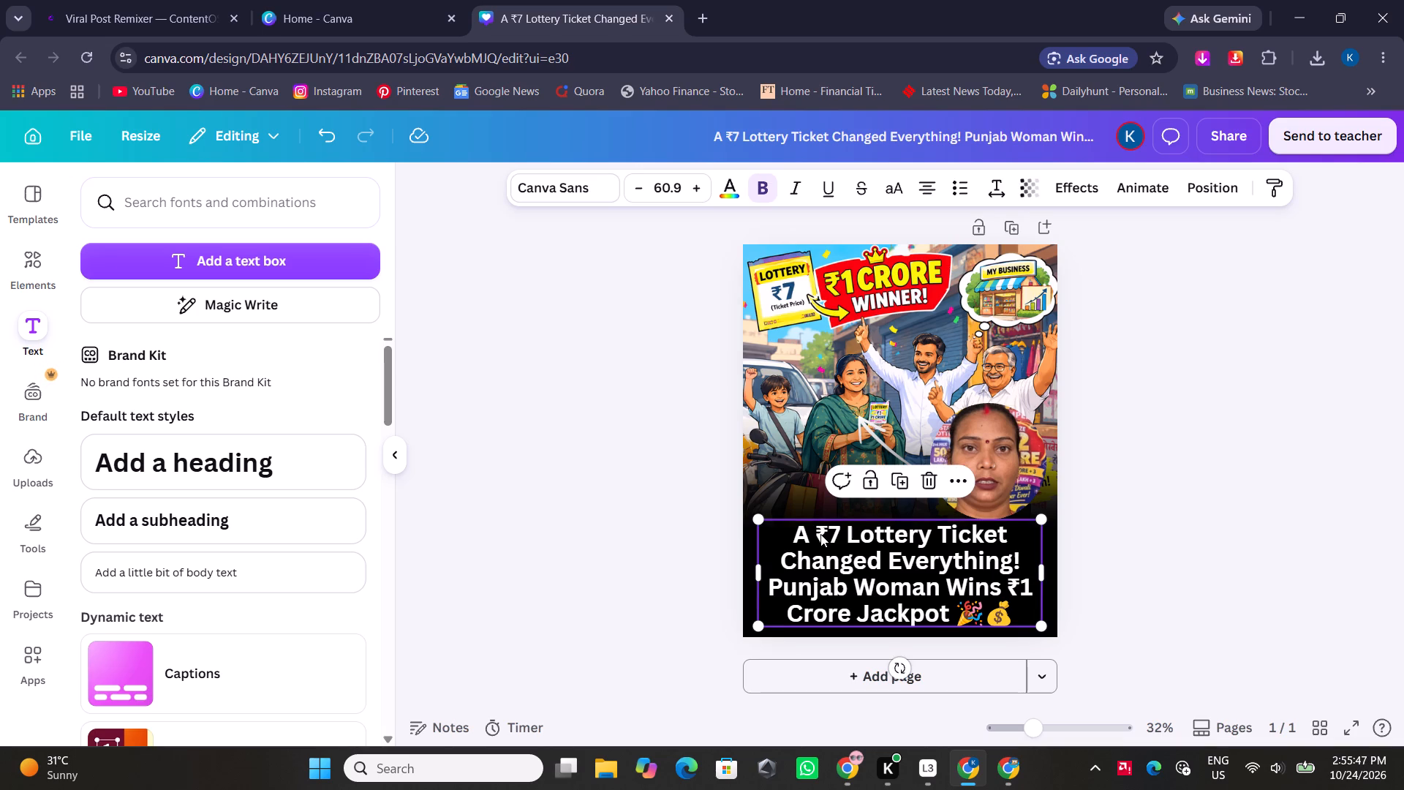
left_click(820, 534)
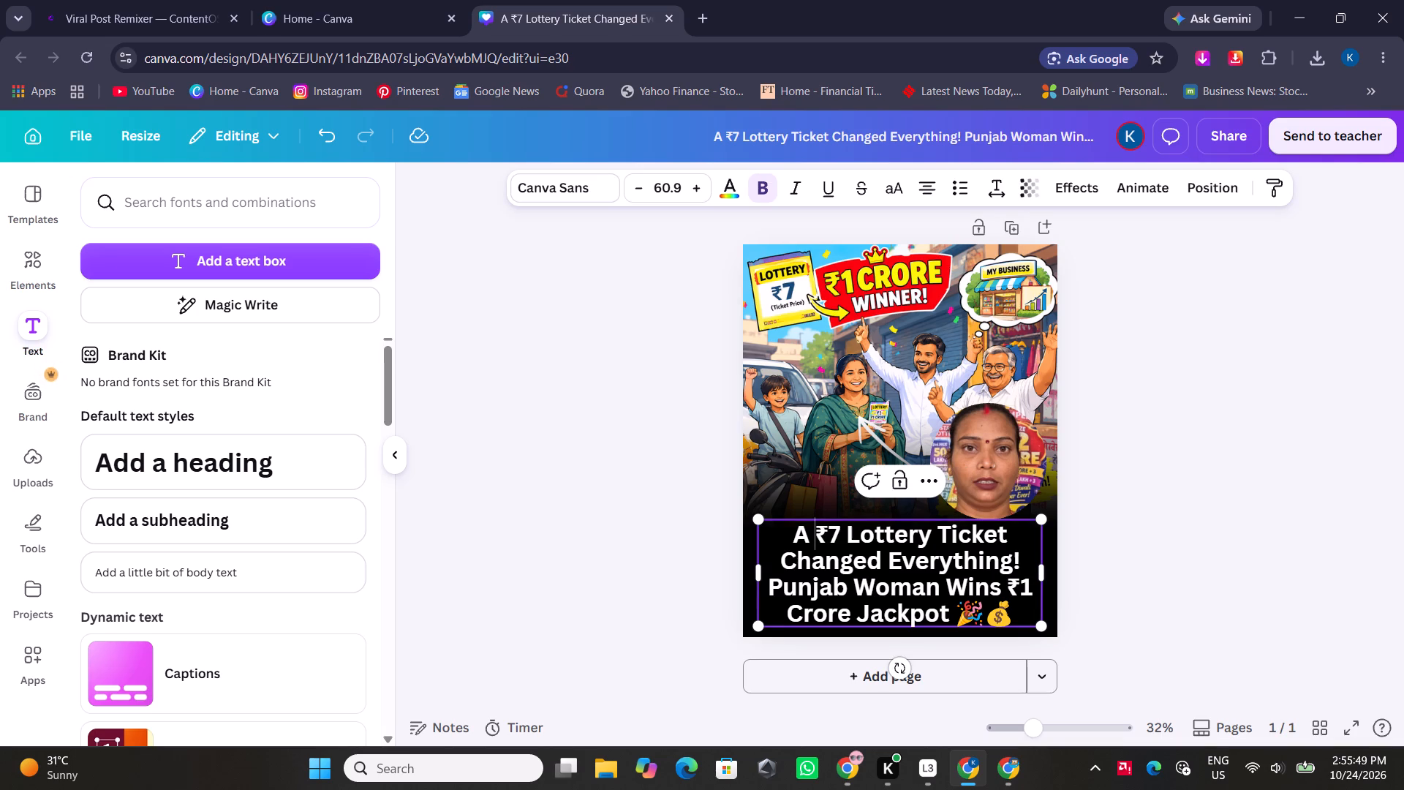
left_click_drag(846, 533, 949, 534)
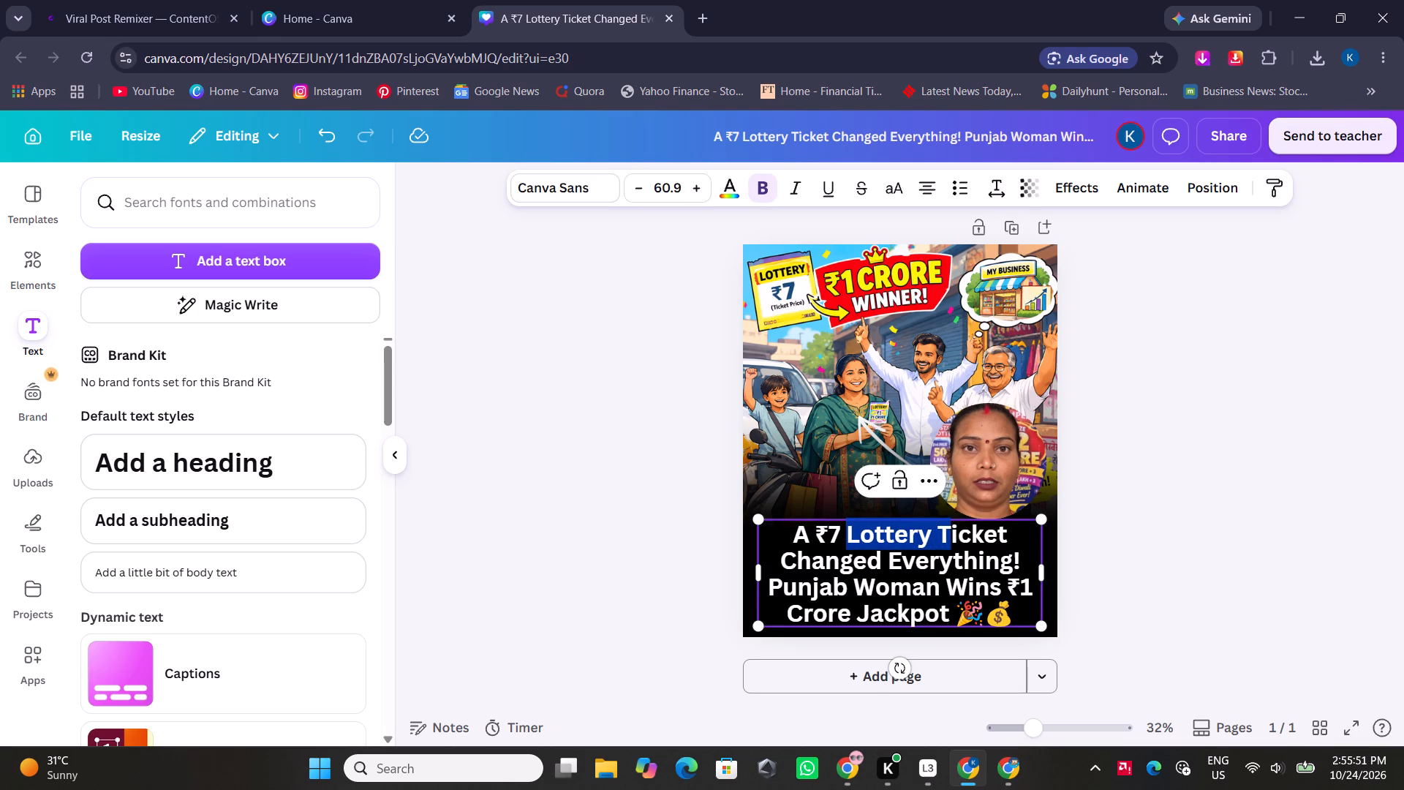
left_click_drag(949, 534, 1009, 541)
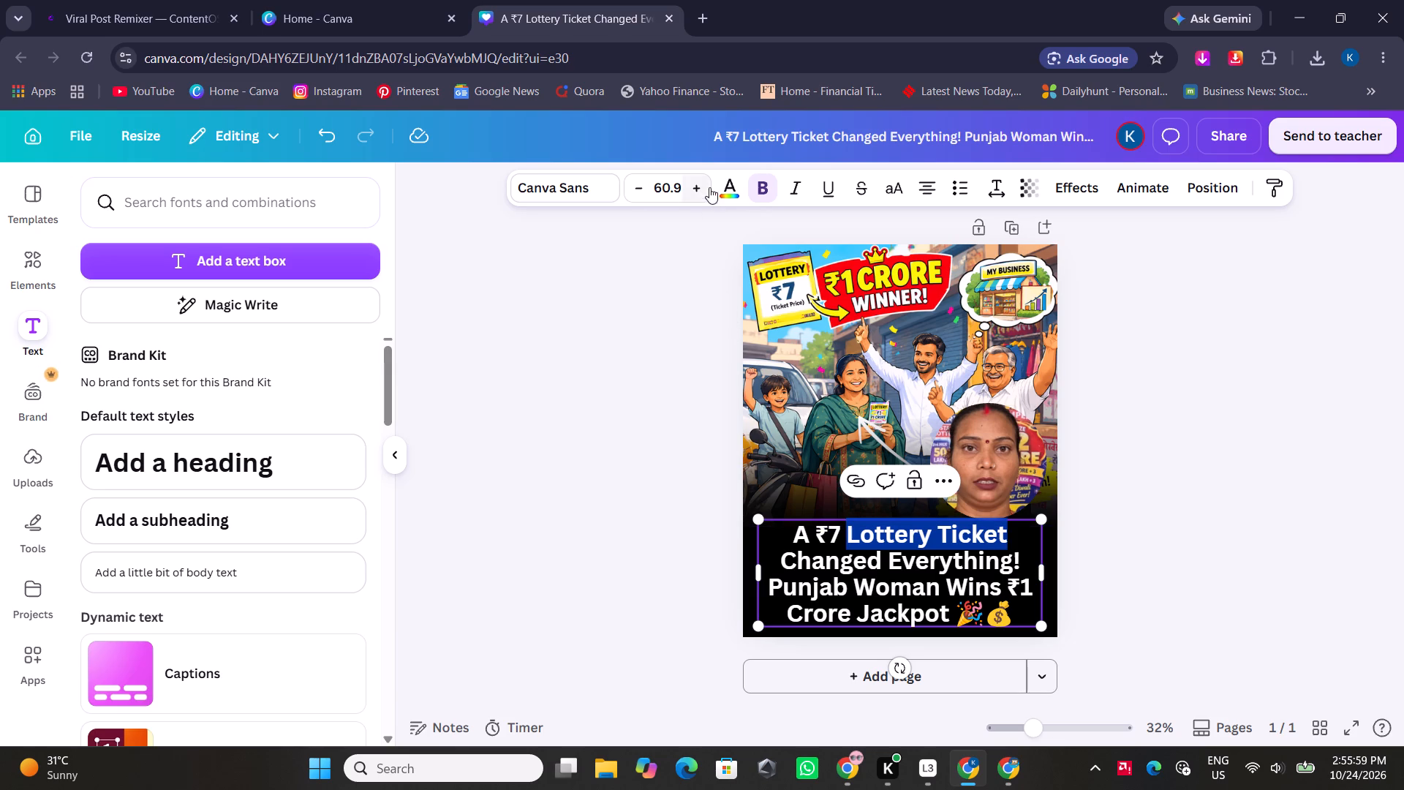
left_click(731, 185)
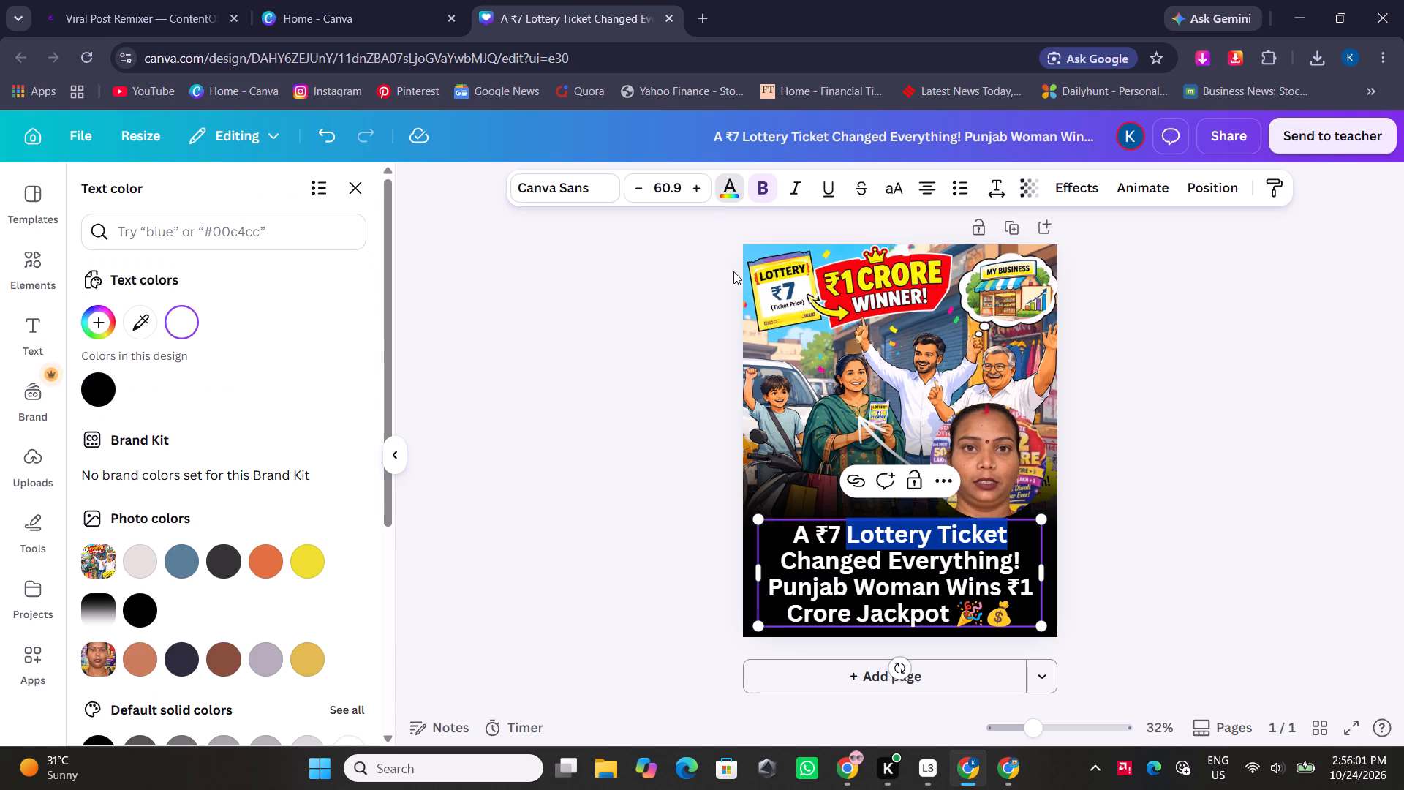
left_click(307, 572)
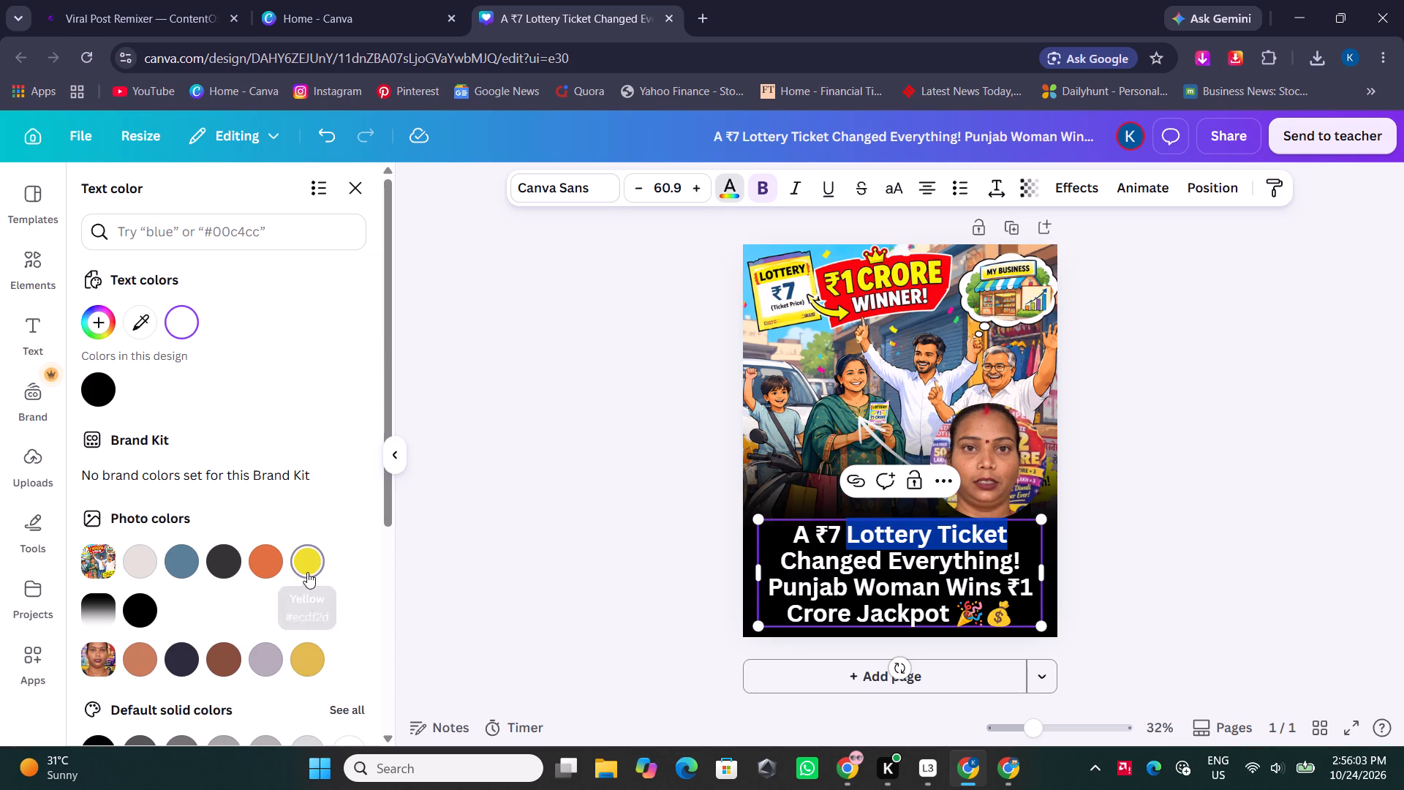
left_click(546, 585)
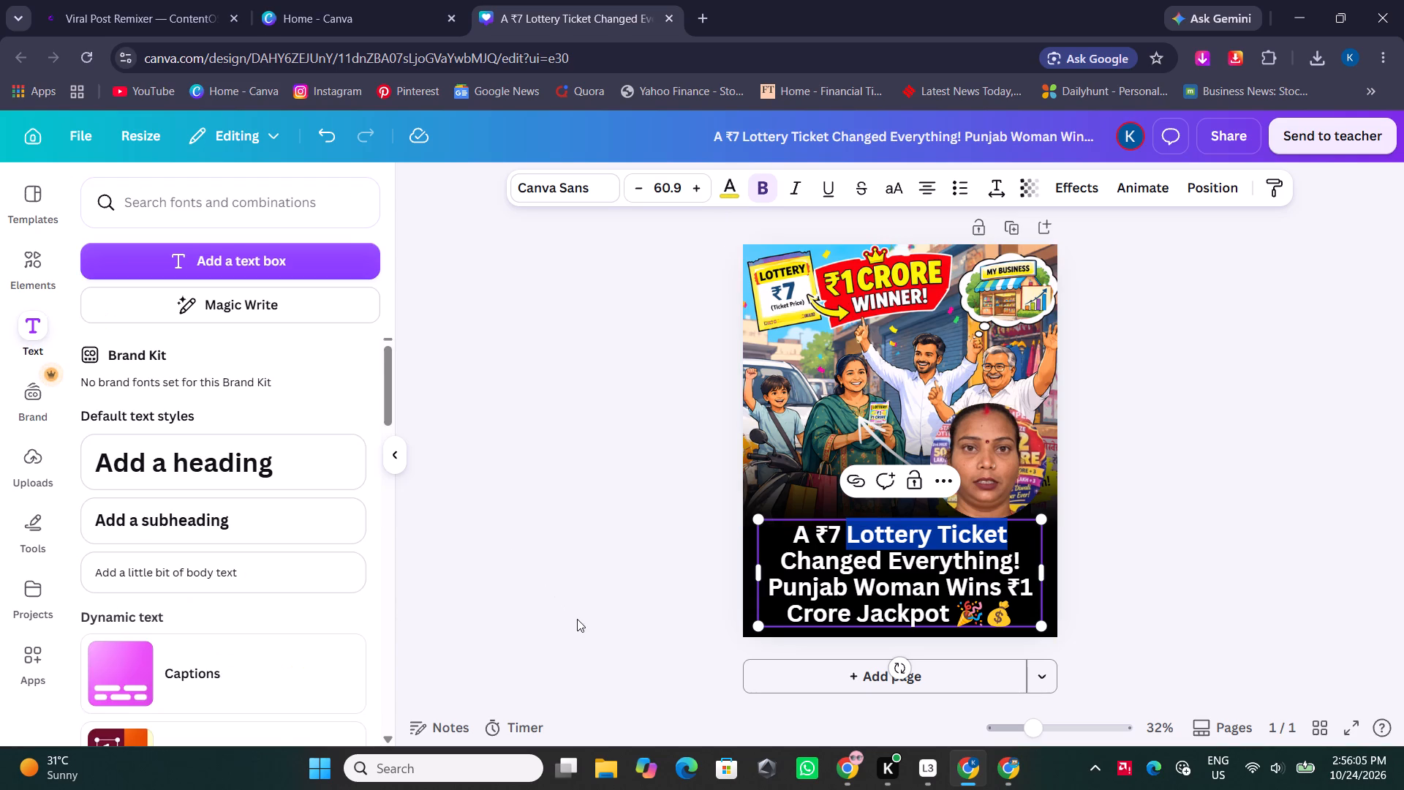
left_click(580, 619)
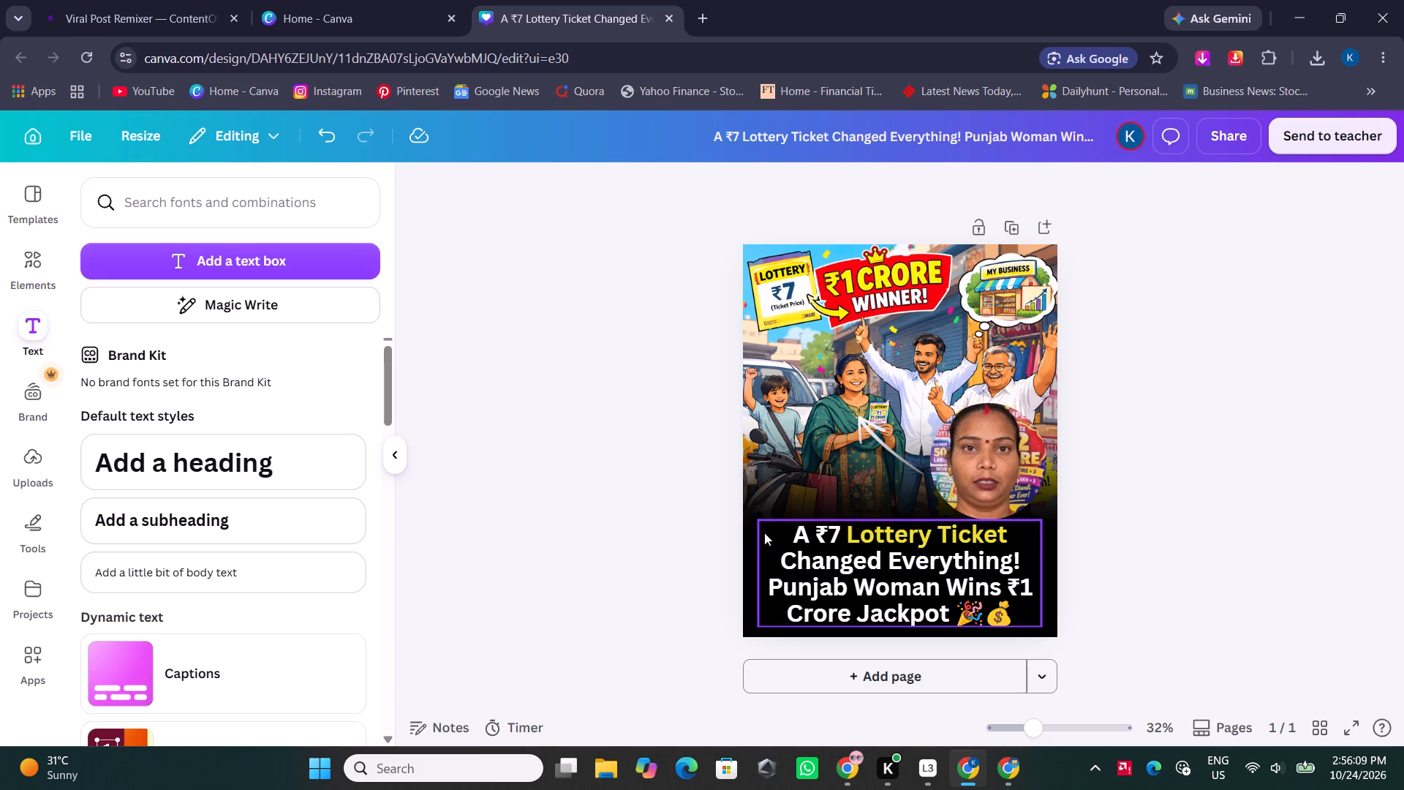
Change the headline's font to Anton.
left_click(791, 542)
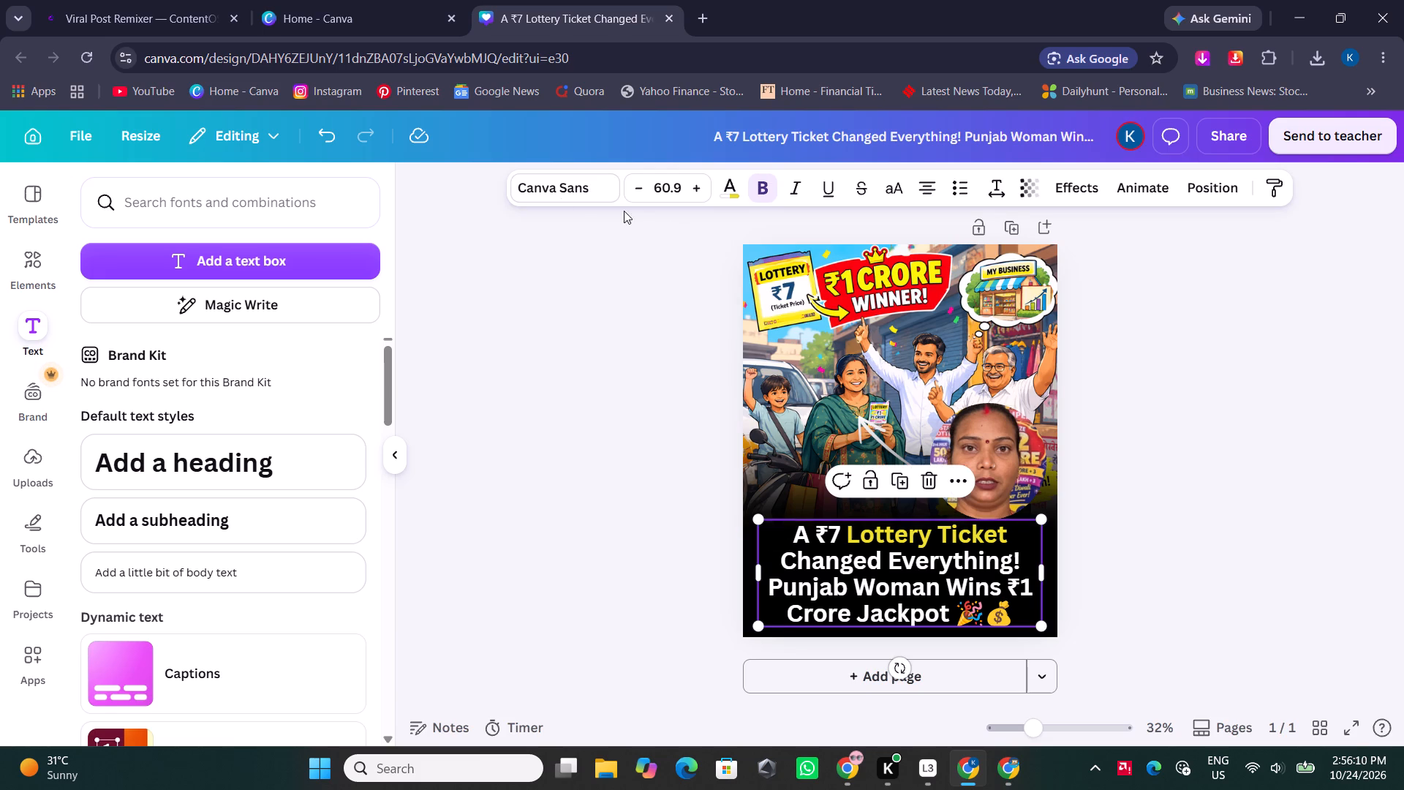
left_click(553, 194)
scroll(645, 186, "down", 1)
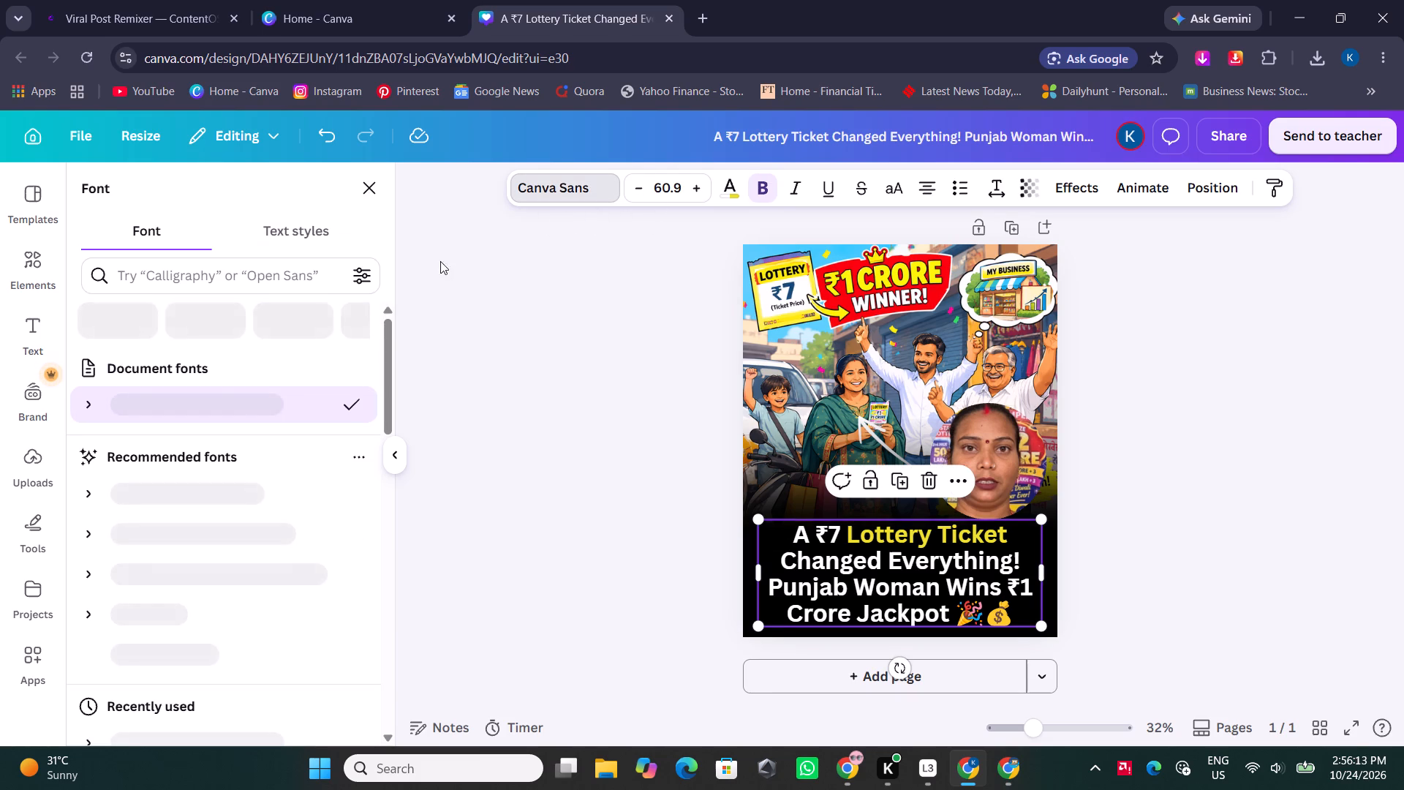
left_click(173, 663)
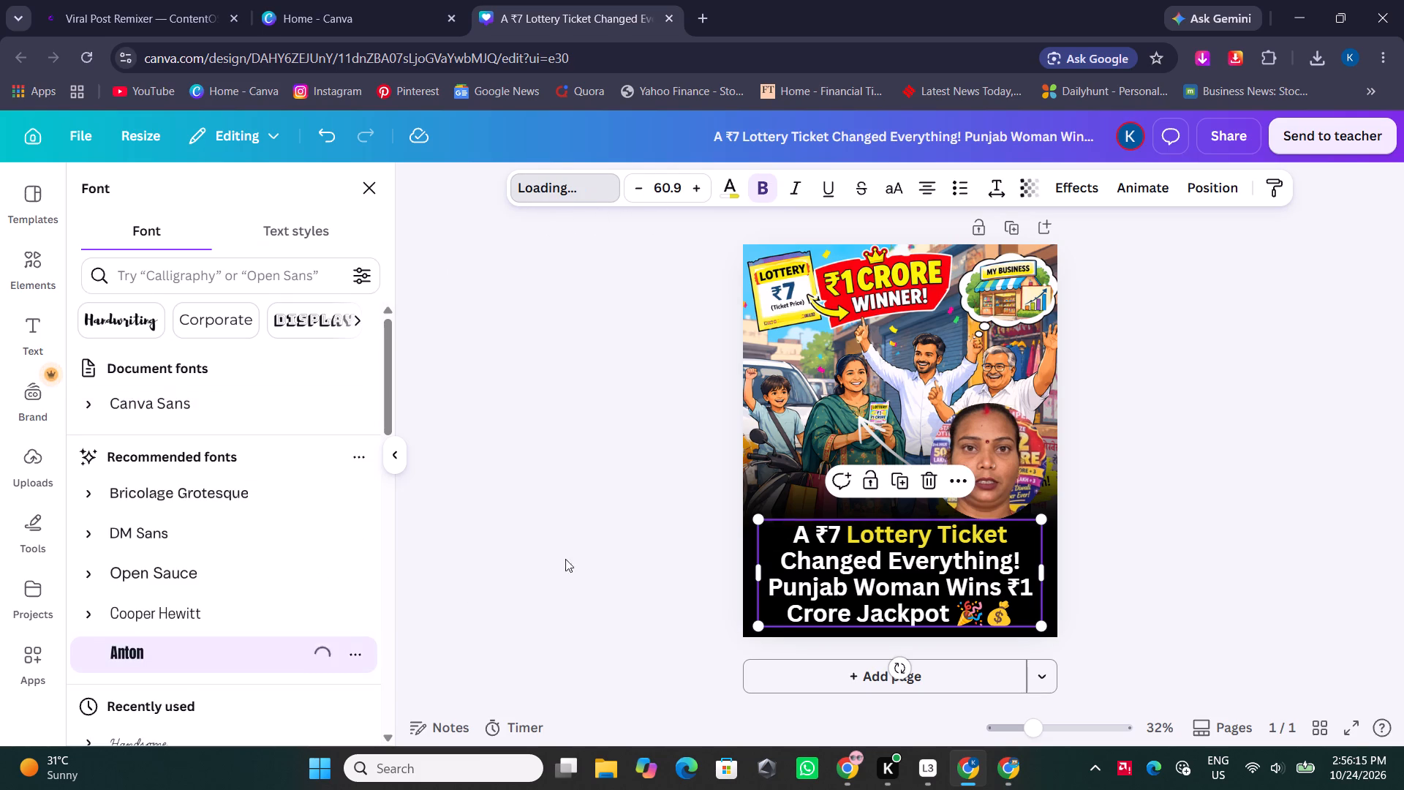
left_click(641, 517)
Set the headline's line spacing to 1.35.
left_click(911, 565)
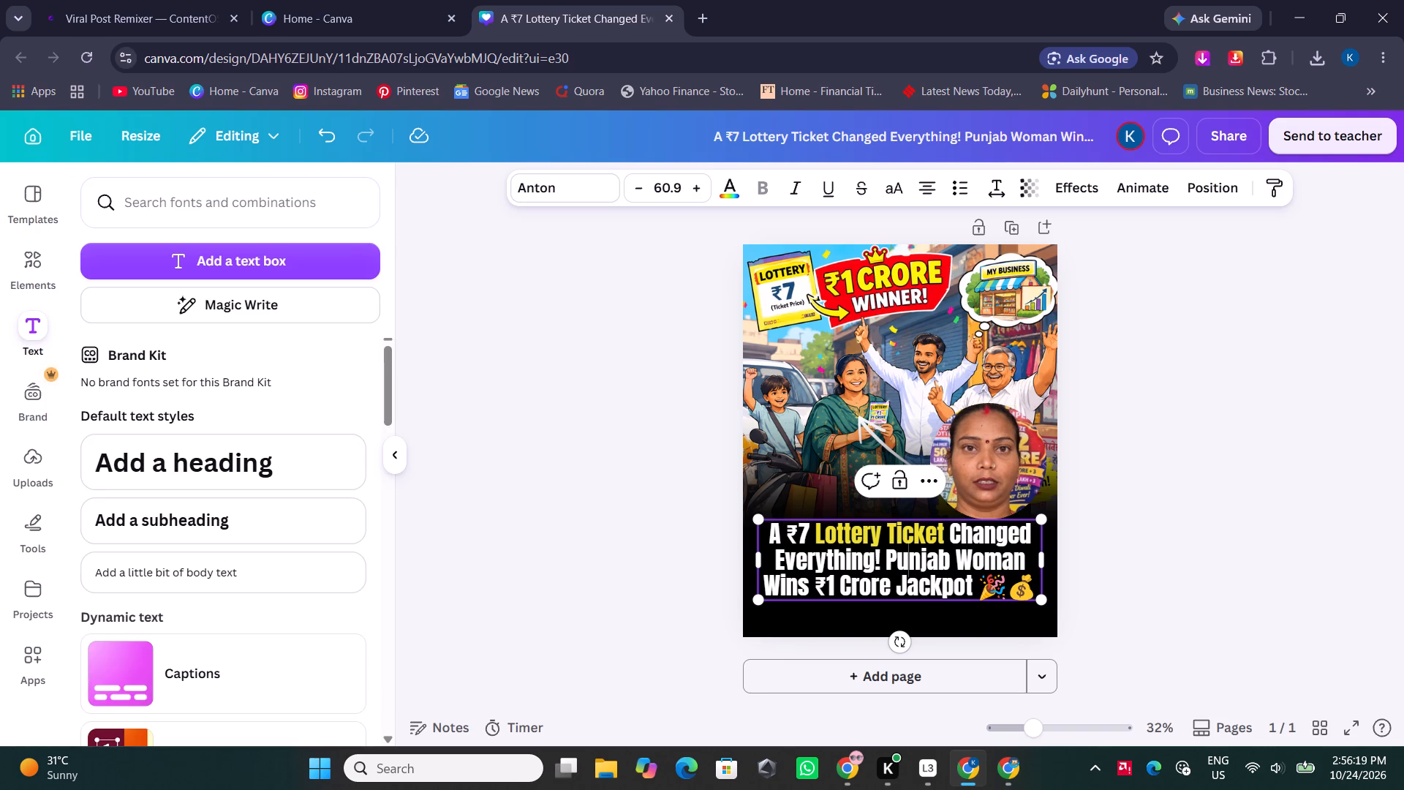
left_click(995, 189)
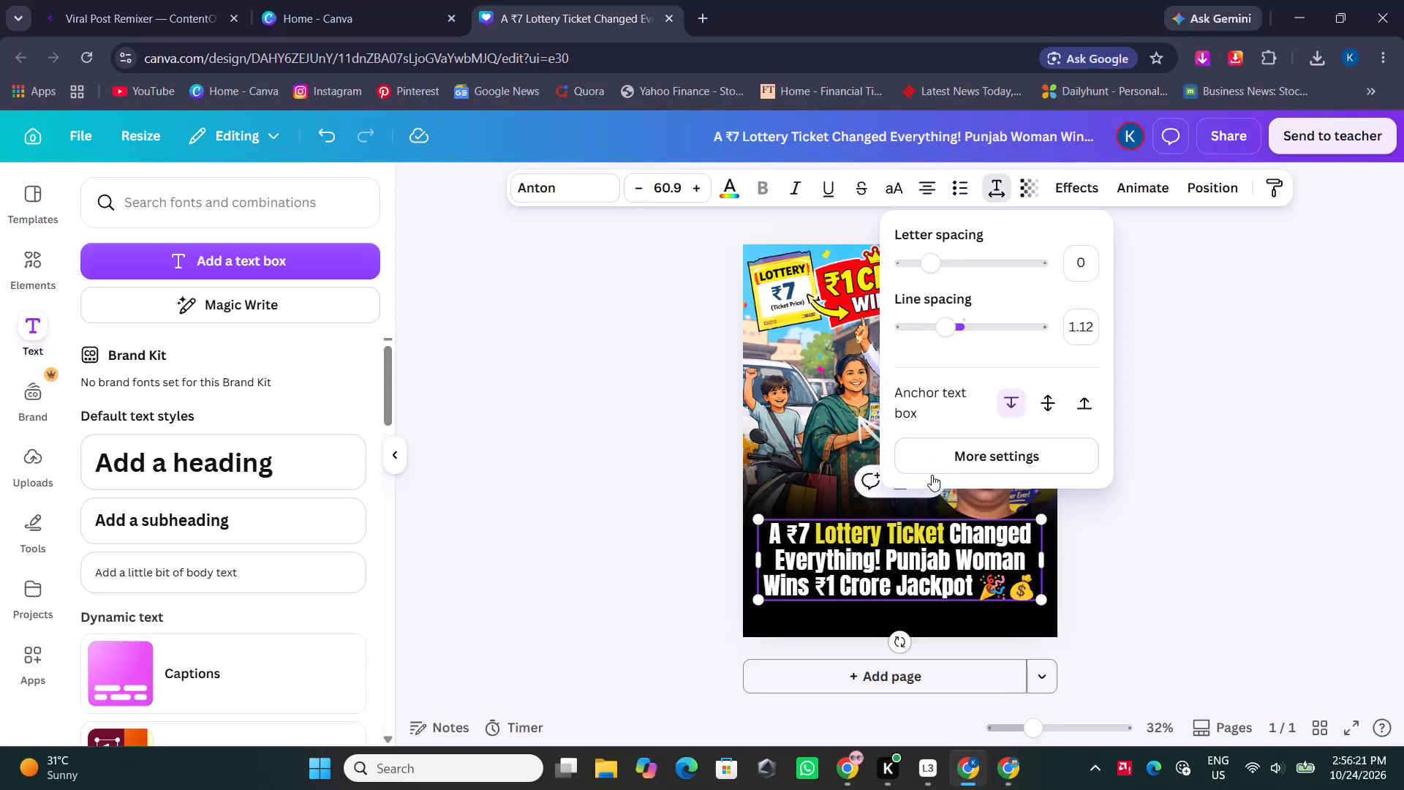
left_click_drag(947, 327, 966, 332)
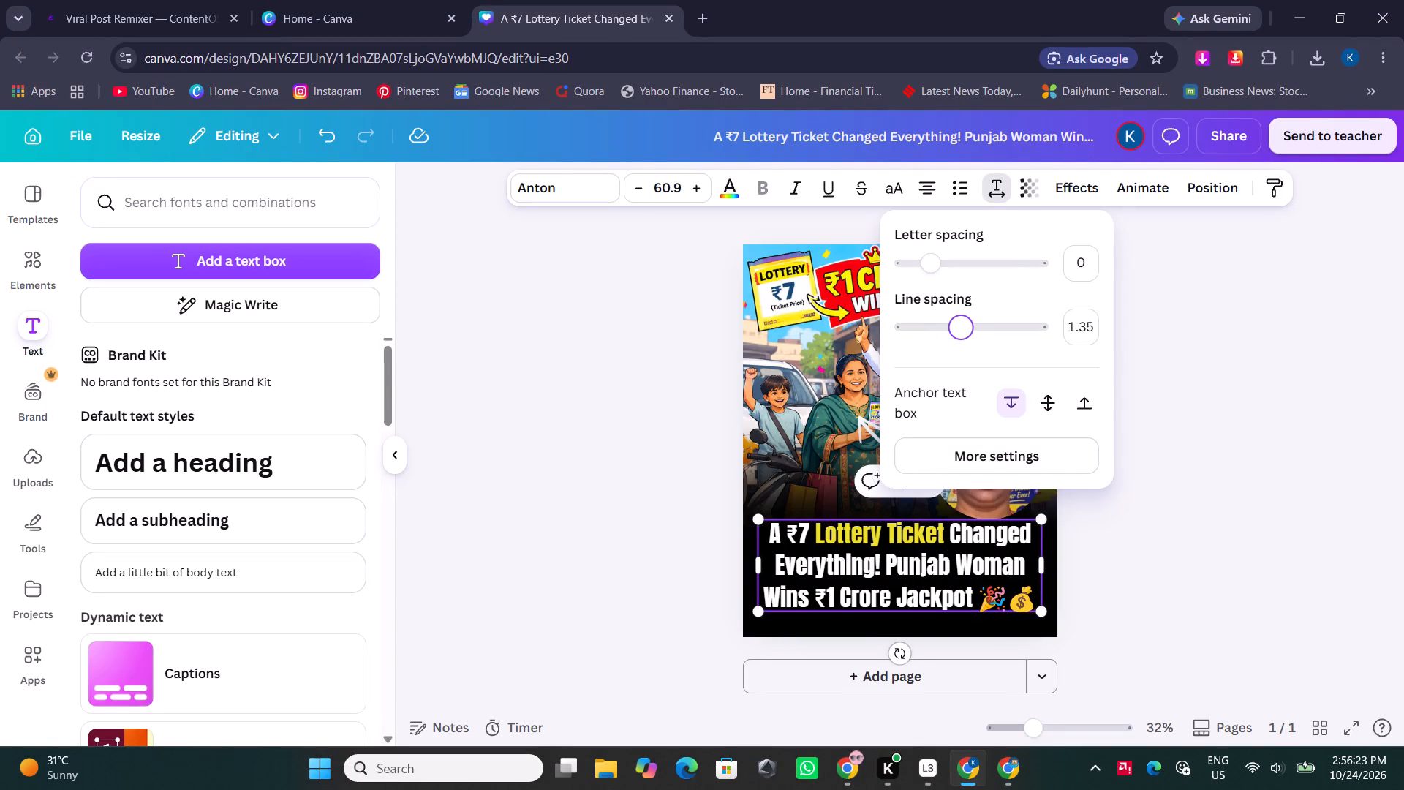
left_click_drag(966, 332, 961, 334)
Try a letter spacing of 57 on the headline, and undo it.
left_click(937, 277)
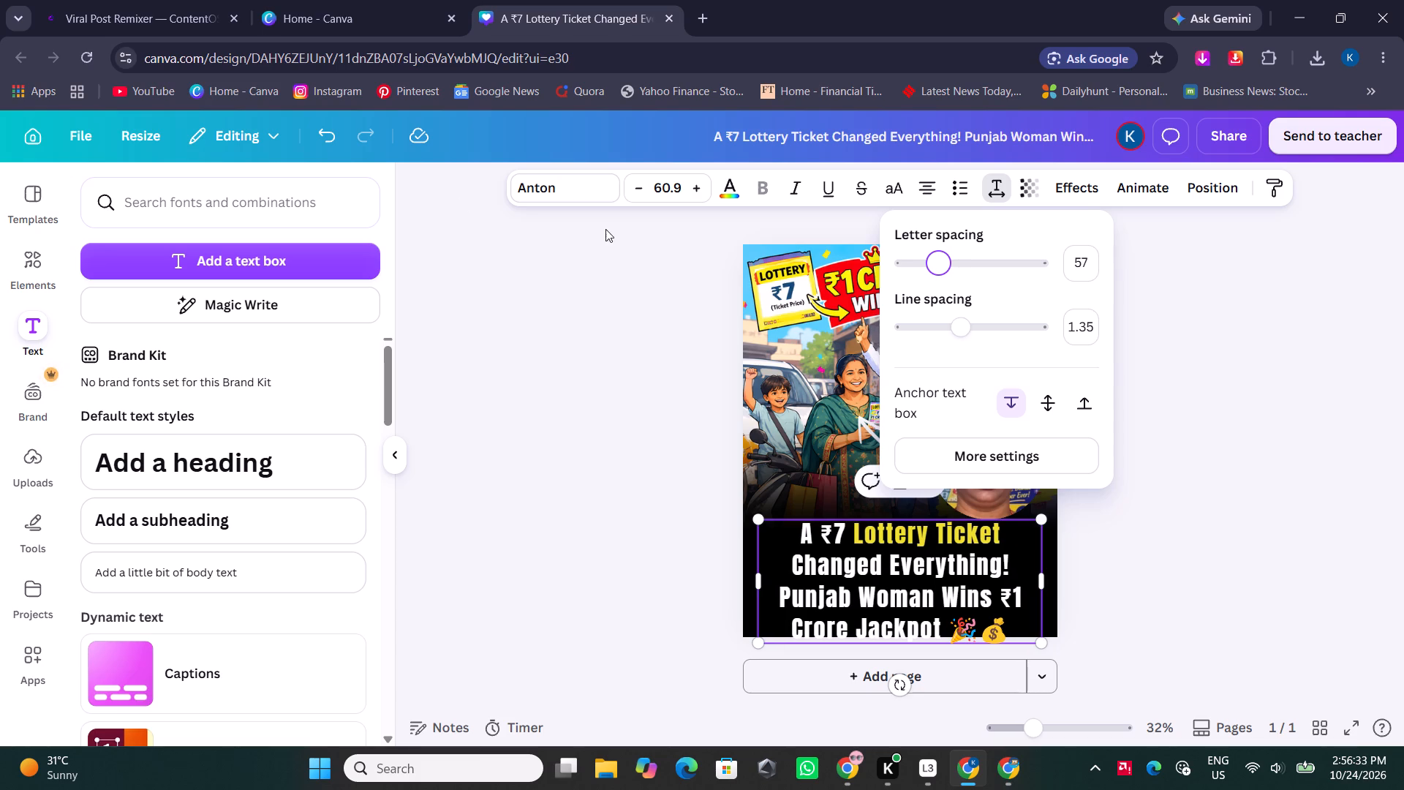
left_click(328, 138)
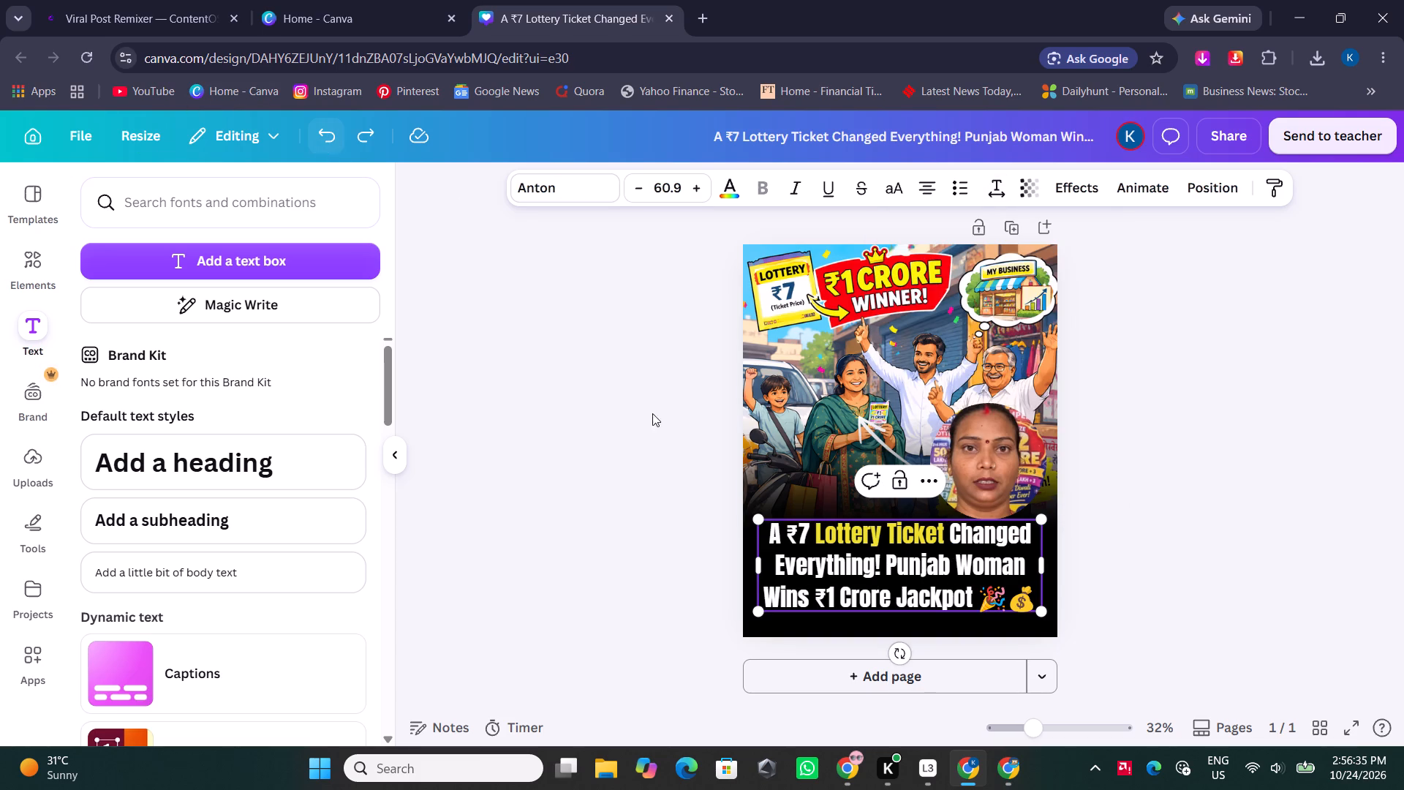
Move the headline slightly lower in the black area, keeping it horizontally centred on the page.
left_click(897, 560)
left_click_drag(894, 560, 886, 582)
left_click(647, 602)
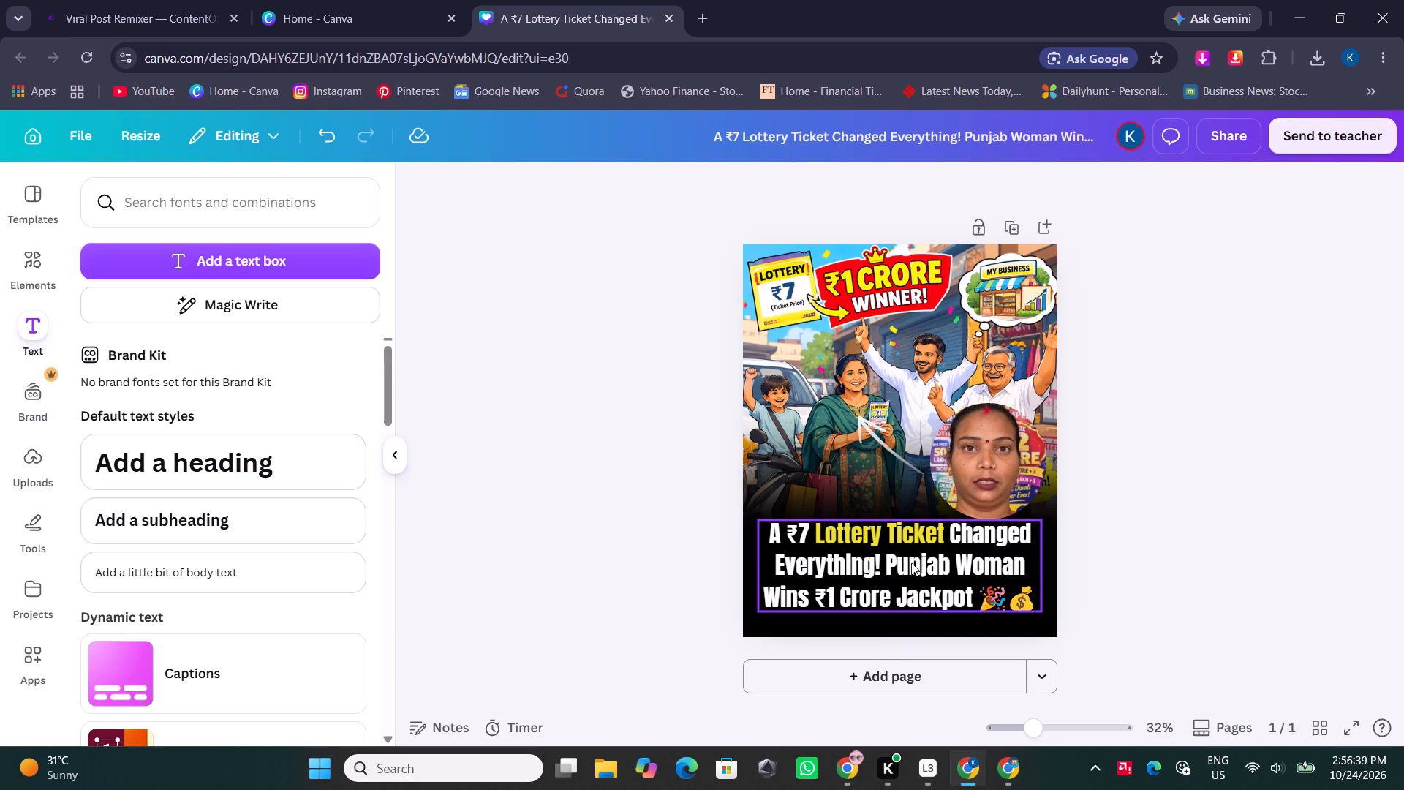
left_click(911, 563)
left_click_drag(908, 557, 913, 569)
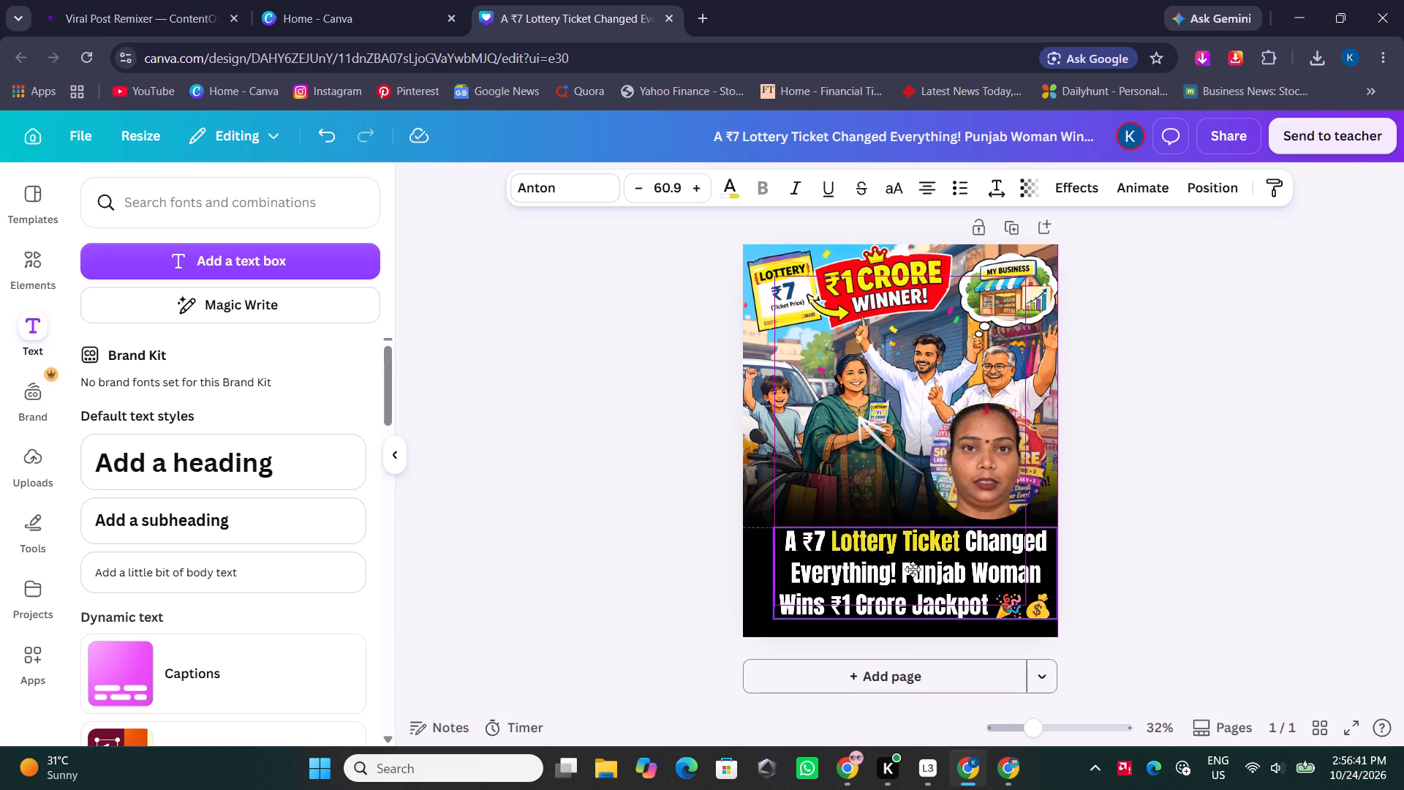
left_click_drag(913, 569, 905, 571)
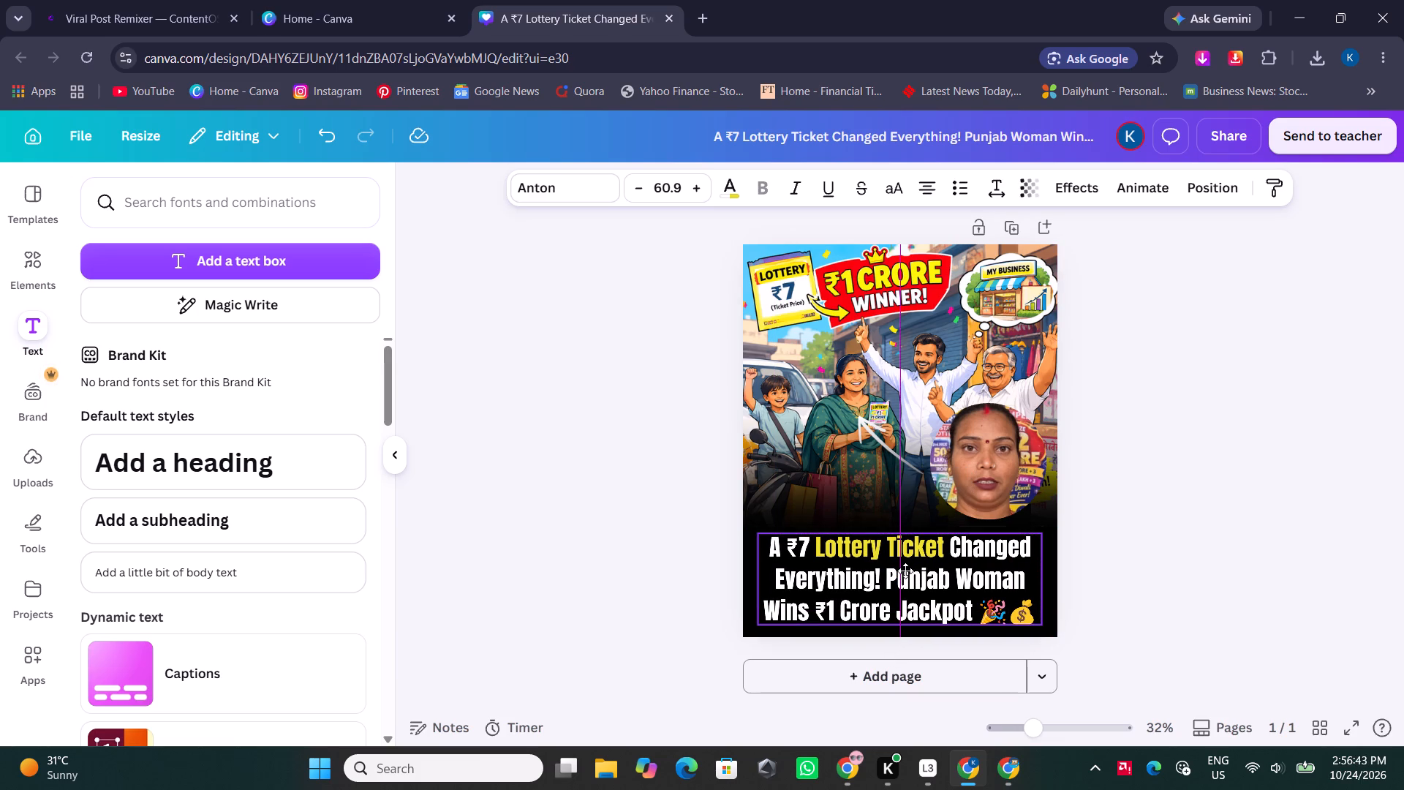
left_click_drag(905, 571, 903, 571)
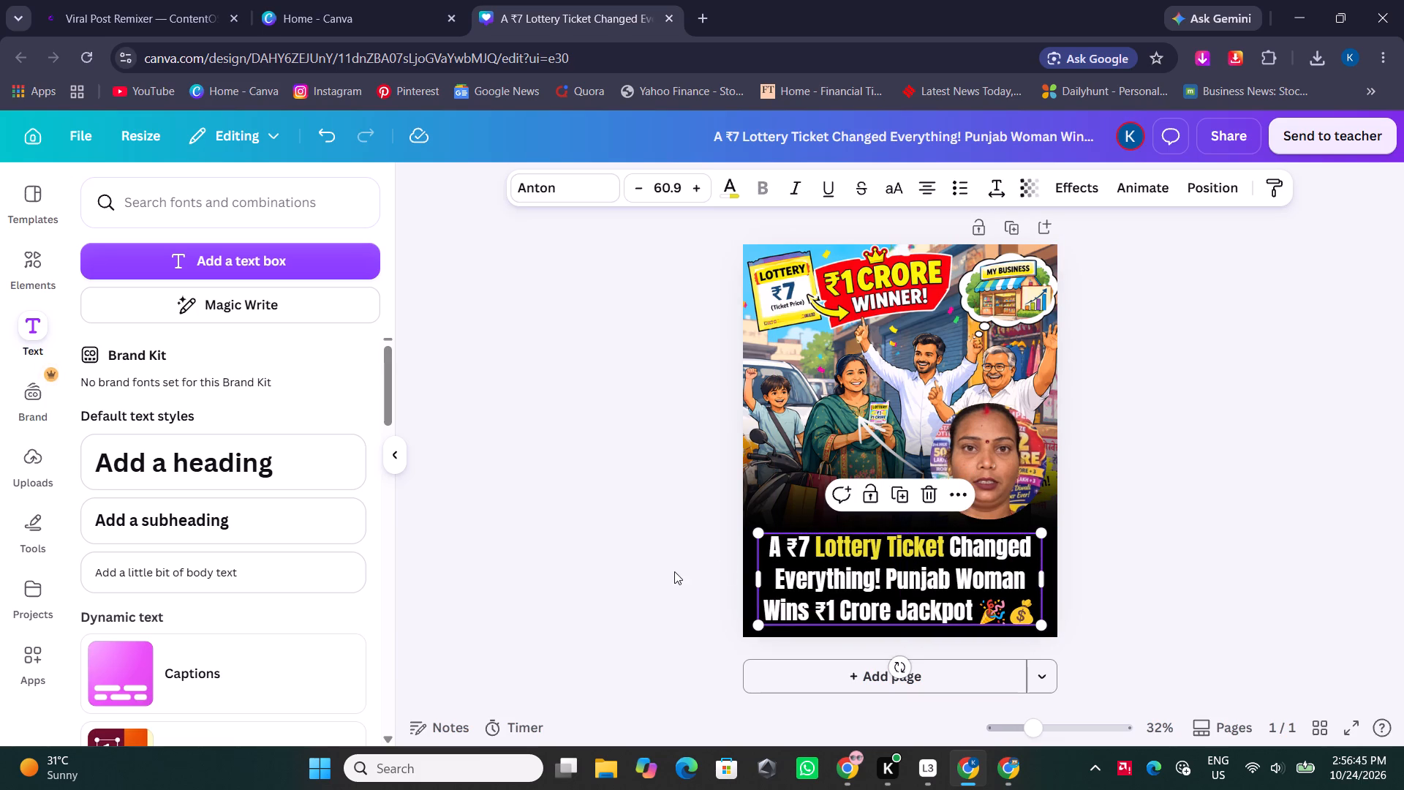
left_click(674, 571)
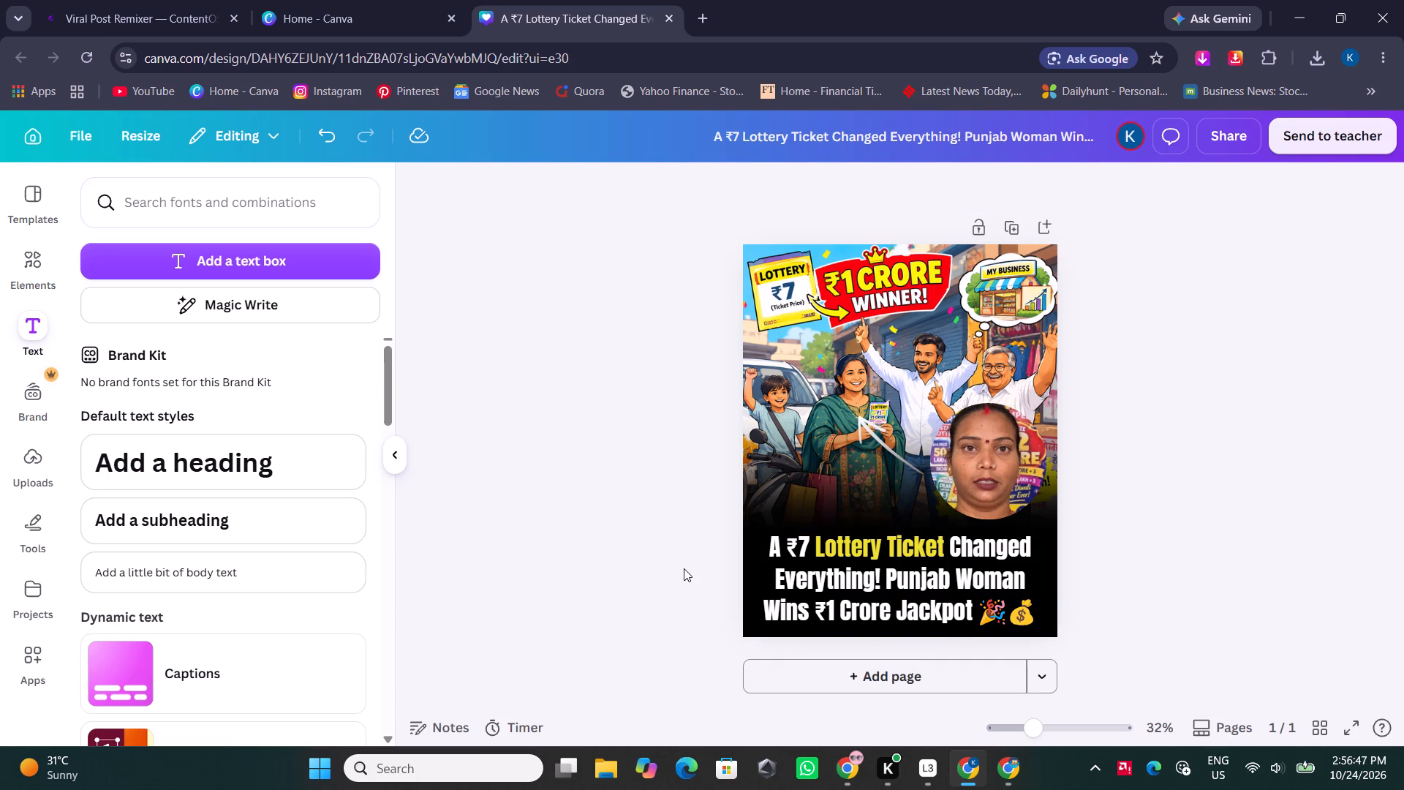
Colour the words "₹1 Crore Jackpot" in the headline with the same yellow as "Lottery Ticket".
left_click(812, 614)
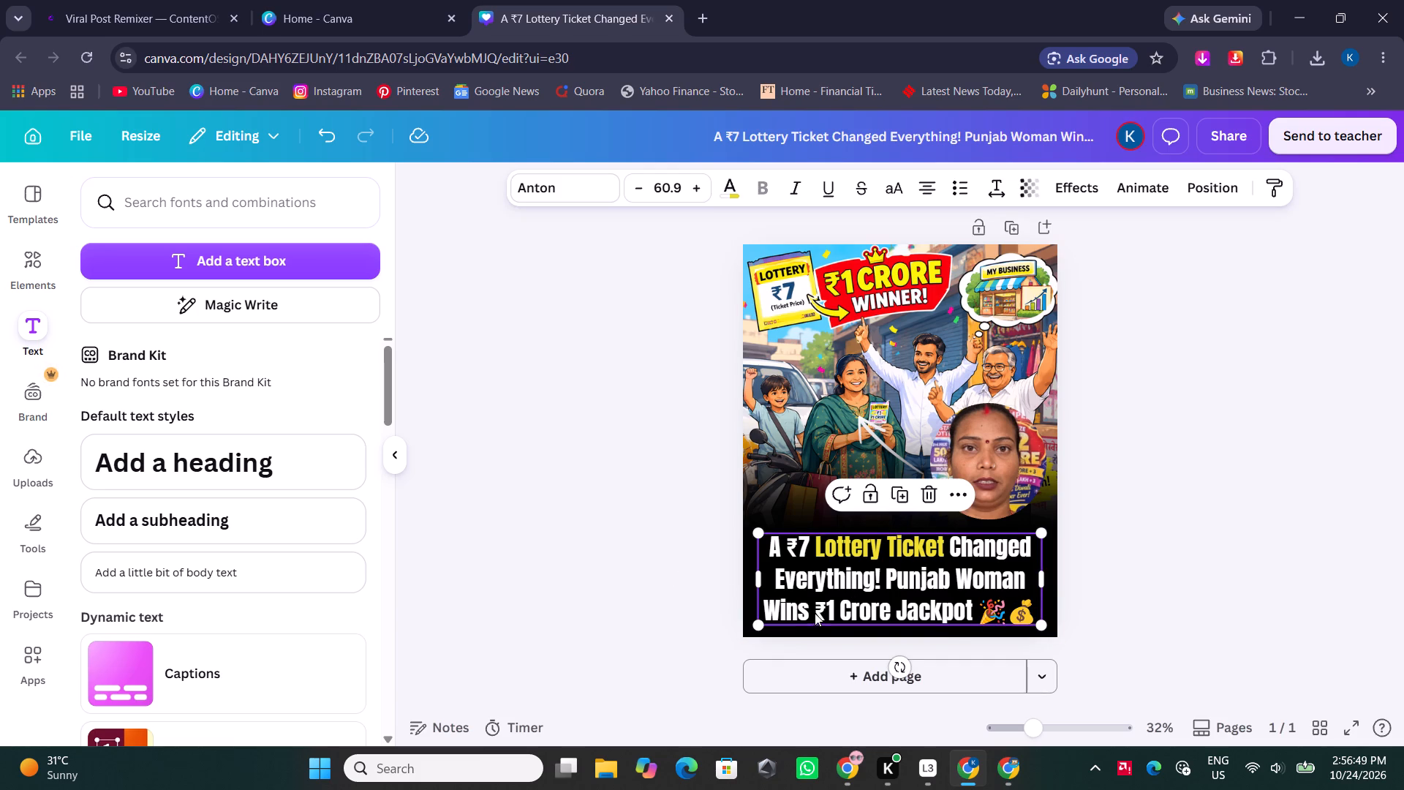
left_click(813, 606)
left_click_drag(813, 606, 981, 617)
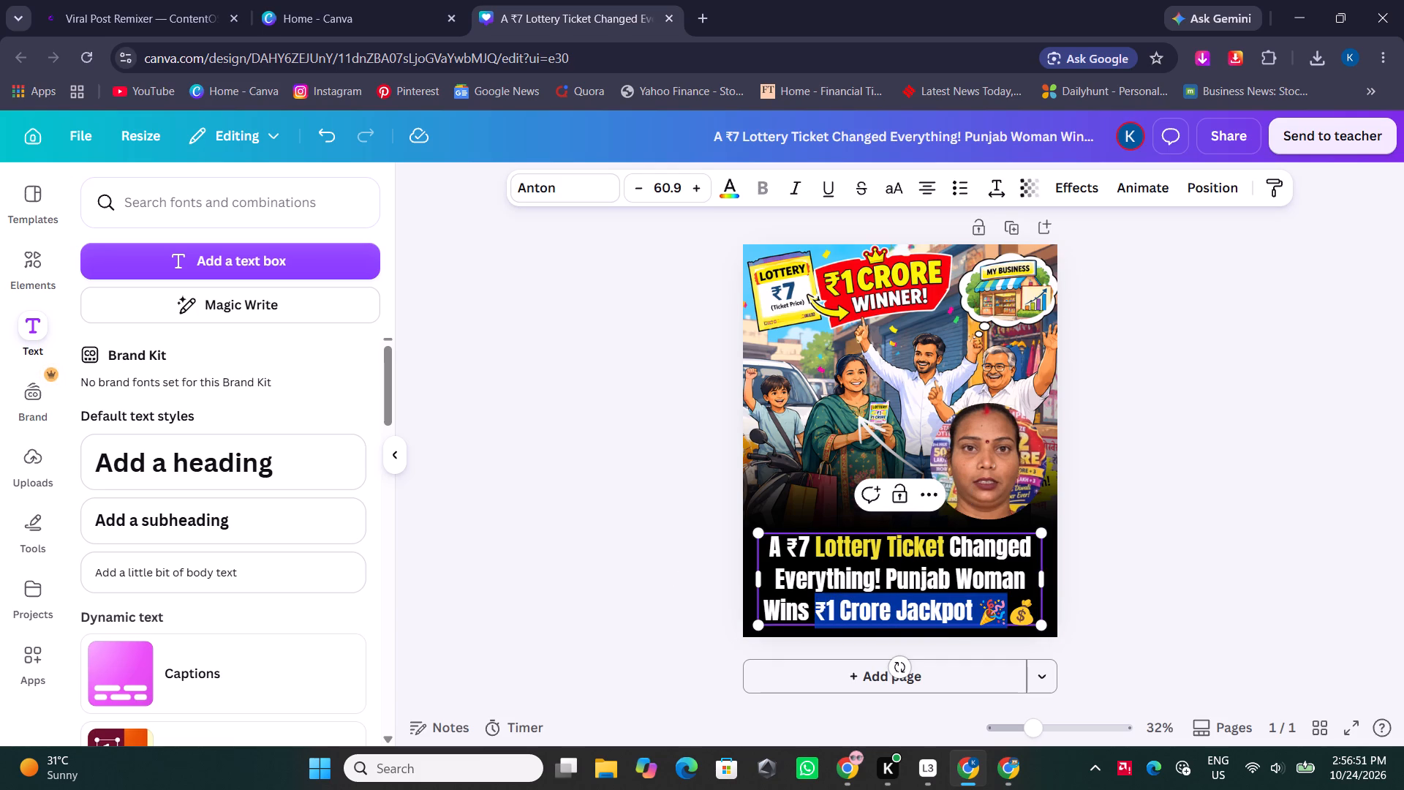
left_click_drag(981, 617, 969, 618)
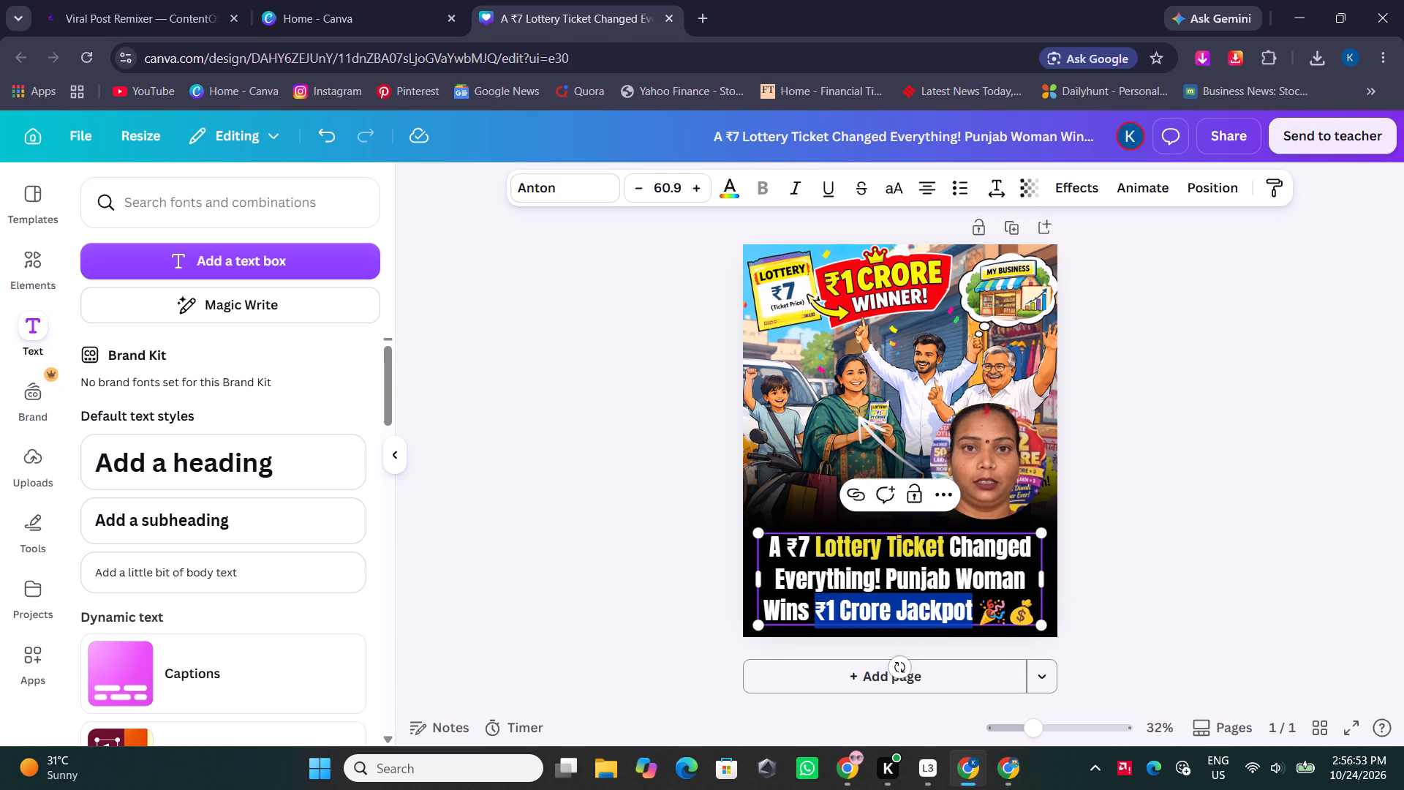
left_click(735, 192)
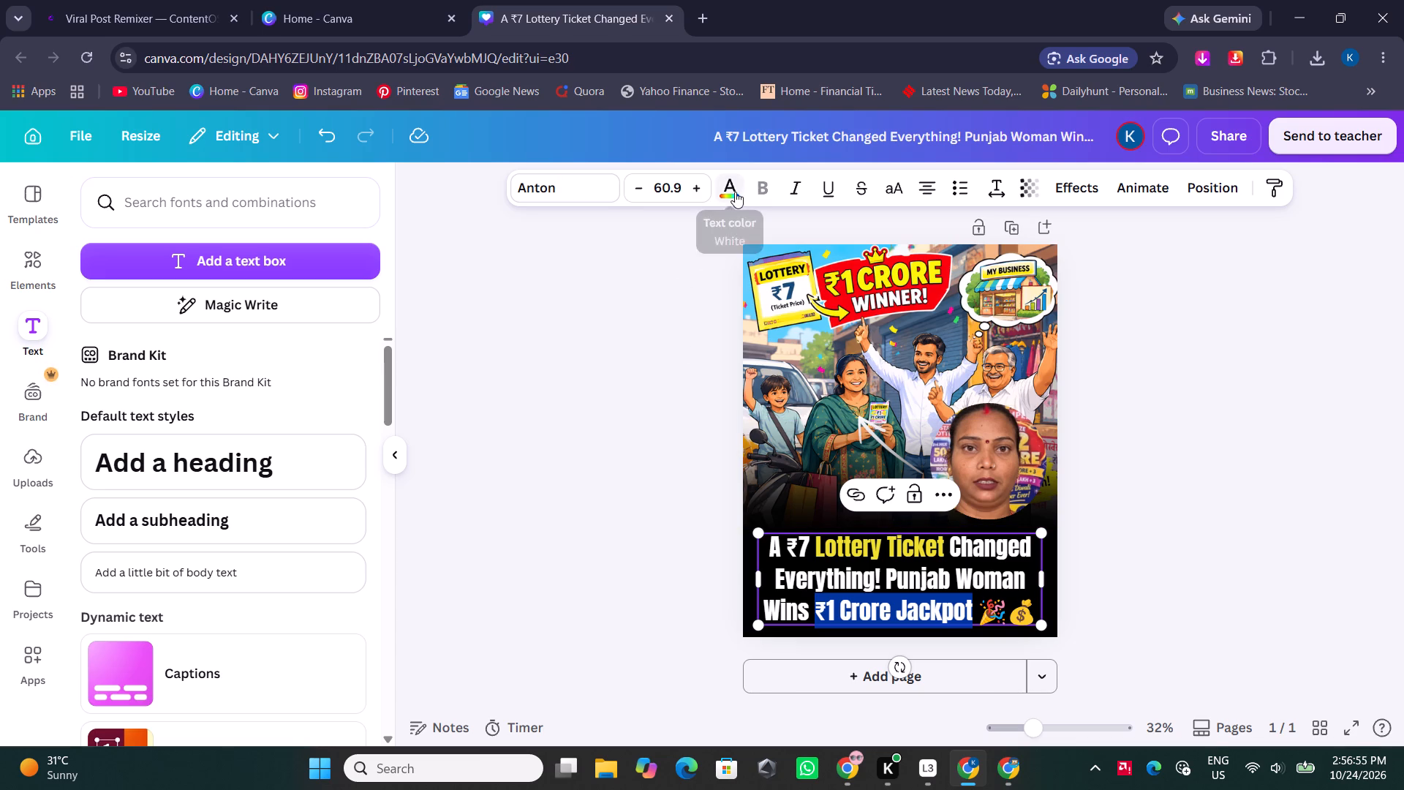
left_click(167, 323)
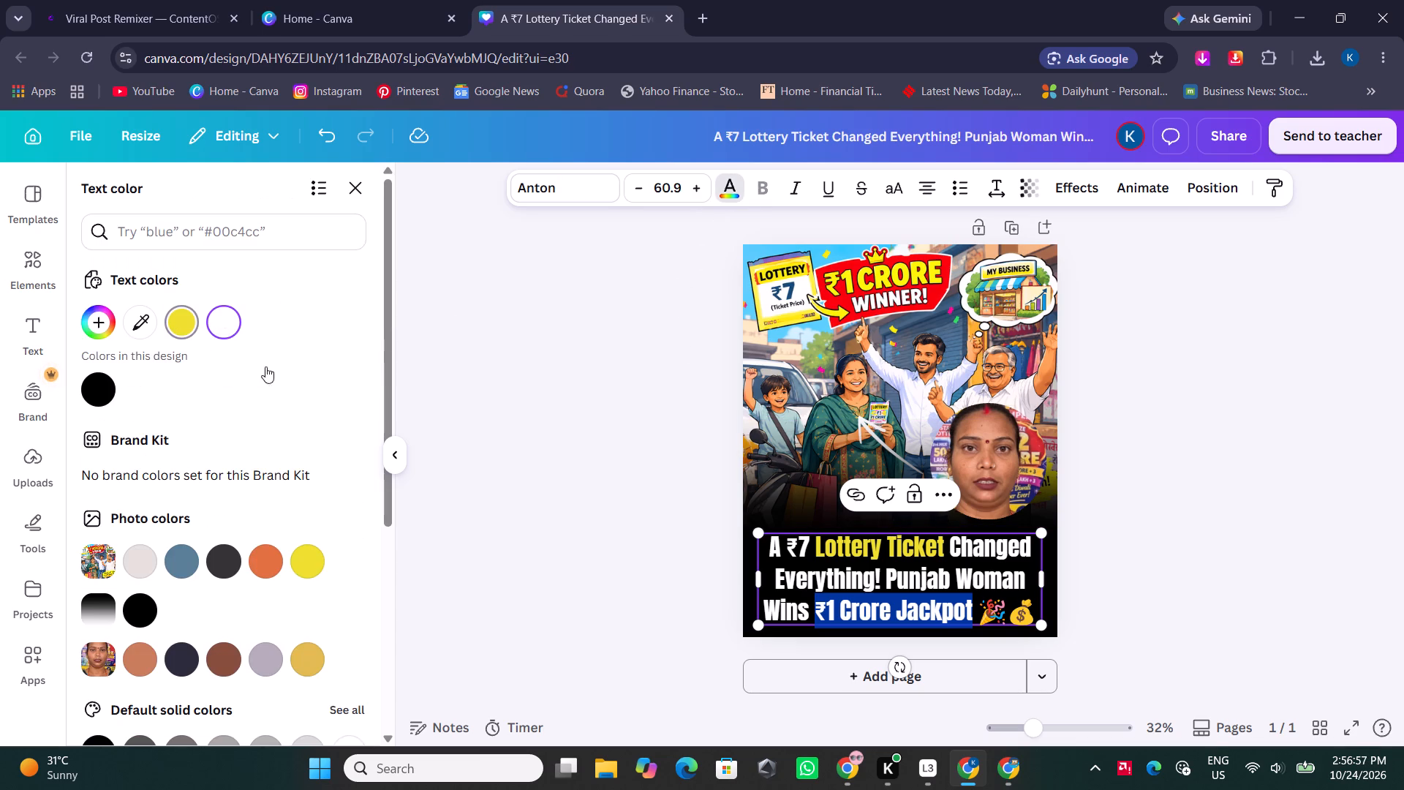
Colour the word "Everything" in the headline with the same yellow.
left_click(769, 584)
left_click_drag(769, 584, 835, 572)
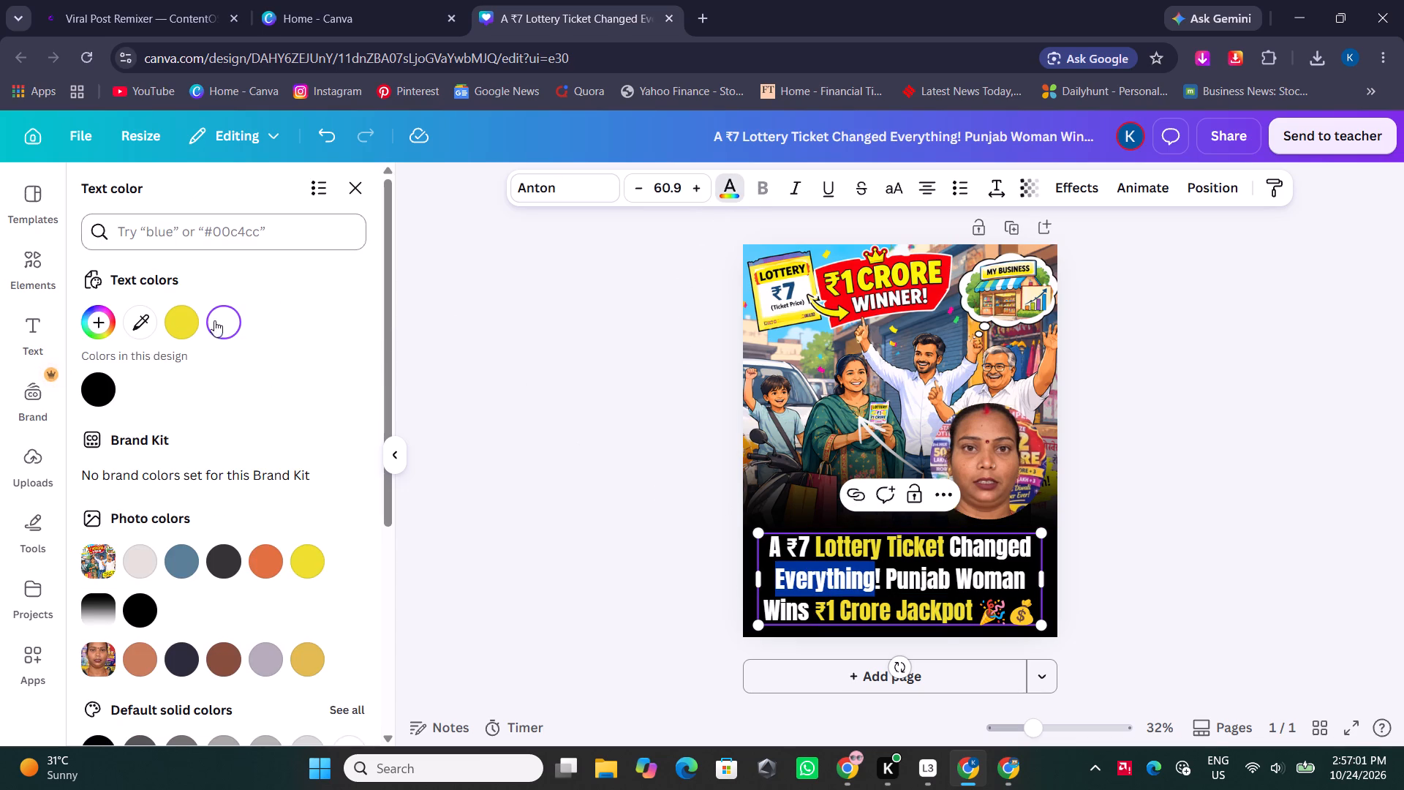
left_click(182, 328)
left_click(596, 488)
left_click(596, 488)
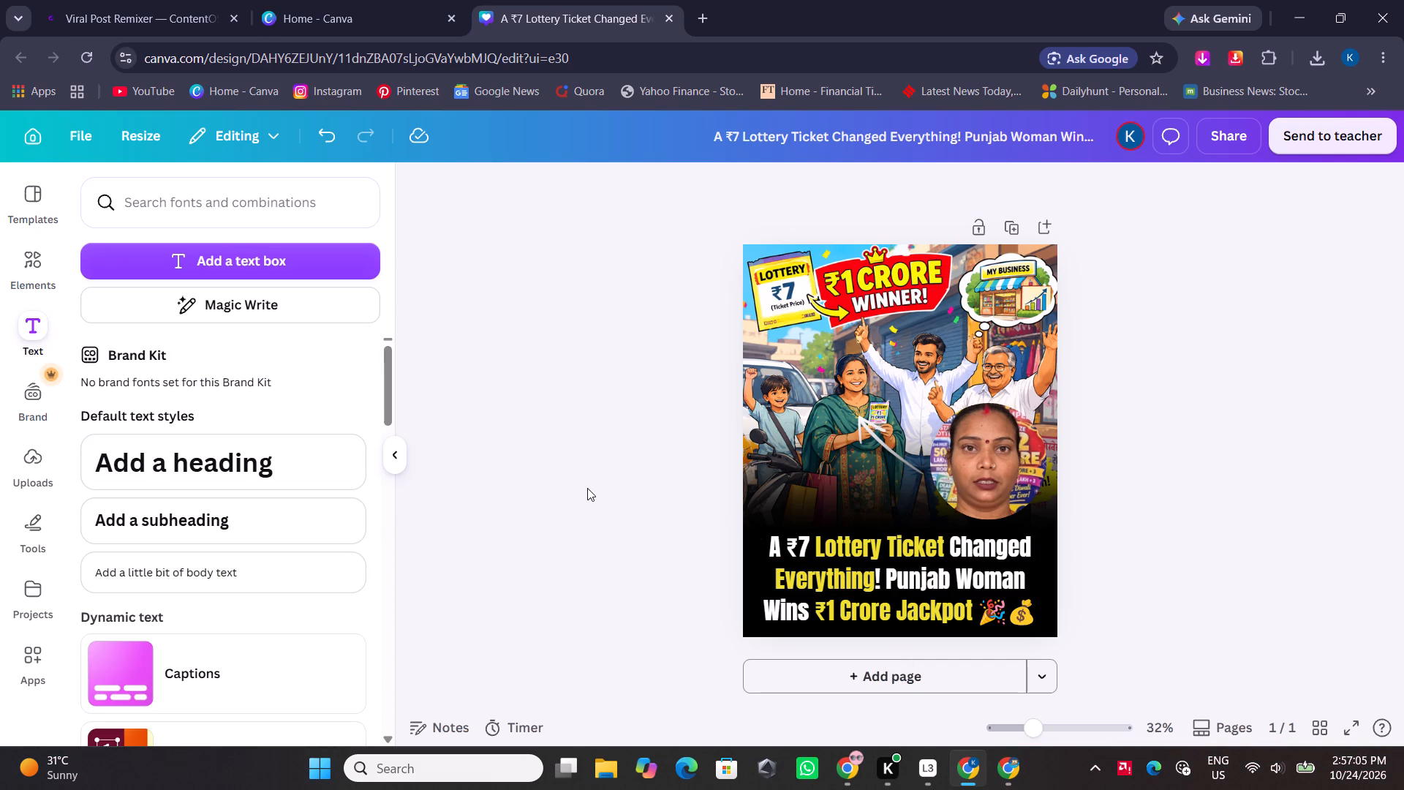
Add the recently used circular frame to the page and fill it with the uploaded cartoon avatar wearing sunglasses.
left_click(12, 267)
left_click(214, 332)
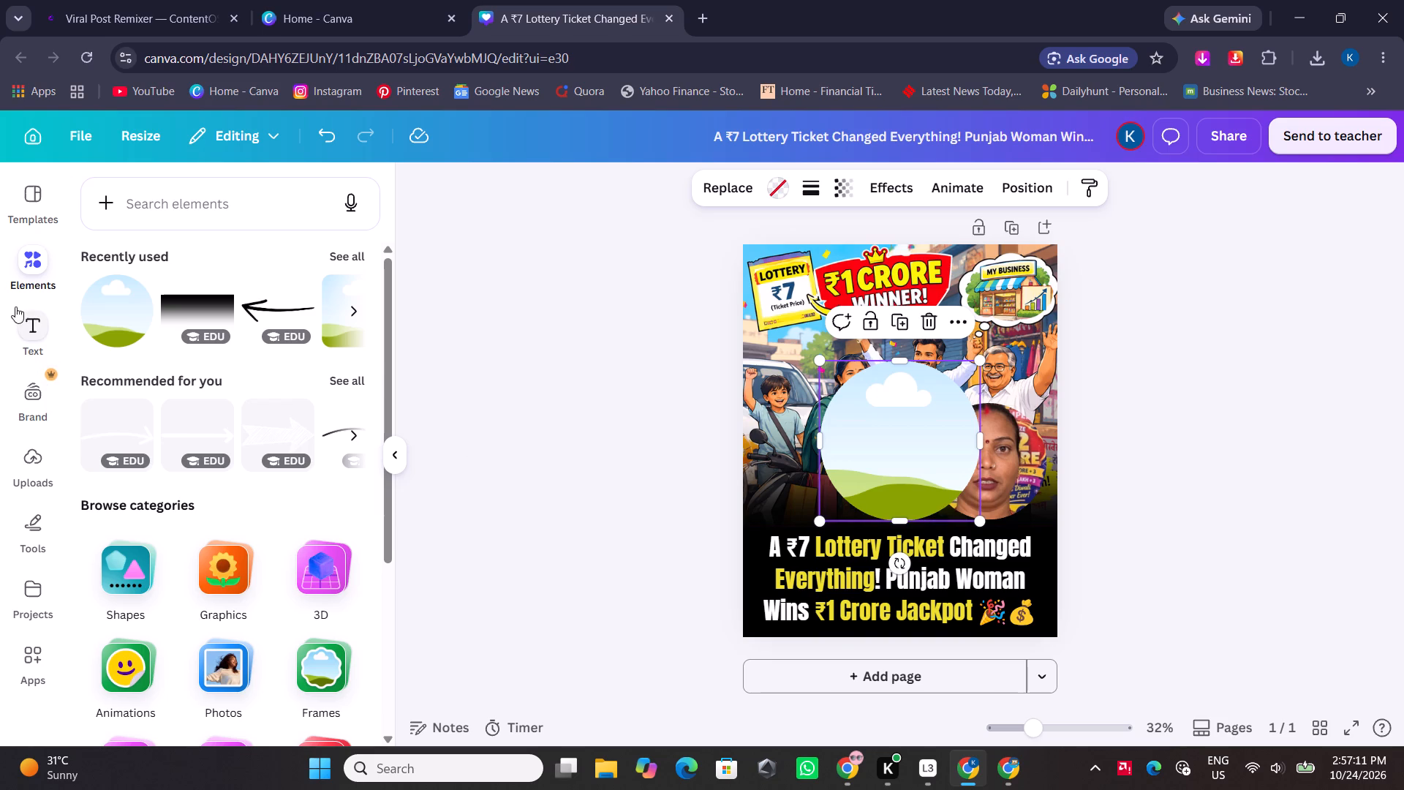
left_click(37, 471)
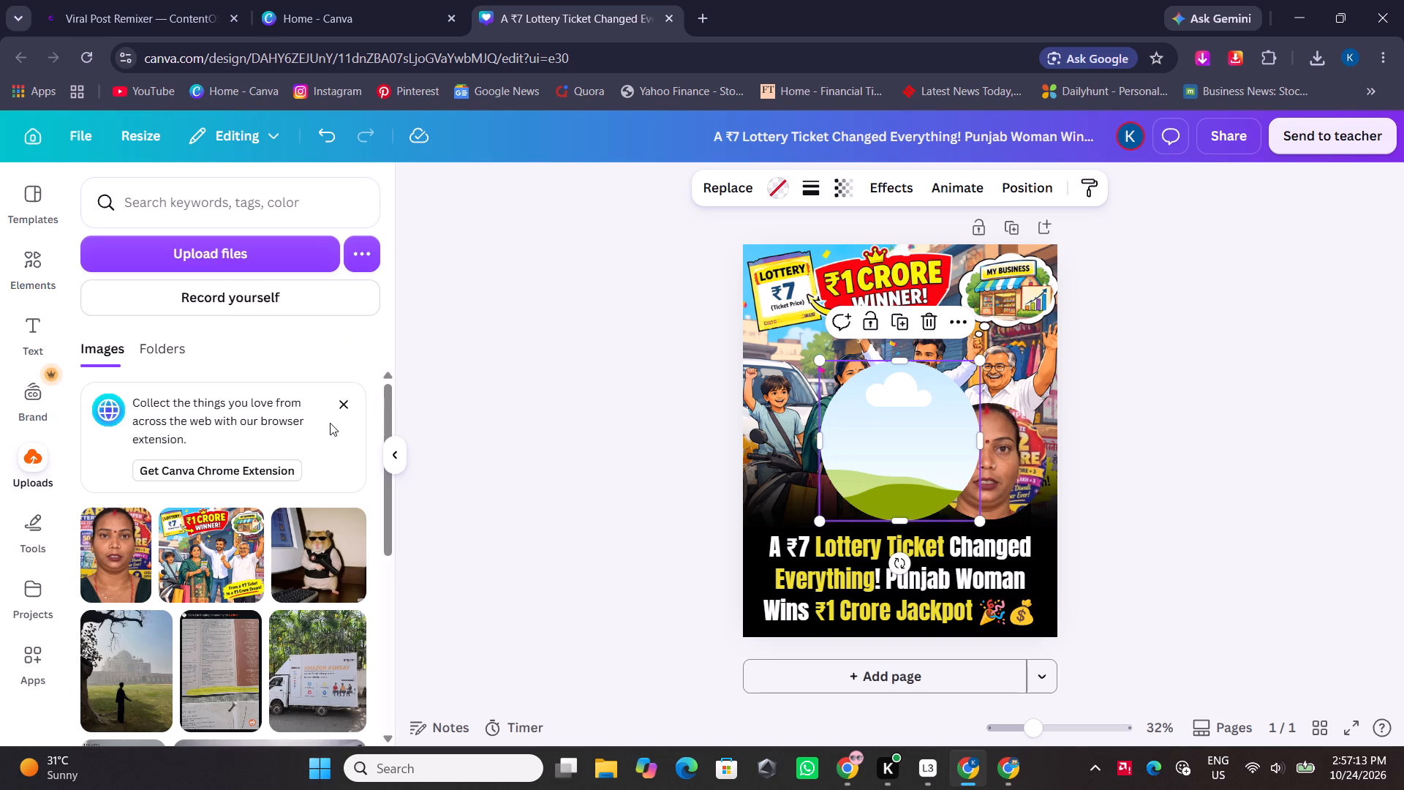
scroll(208, 535, "down", 5)
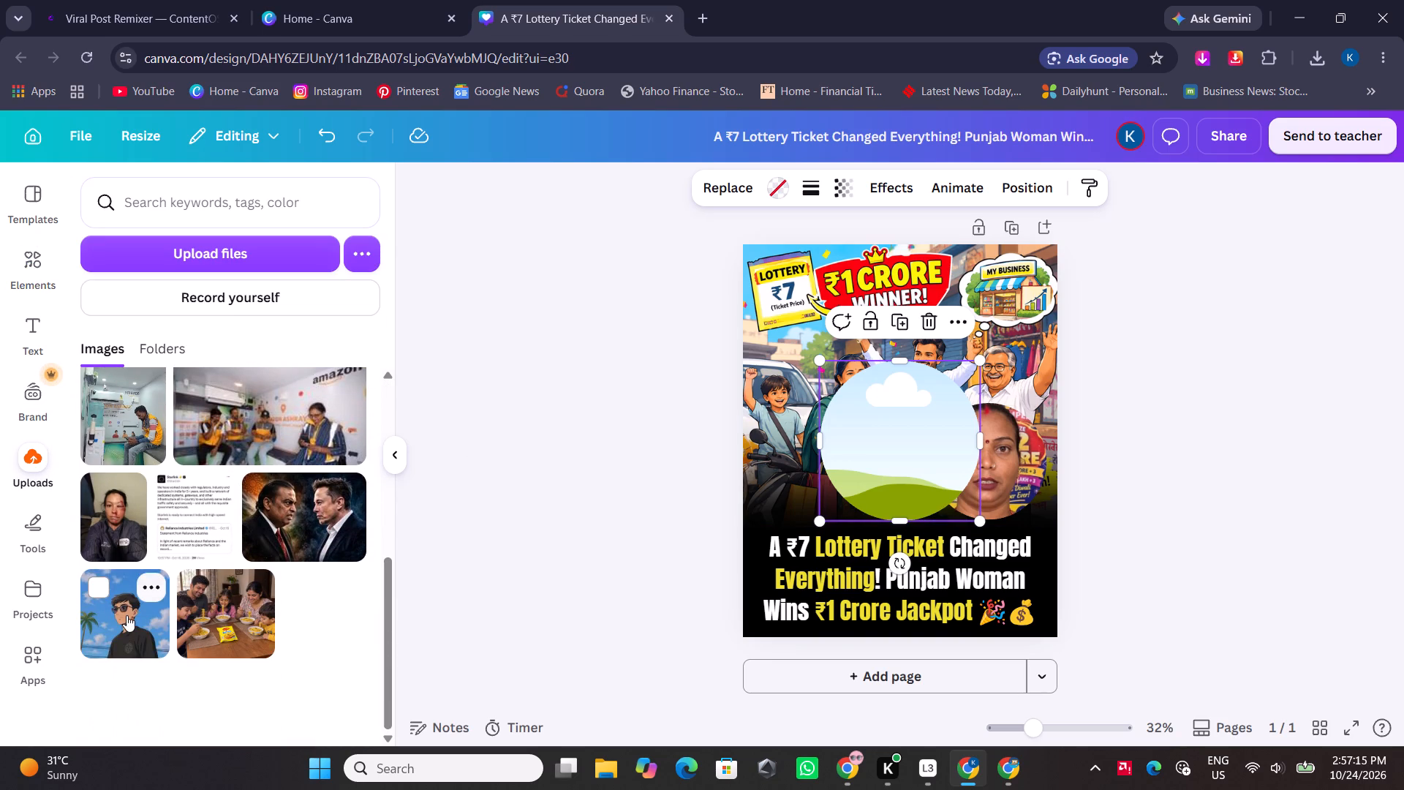
left_click_drag(121, 629, 864, 453)
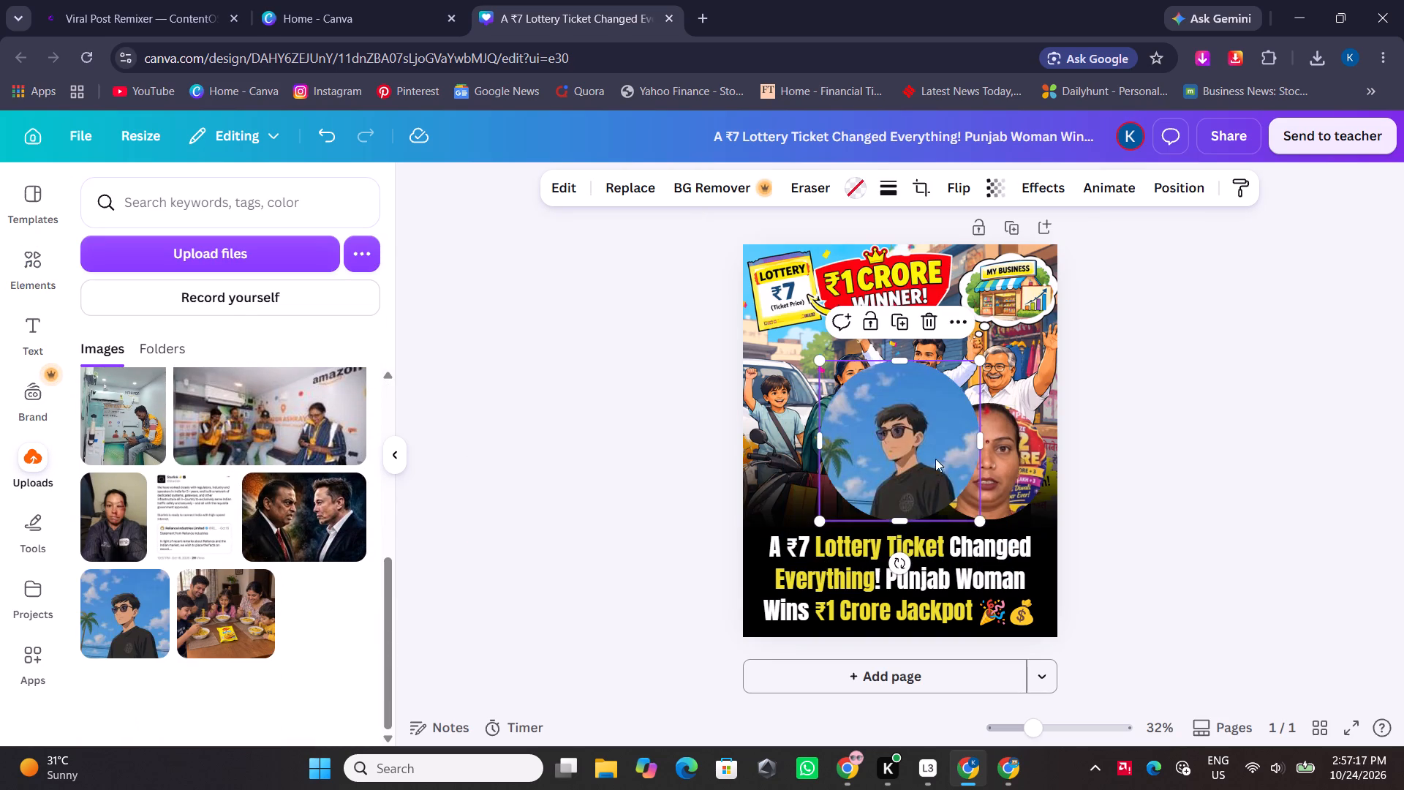
left_click(1313, 600)
Move the circular avatar toward the page's left side and shrink it to about 135 × 135.
left_click_drag(916, 454, 867, 489)
left_click_drag(926, 554, 850, 470)
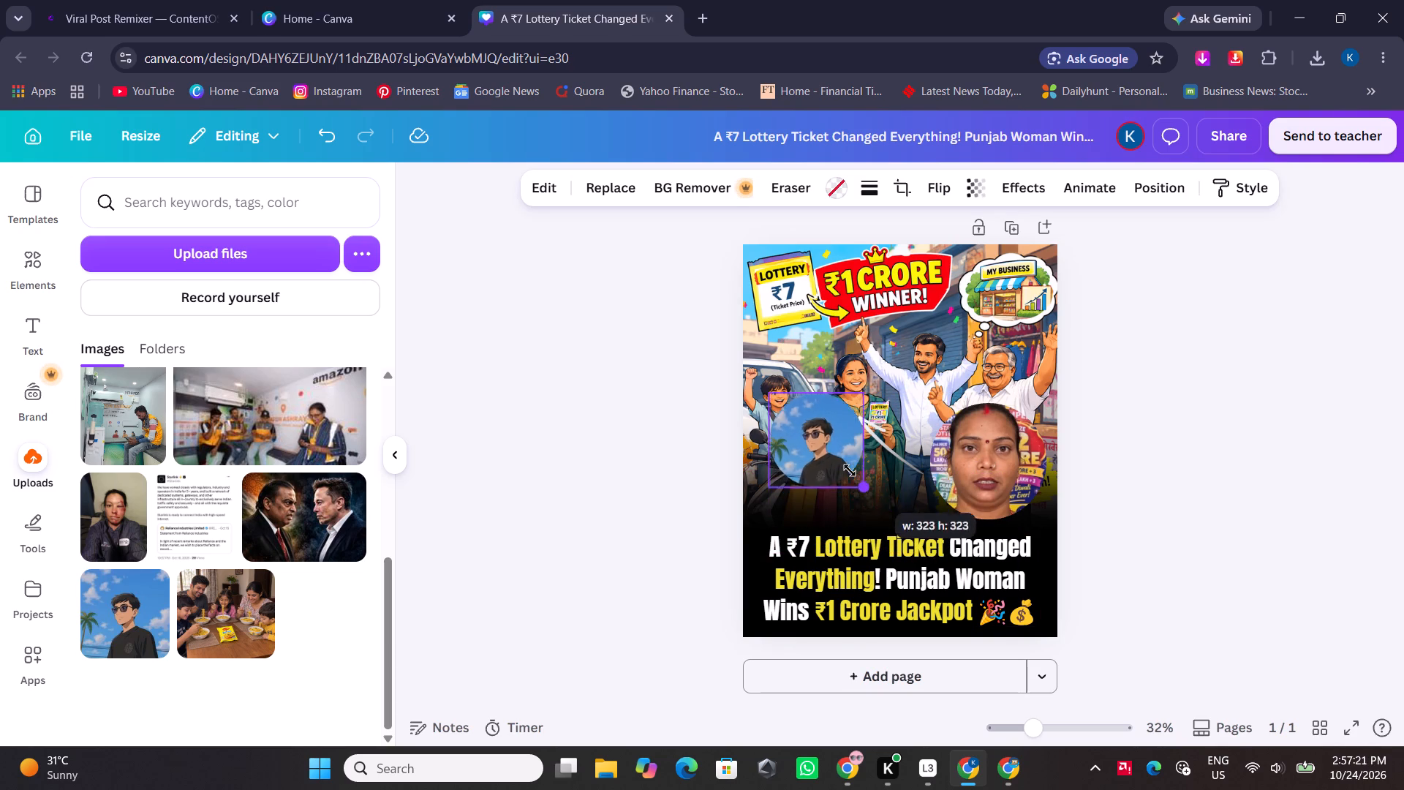
left_click_drag(850, 470, 802, 434)
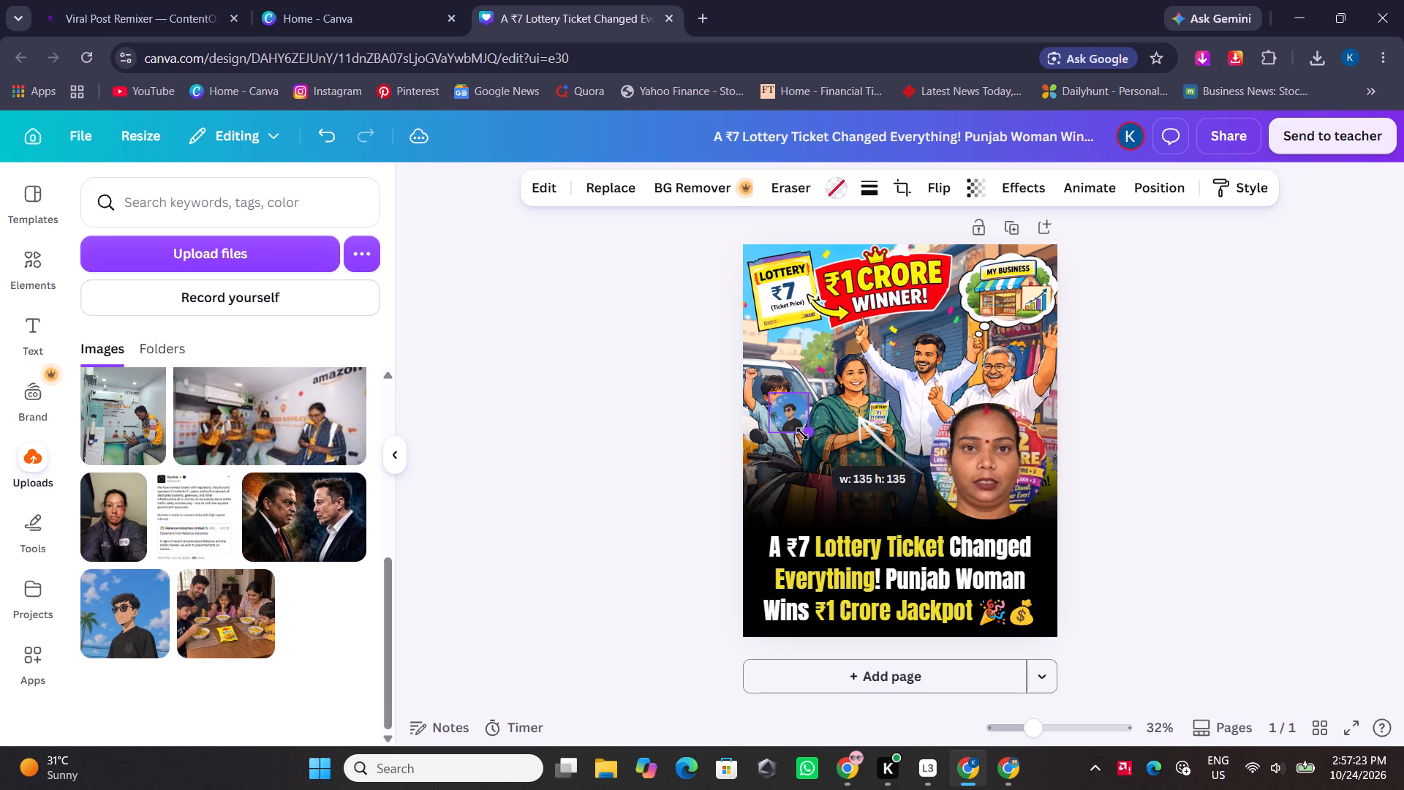
left_click_drag(802, 434, 802, 432)
Place the small circular avatar just above the left end of the headline, where the black gradient begins.
left_click_drag(788, 411, 788, 446)
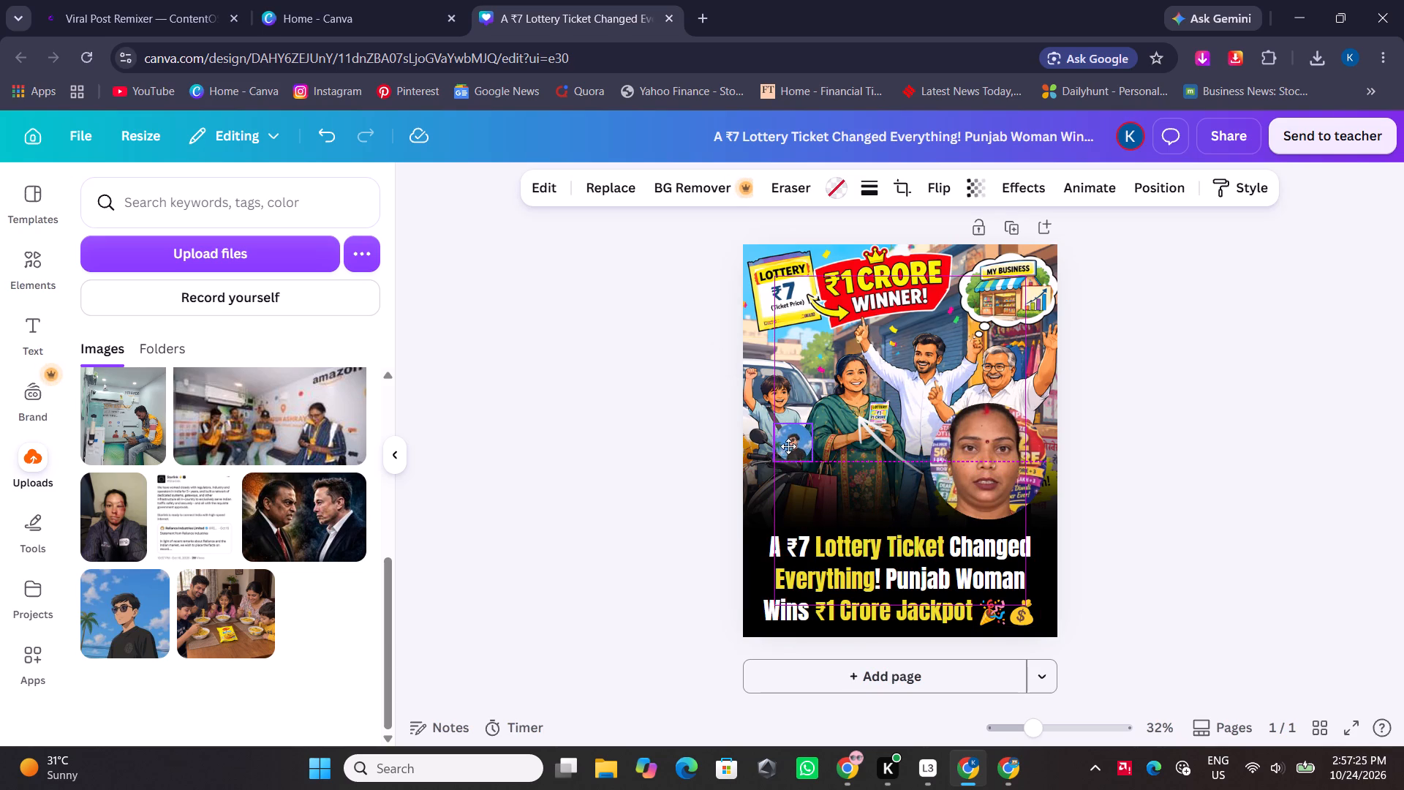
left_click_drag(788, 446, 780, 496)
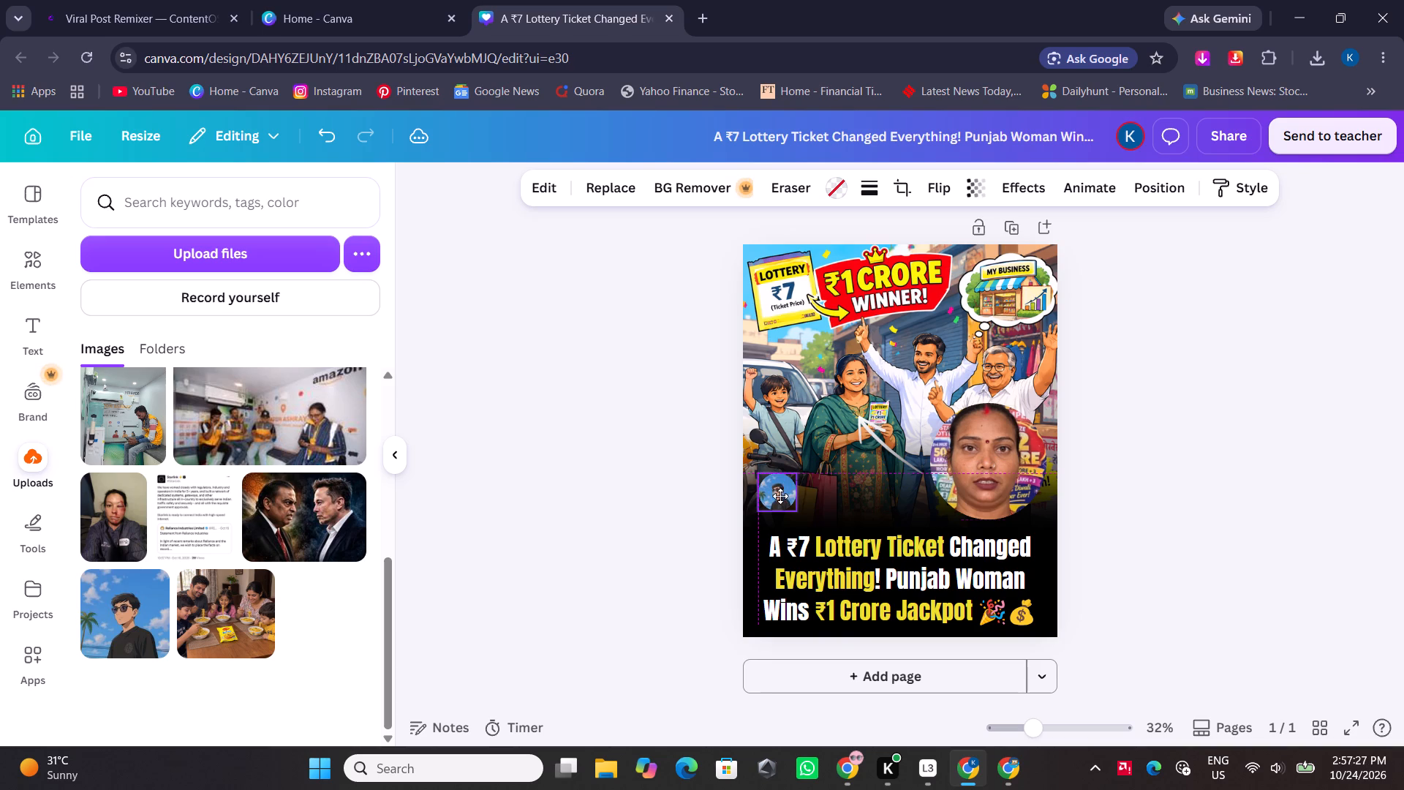
left_click_drag(780, 496, 791, 503)
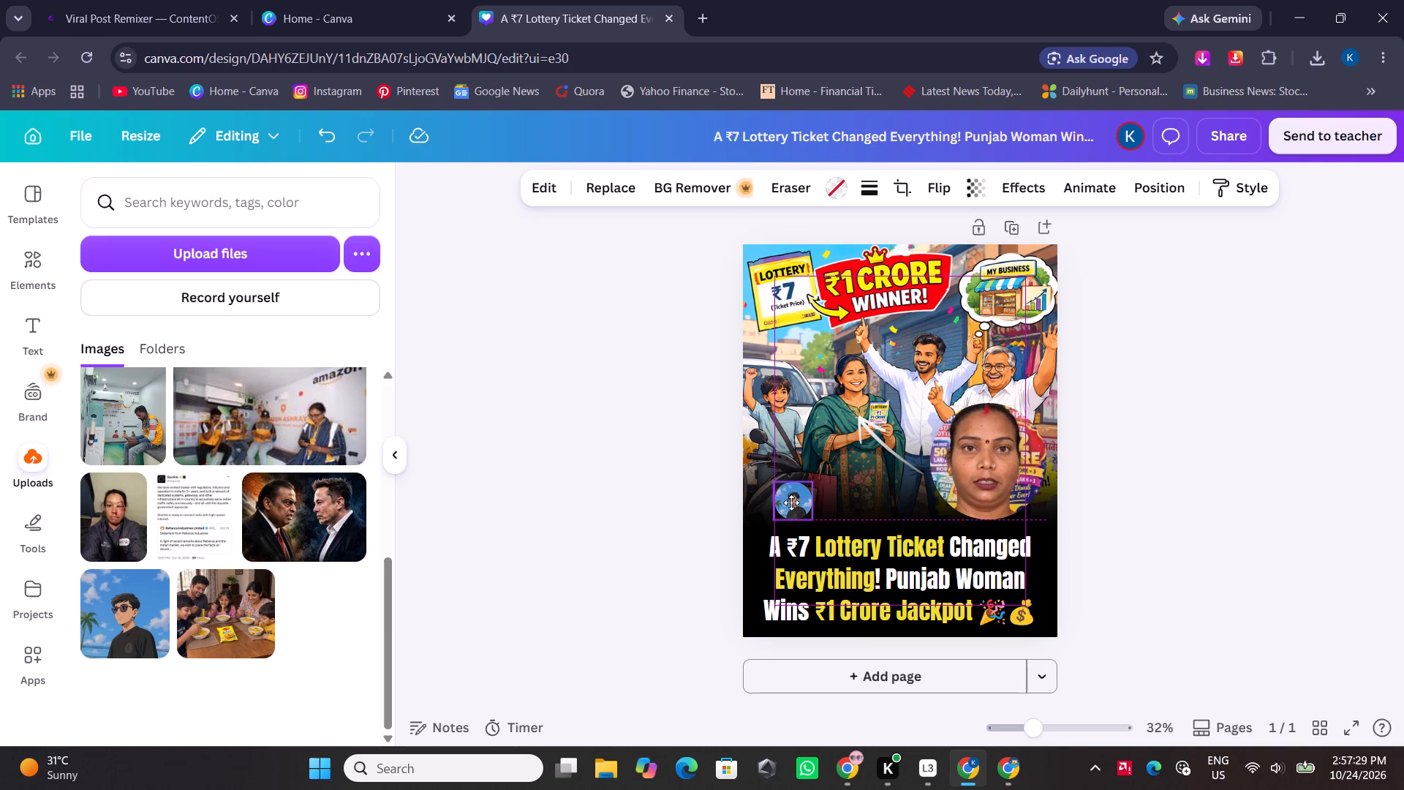
left_click_drag(791, 503, 791, 503)
left_click(689, 530)
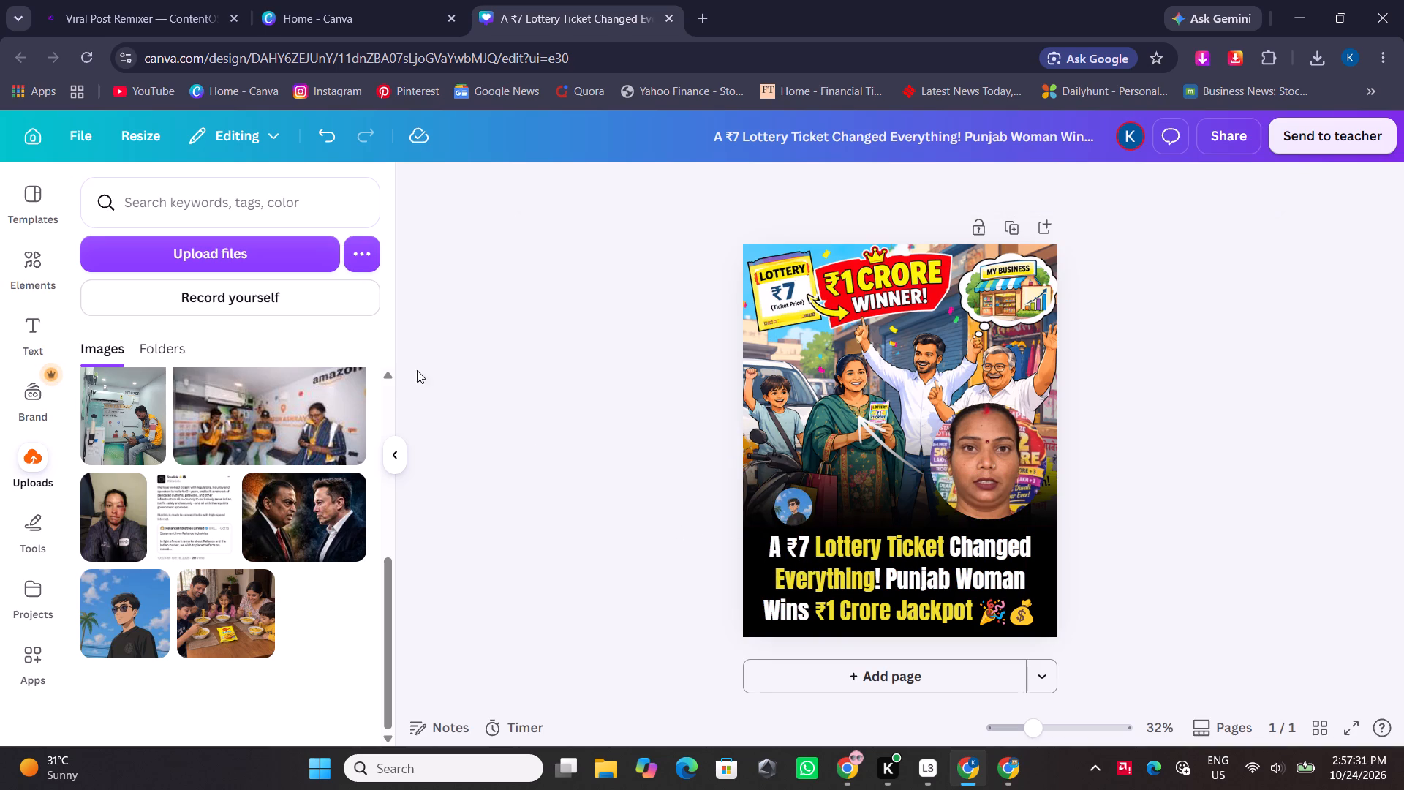
Add a subheading to the page reading "yash finance hub".
left_click(40, 330)
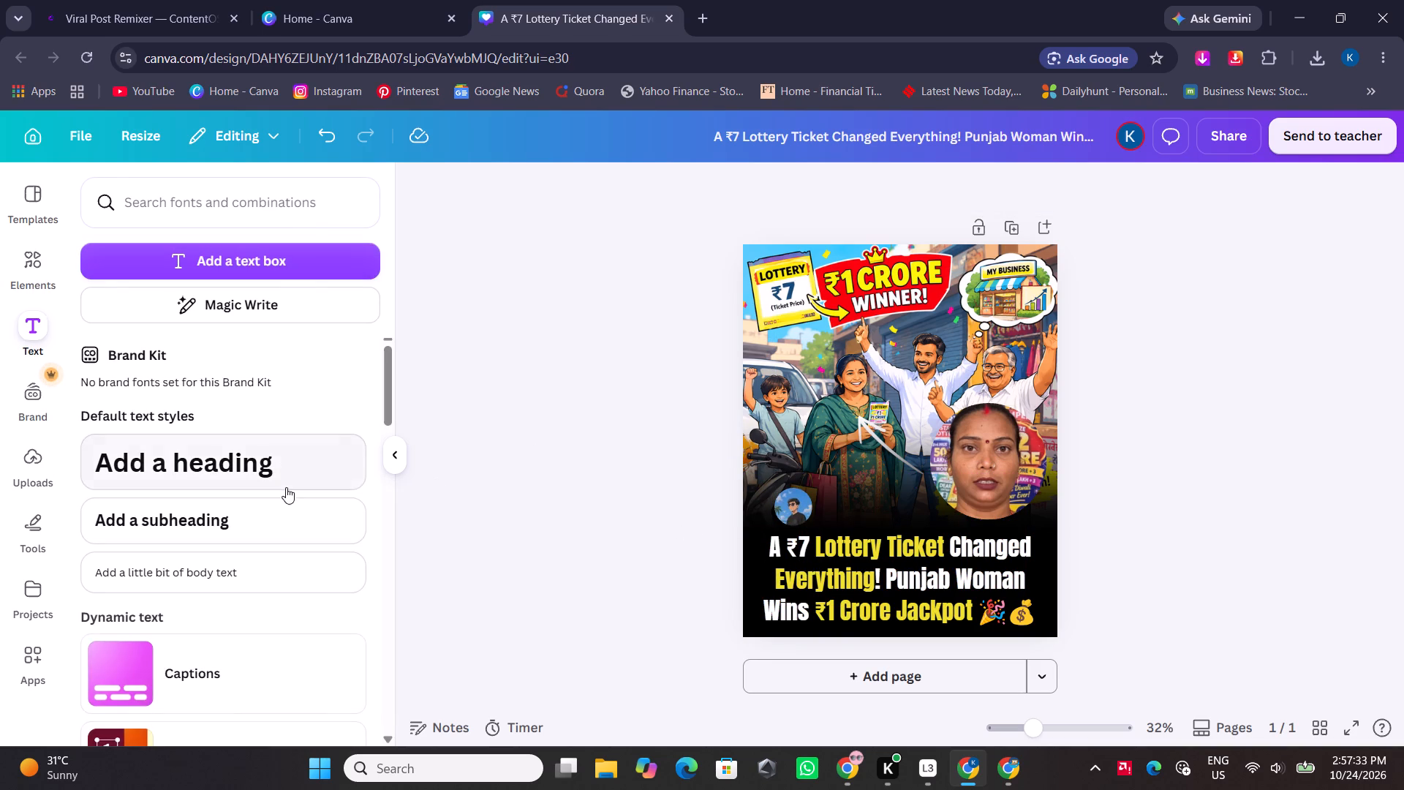
left_click(291, 508)
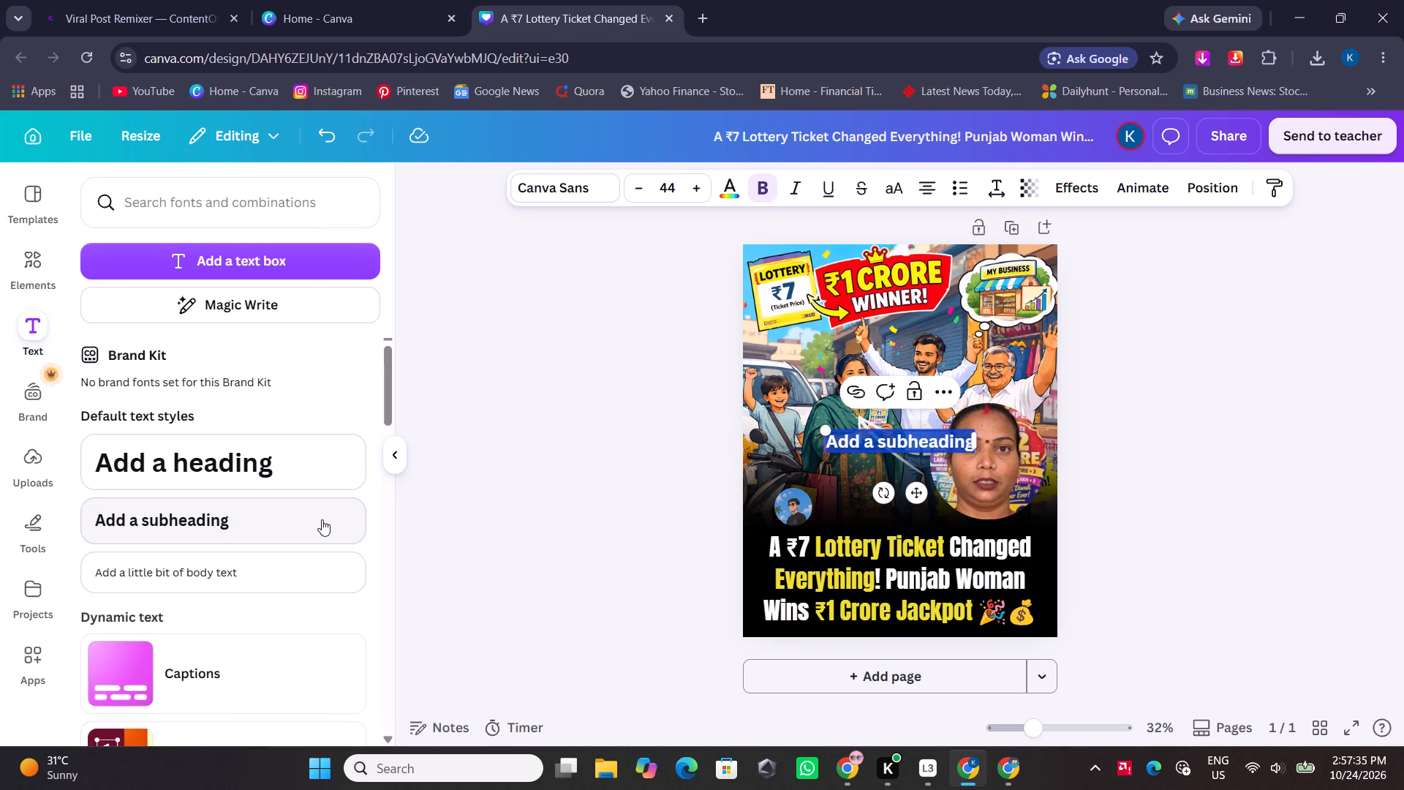
type("yash finance hi")
key("BackSpace")
type("ub")
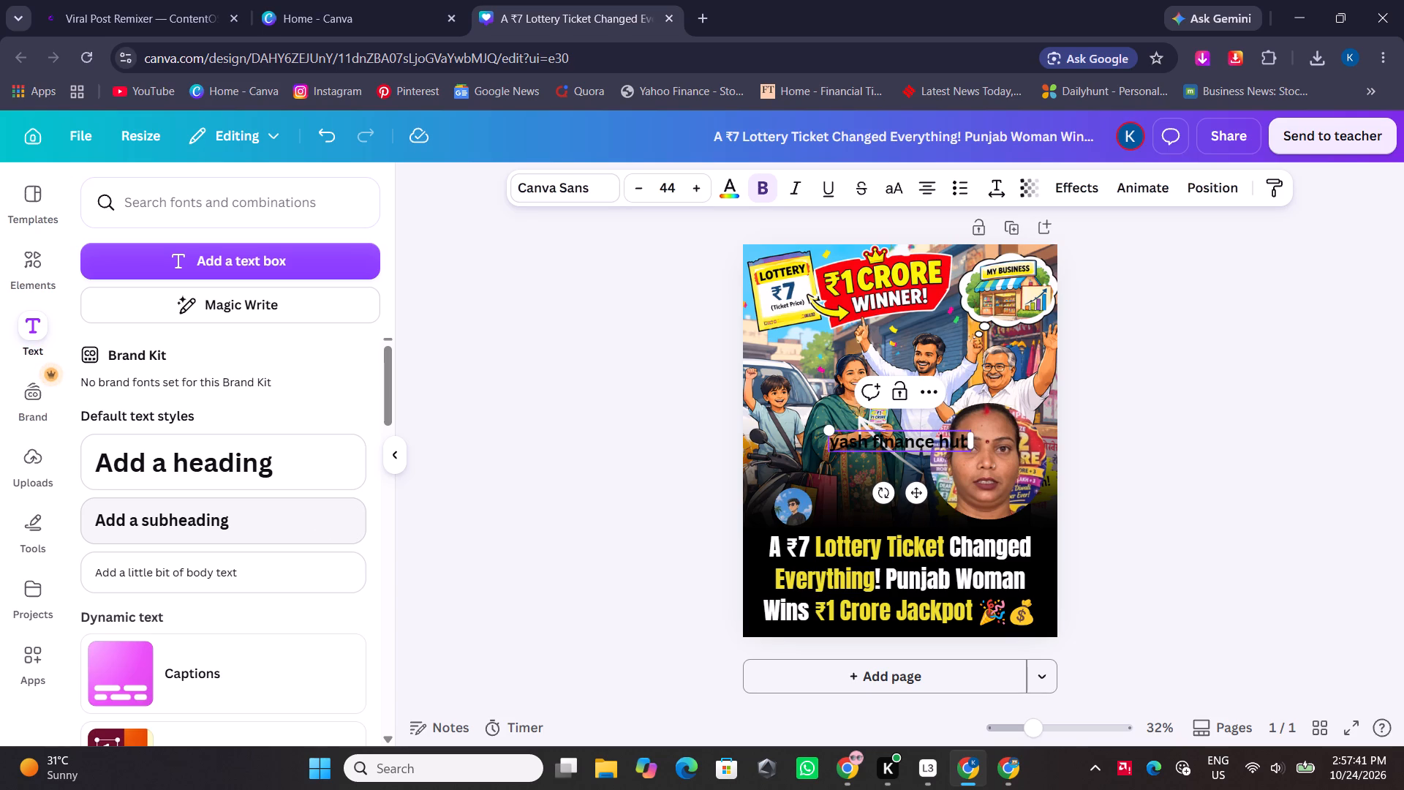
scroll(322, 519, "up", 1)
Change the text colour of the whole "yash finance hub" label to white.
left_click(742, 195)
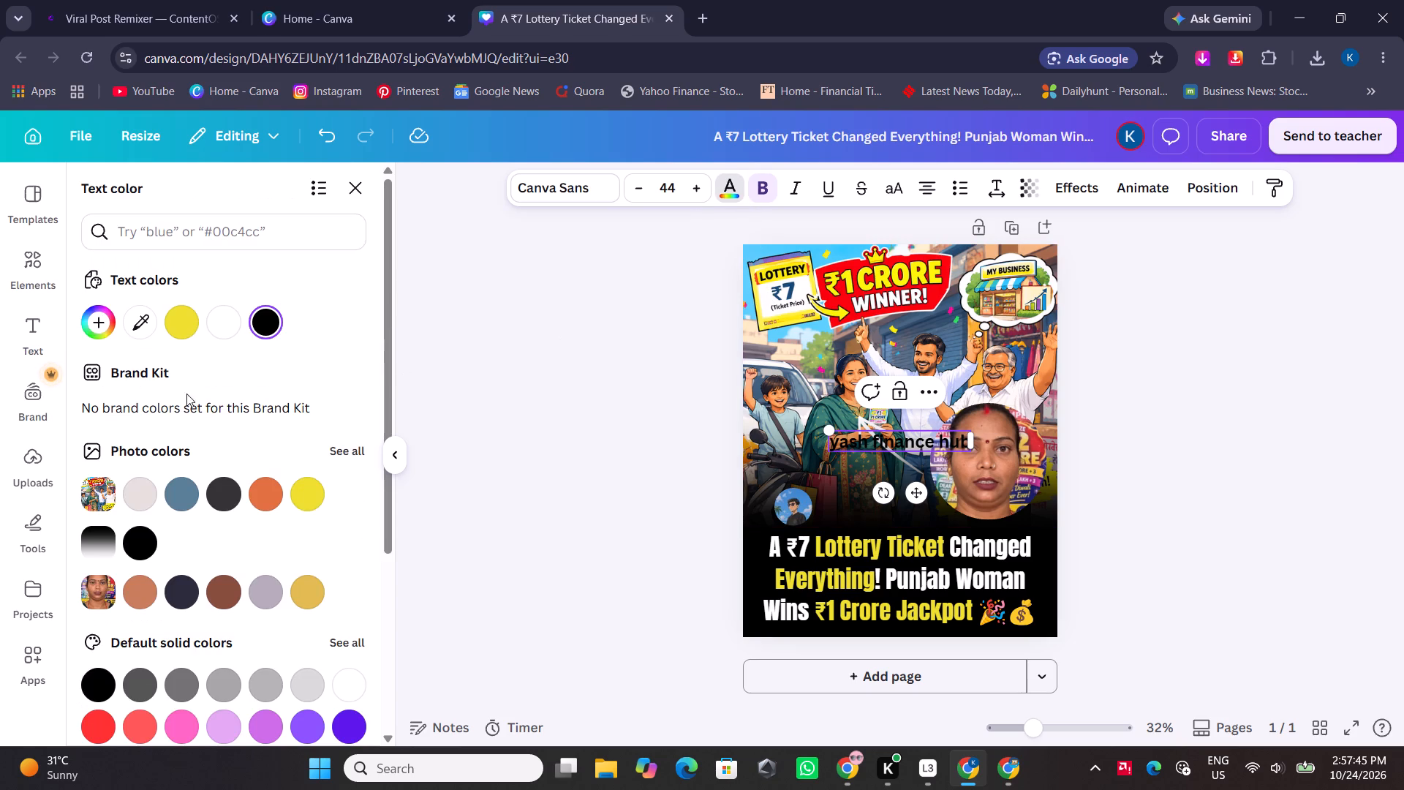
left_click(235, 320)
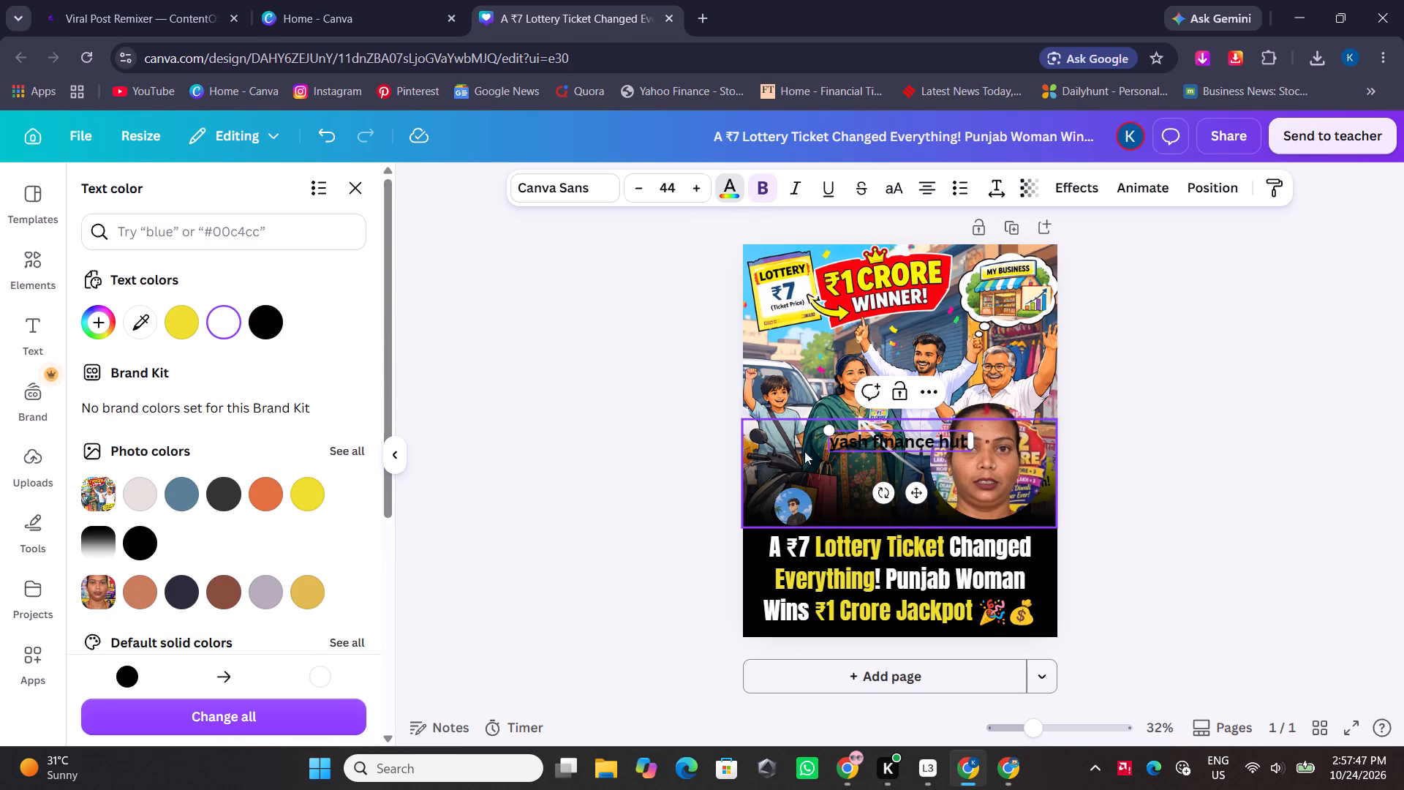
left_click(831, 440)
left_click_drag(831, 440, 883, 440)
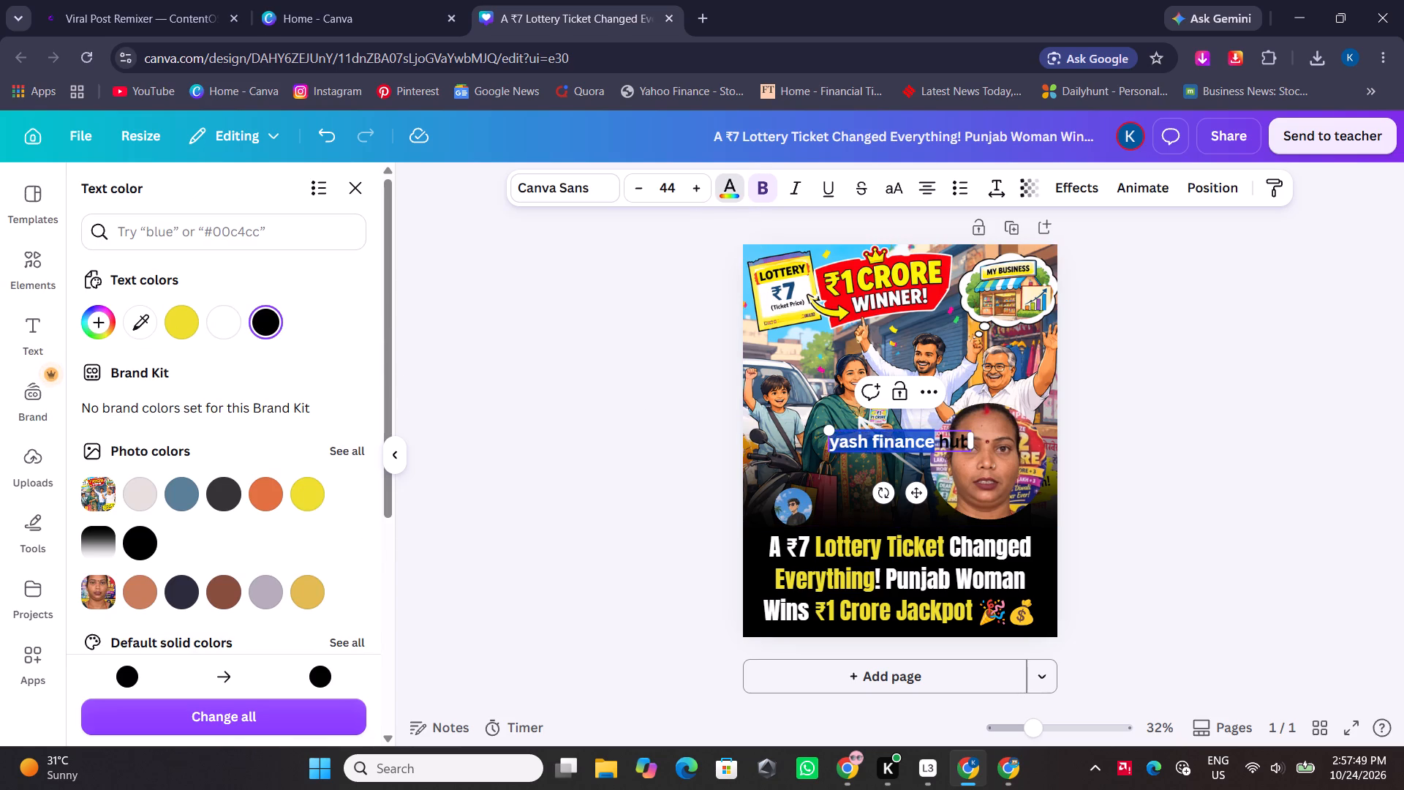
left_click_drag(883, 440, 961, 439)
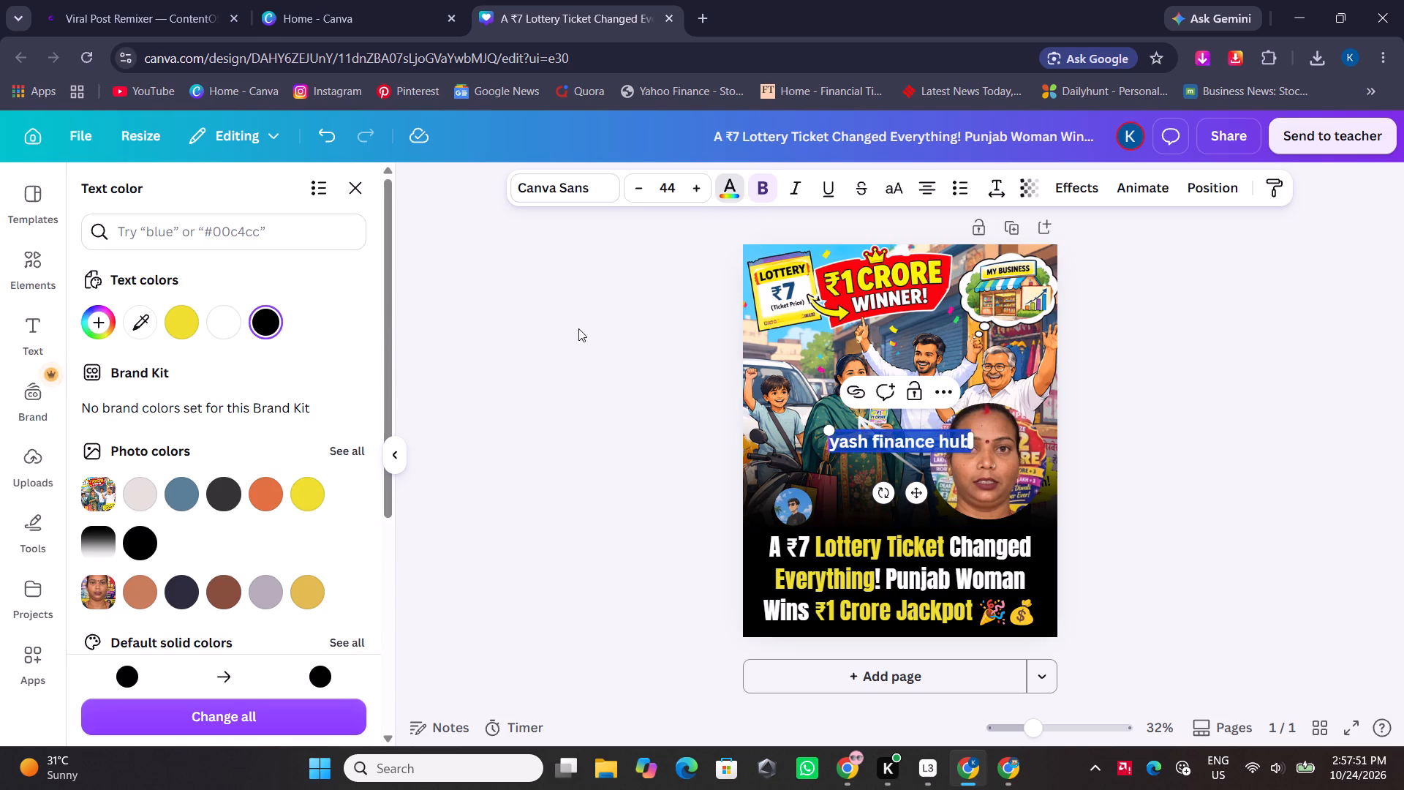
left_click(216, 327)
left_click(586, 474)
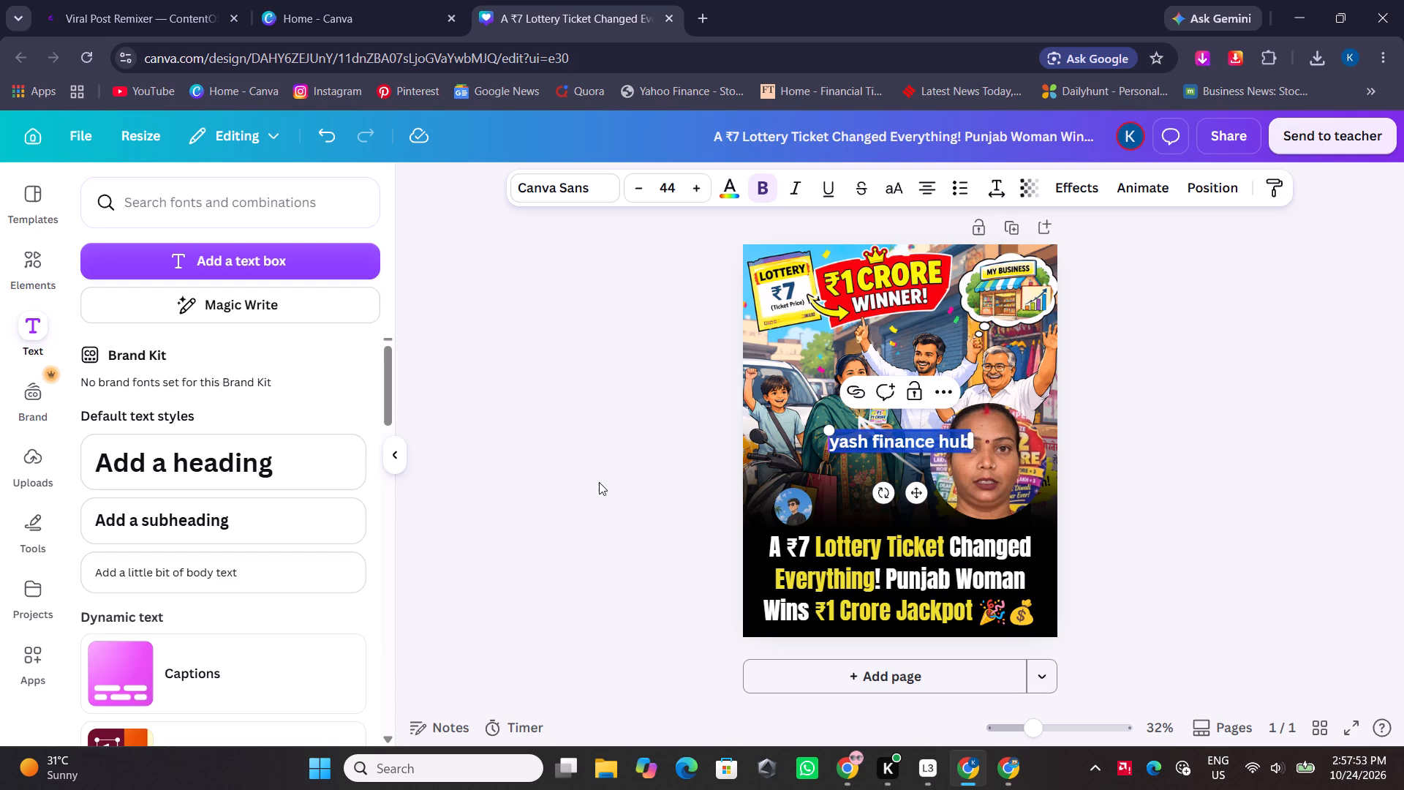
left_click(728, 517)
Place the "yash finance hub" label directly beside the circular avatar above the headline and shrink its text to about size 35.2.
left_click_drag(869, 443, 872, 460)
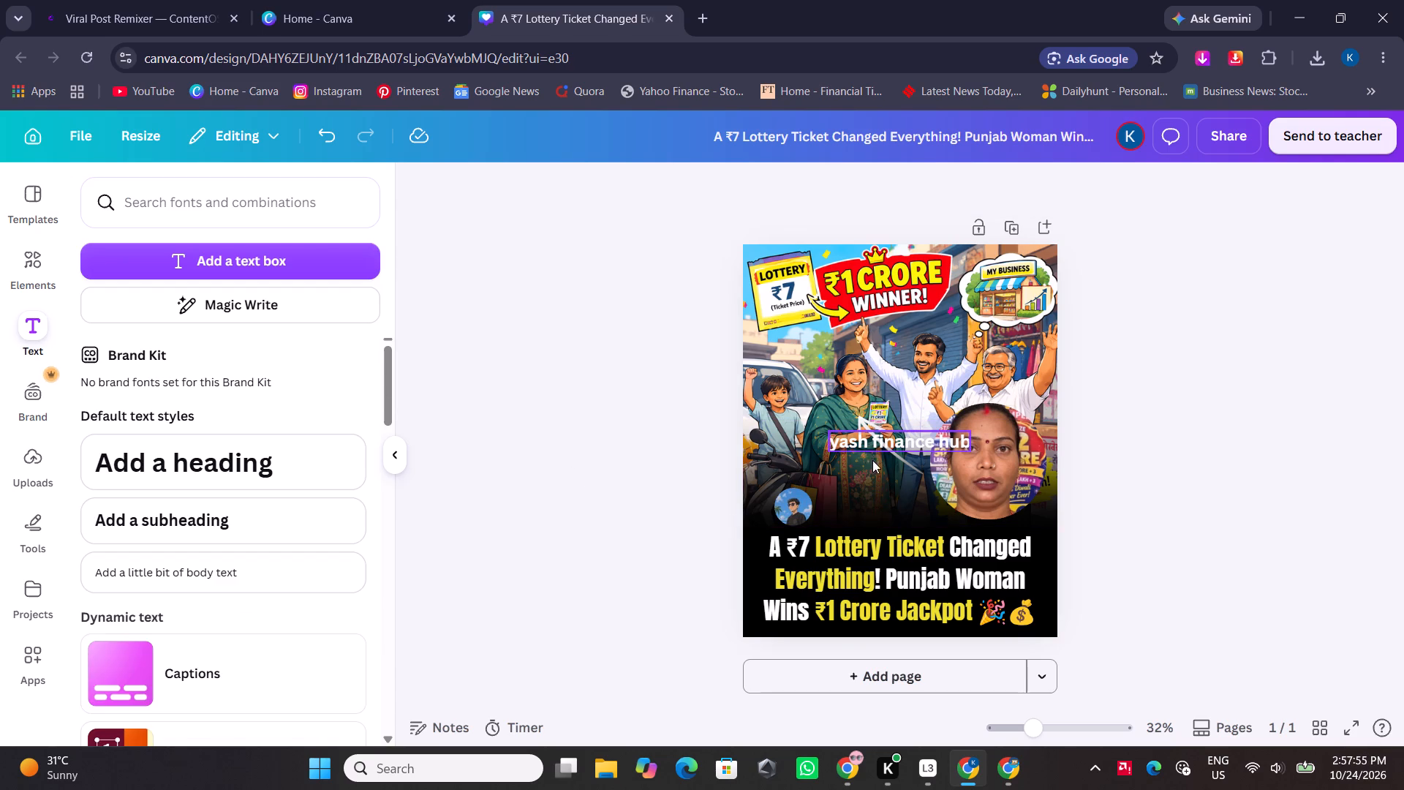
left_click_drag(872, 460, 859, 517)
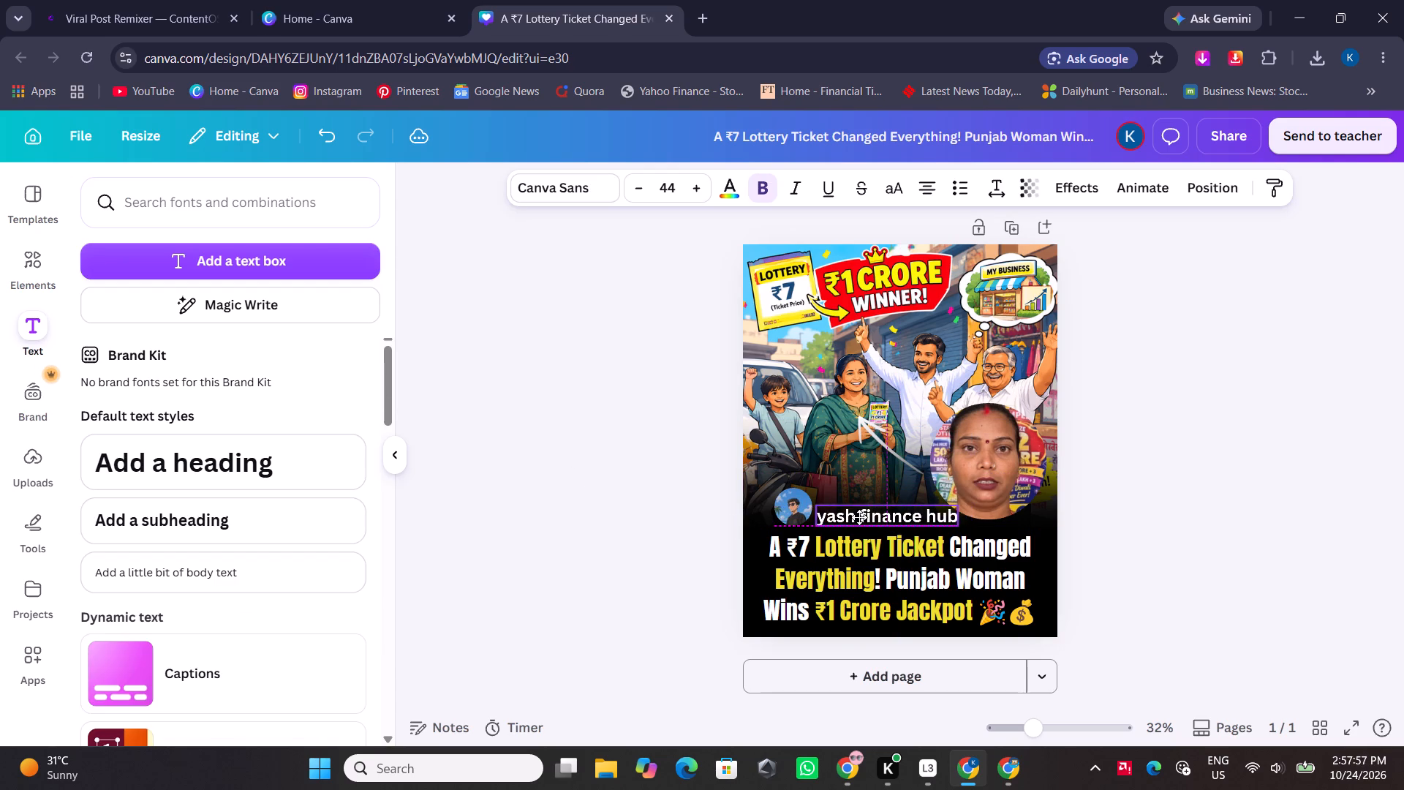
left_click_drag(859, 517, 858, 507)
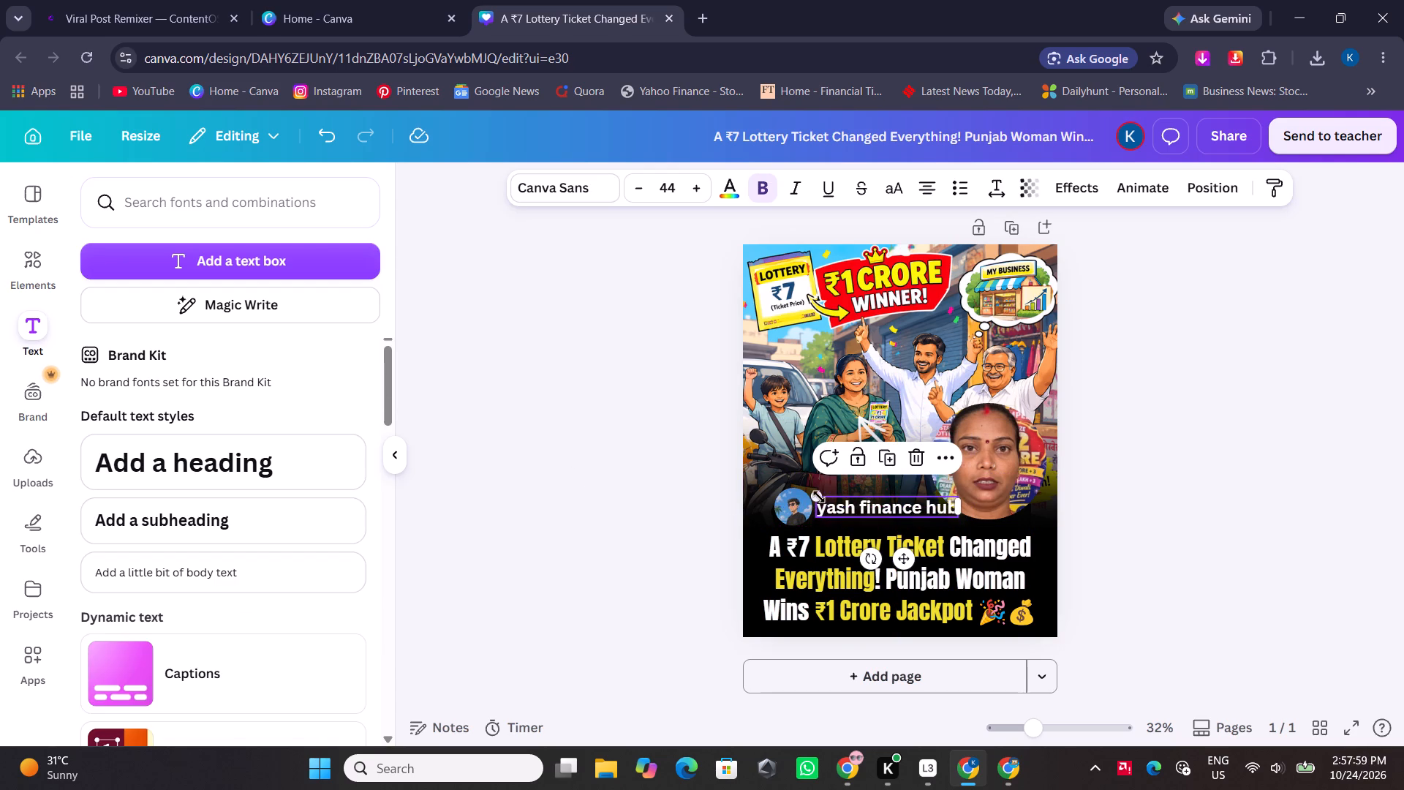
left_click_drag(819, 497, 848, 511)
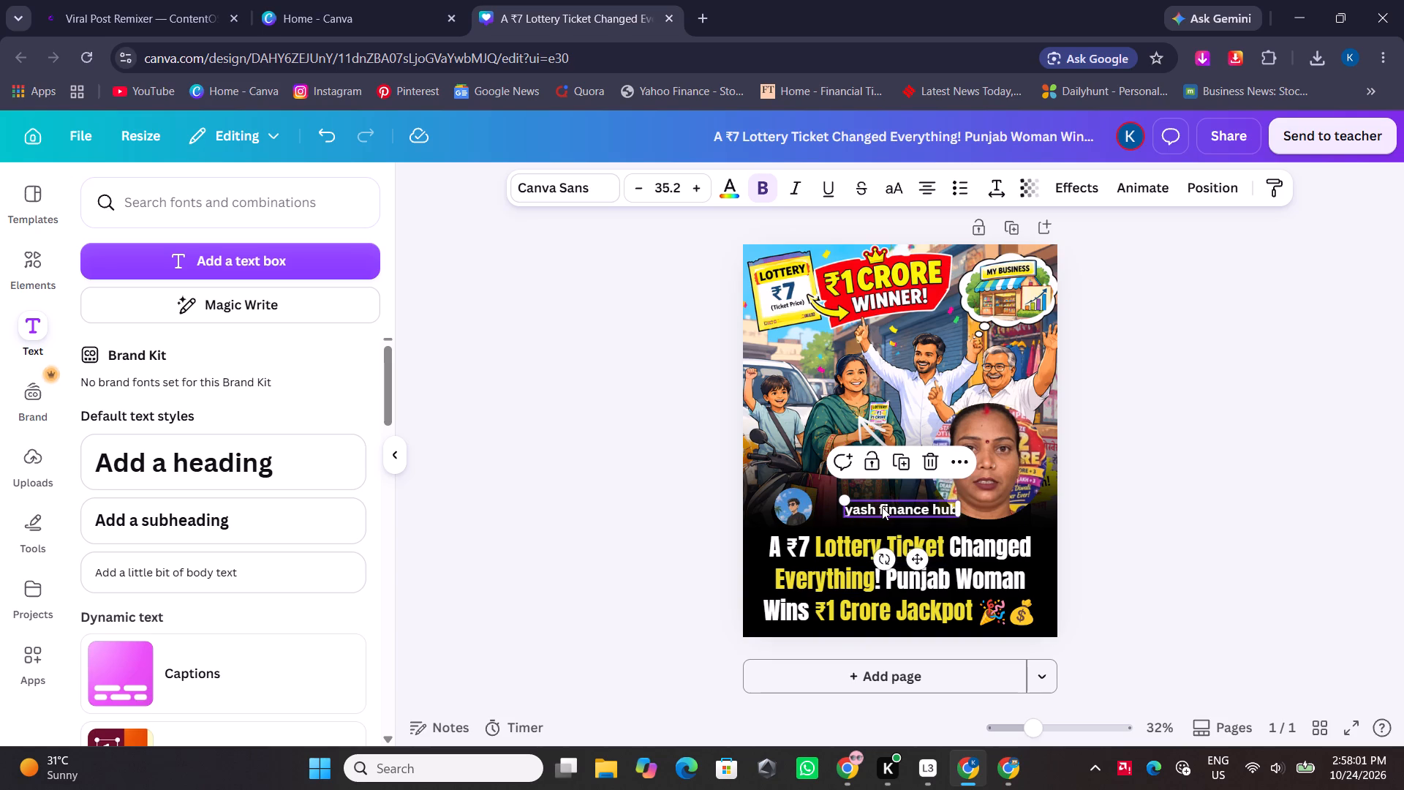
left_click_drag(882, 507, 854, 503)
left_click(717, 545)
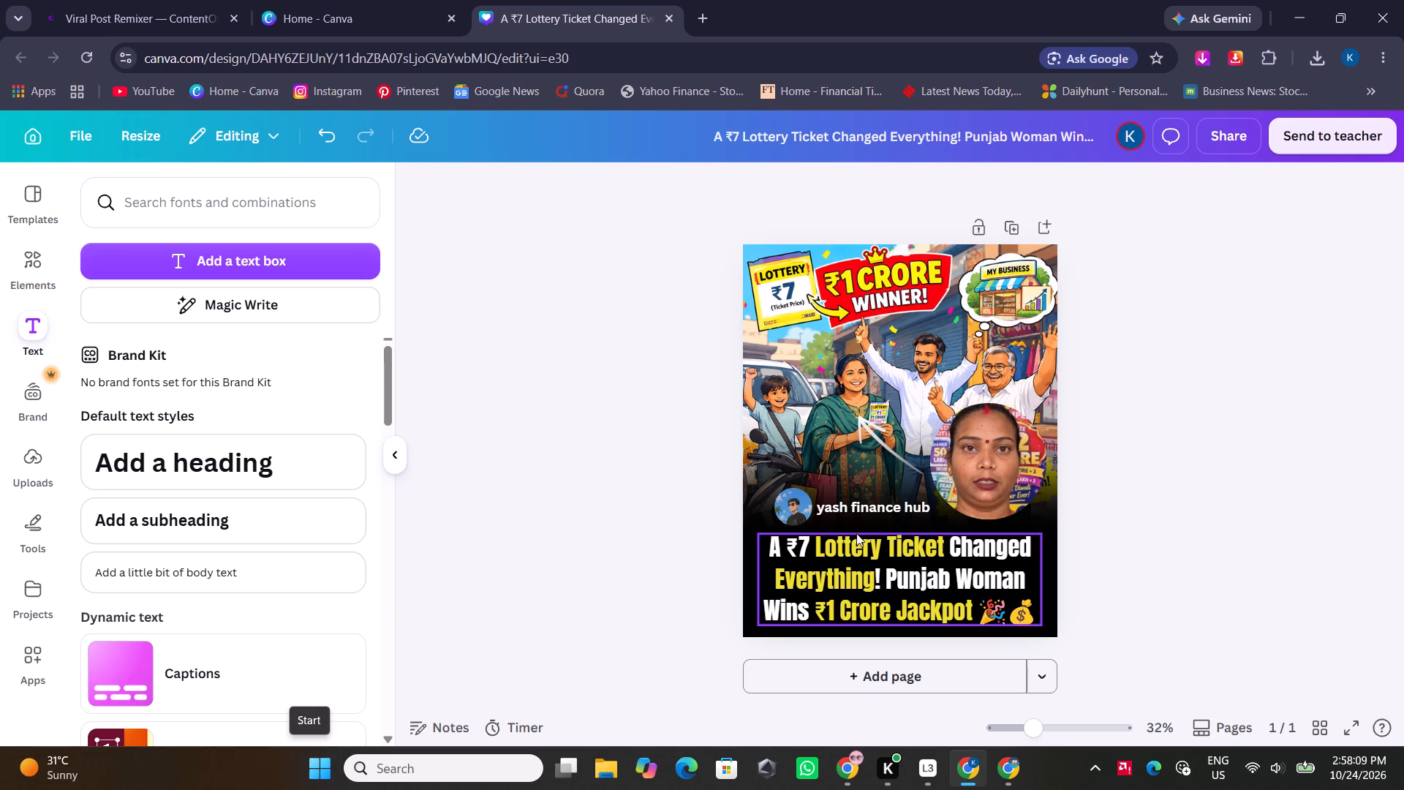
Change the font of the "yash finance hub" label to Glacial Indifference.
left_click(856, 511)
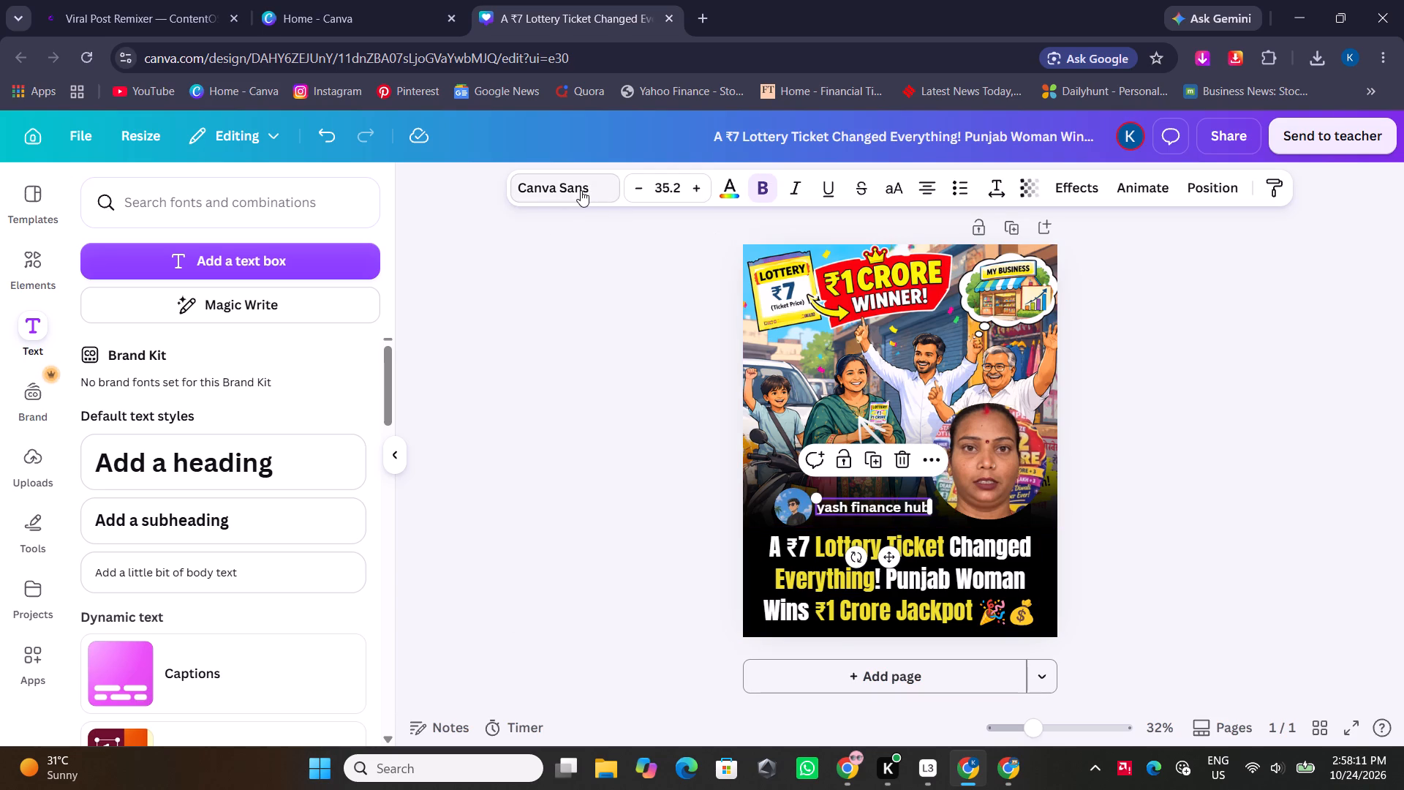
left_click(580, 189)
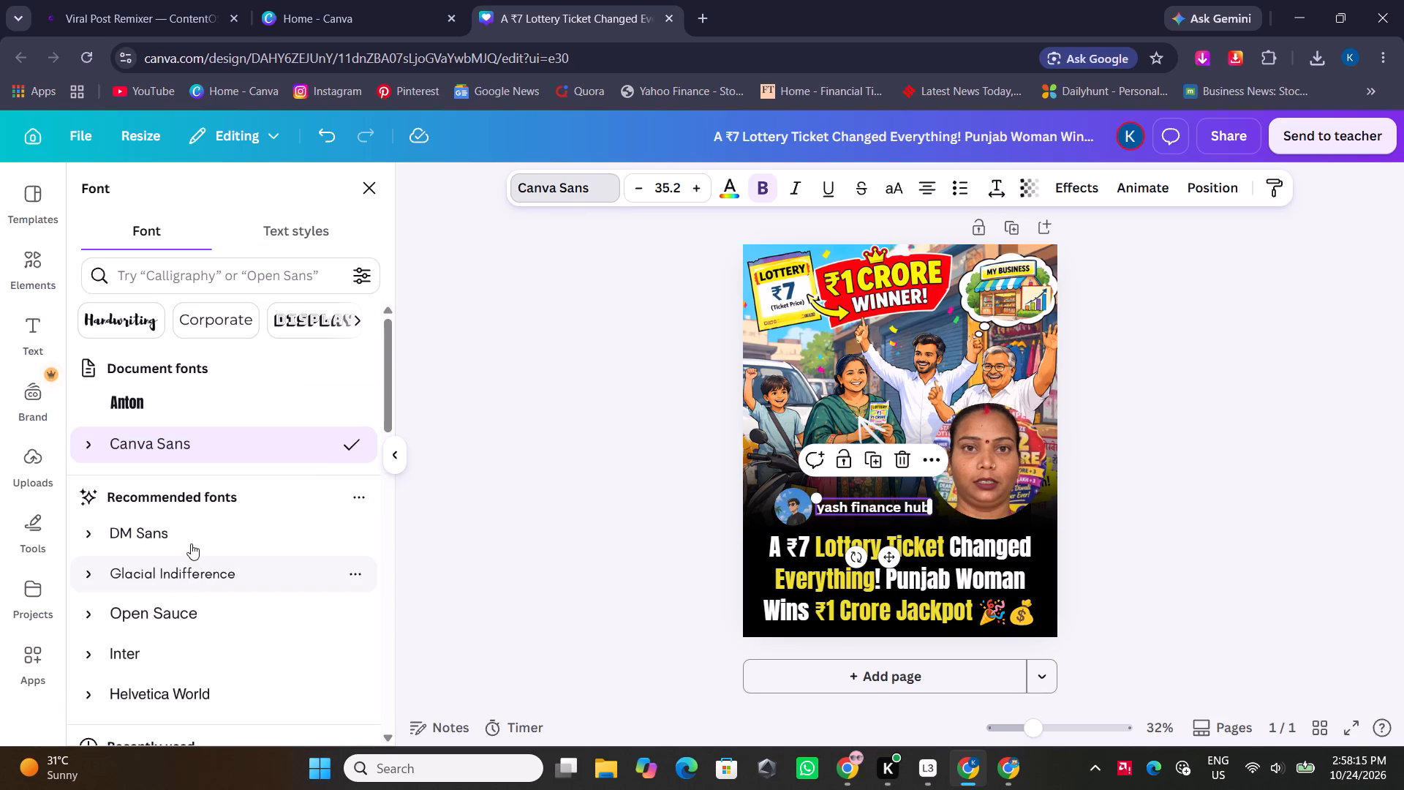
left_click(203, 567)
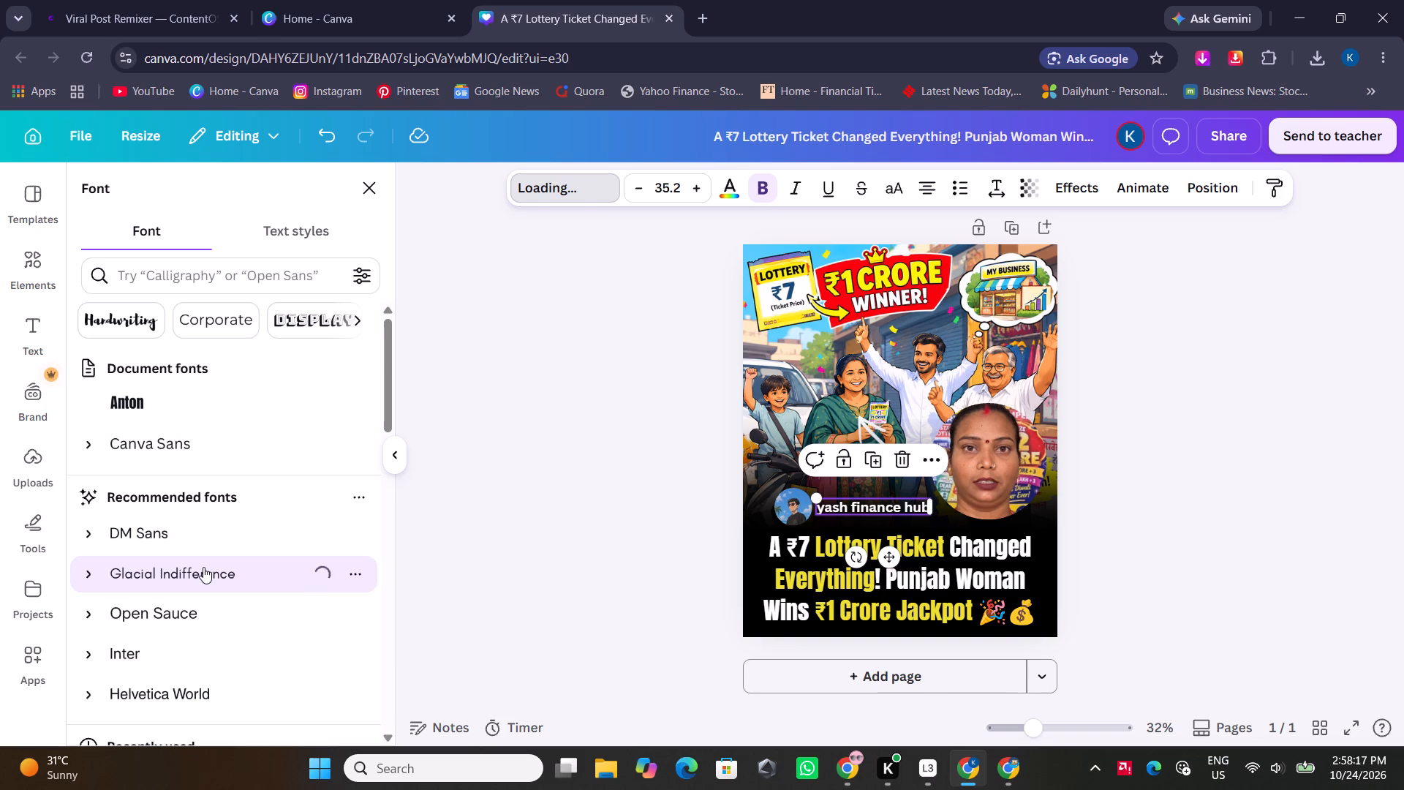
left_click(641, 574)
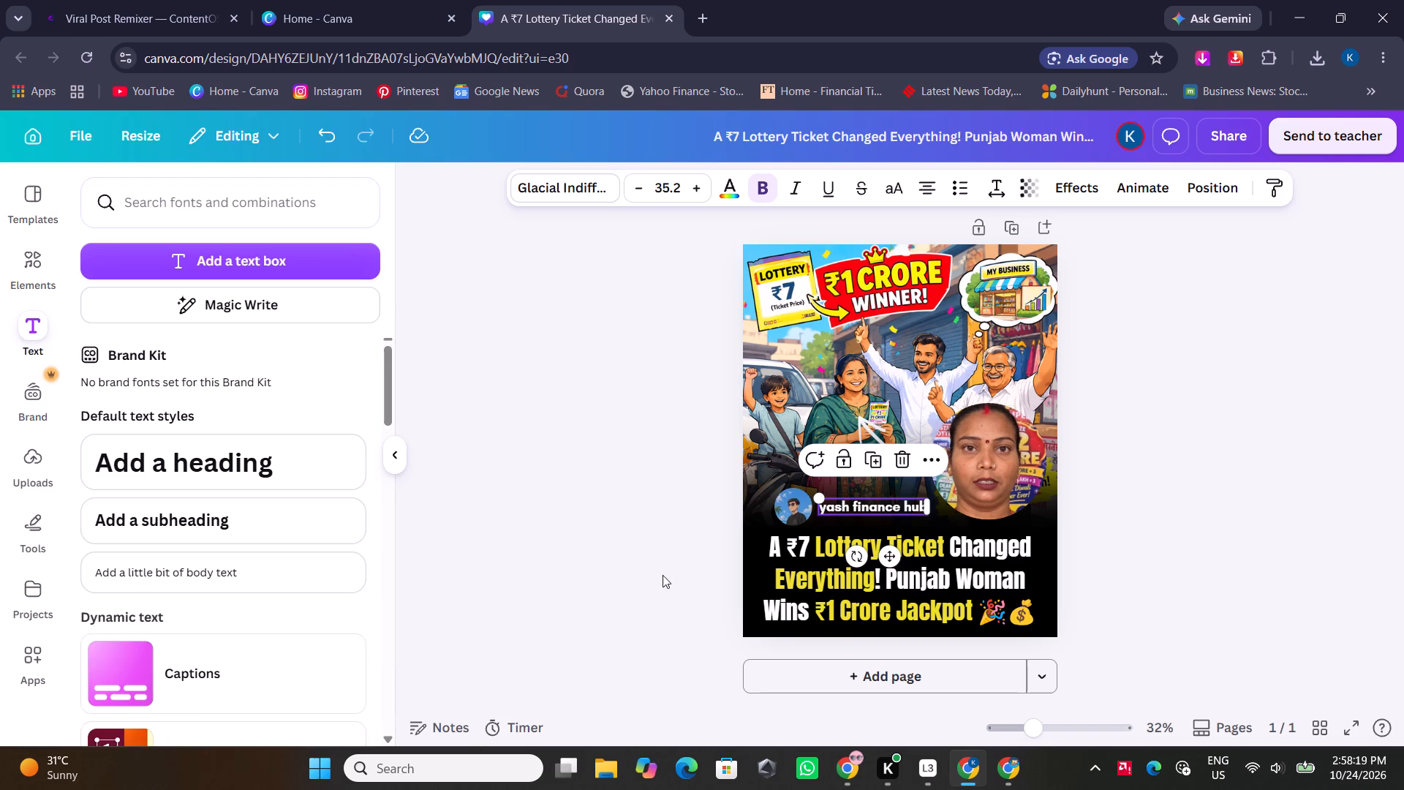
left_click(819, 570)
left_click(782, 463)
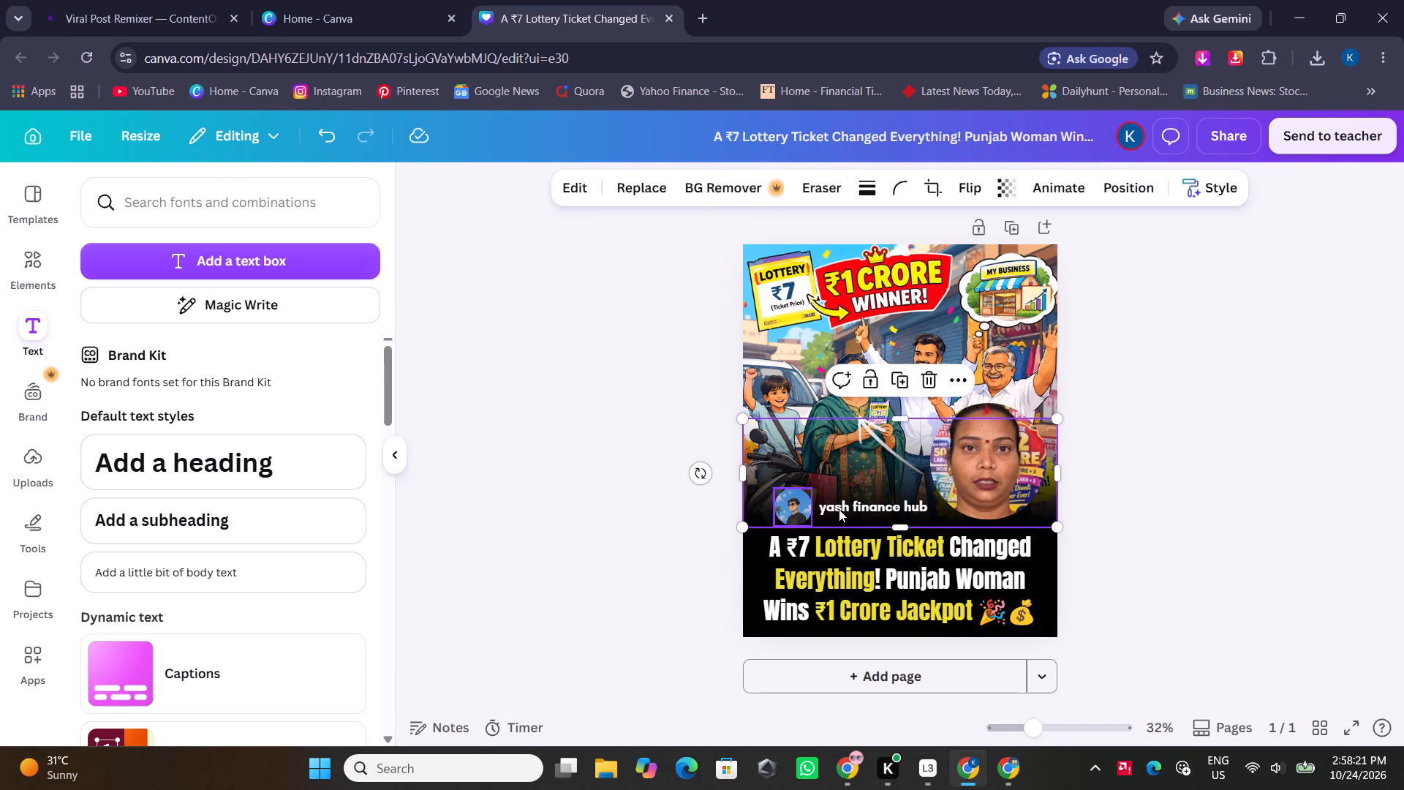
left_click(851, 509)
left_click(684, 546)
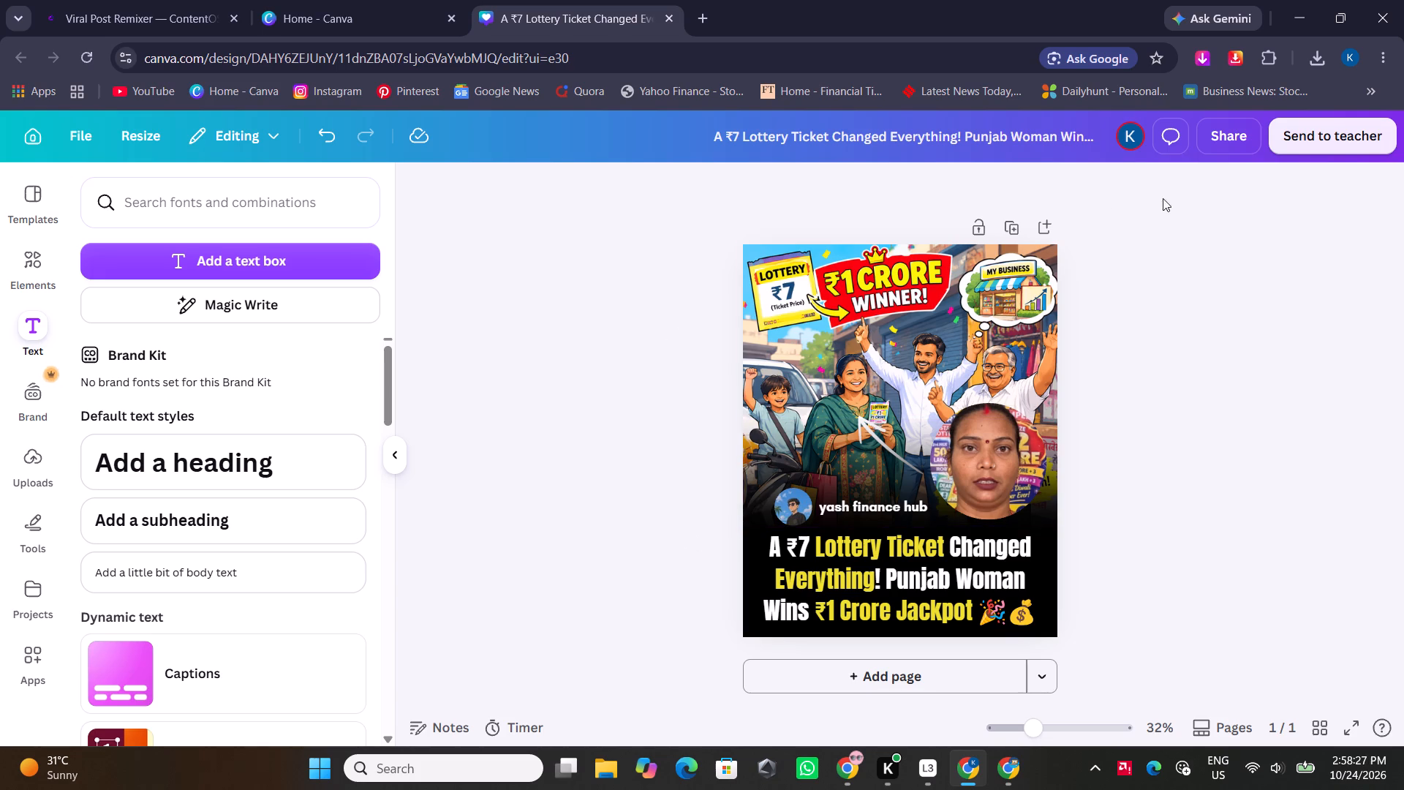
Open the download options for the finished lottery winner design.
left_click(1212, 142)
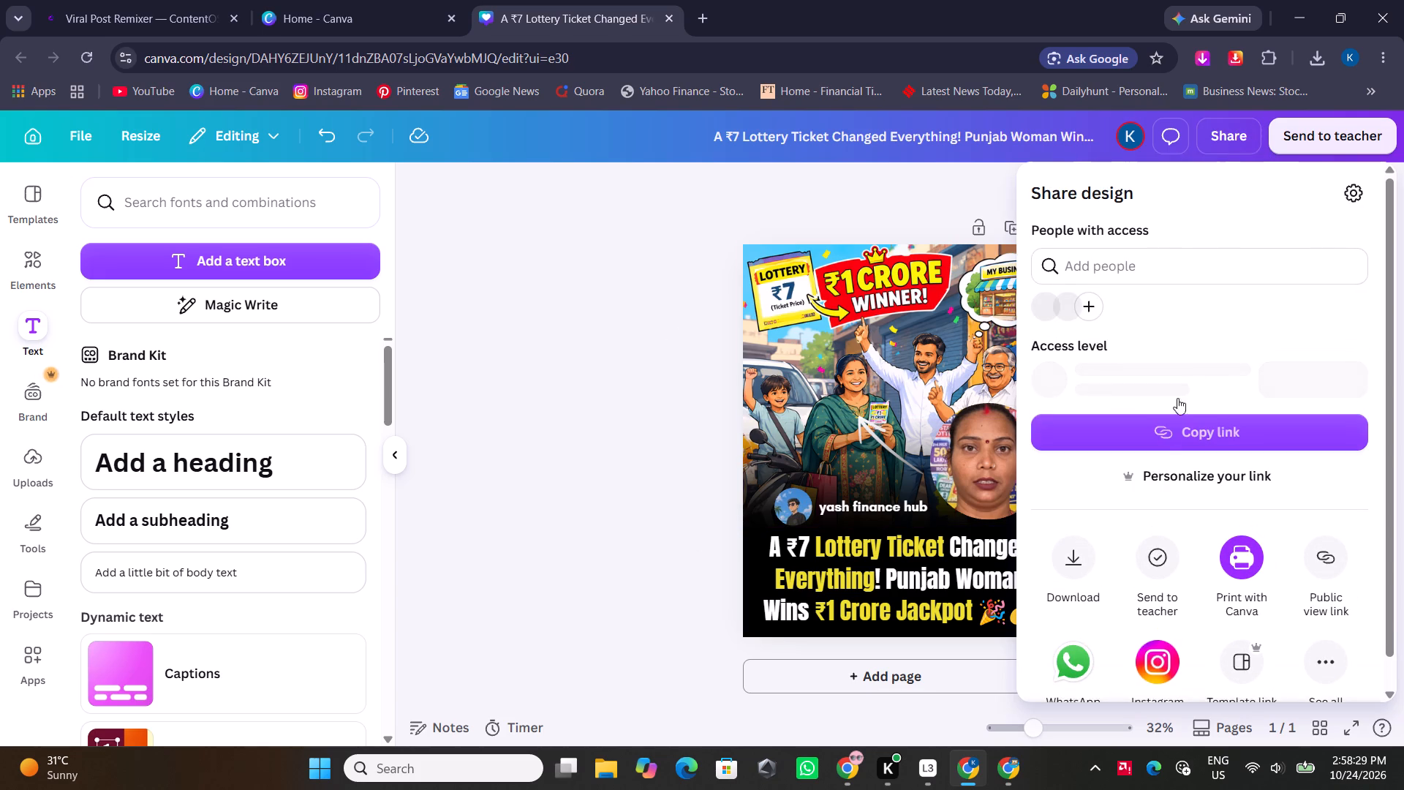
left_click_drag(1065, 564, 1073, 565)
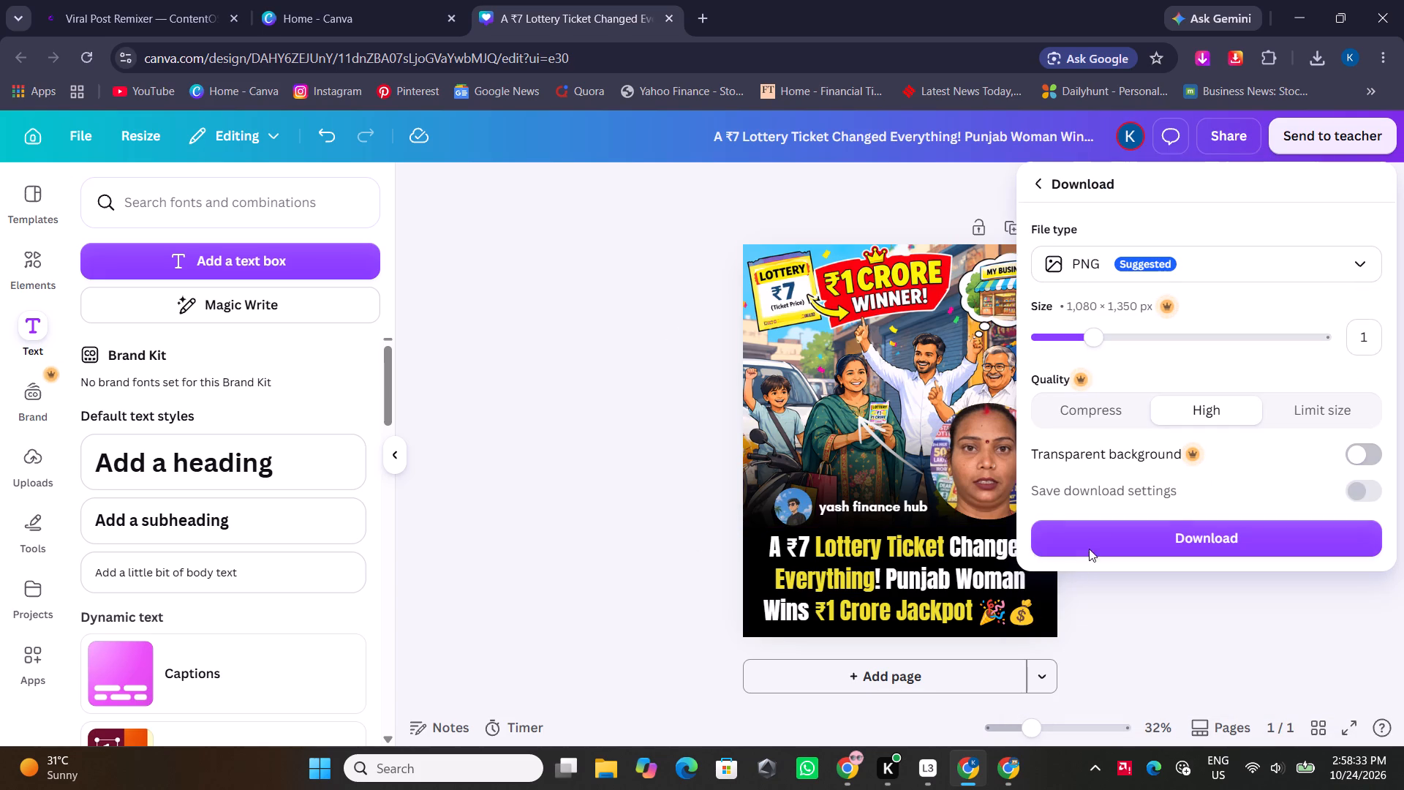
Download the lottery winner design as a high-quality PNG at 1,080 × 1,350 px and dismiss the duplicate download.
left_click(1095, 540)
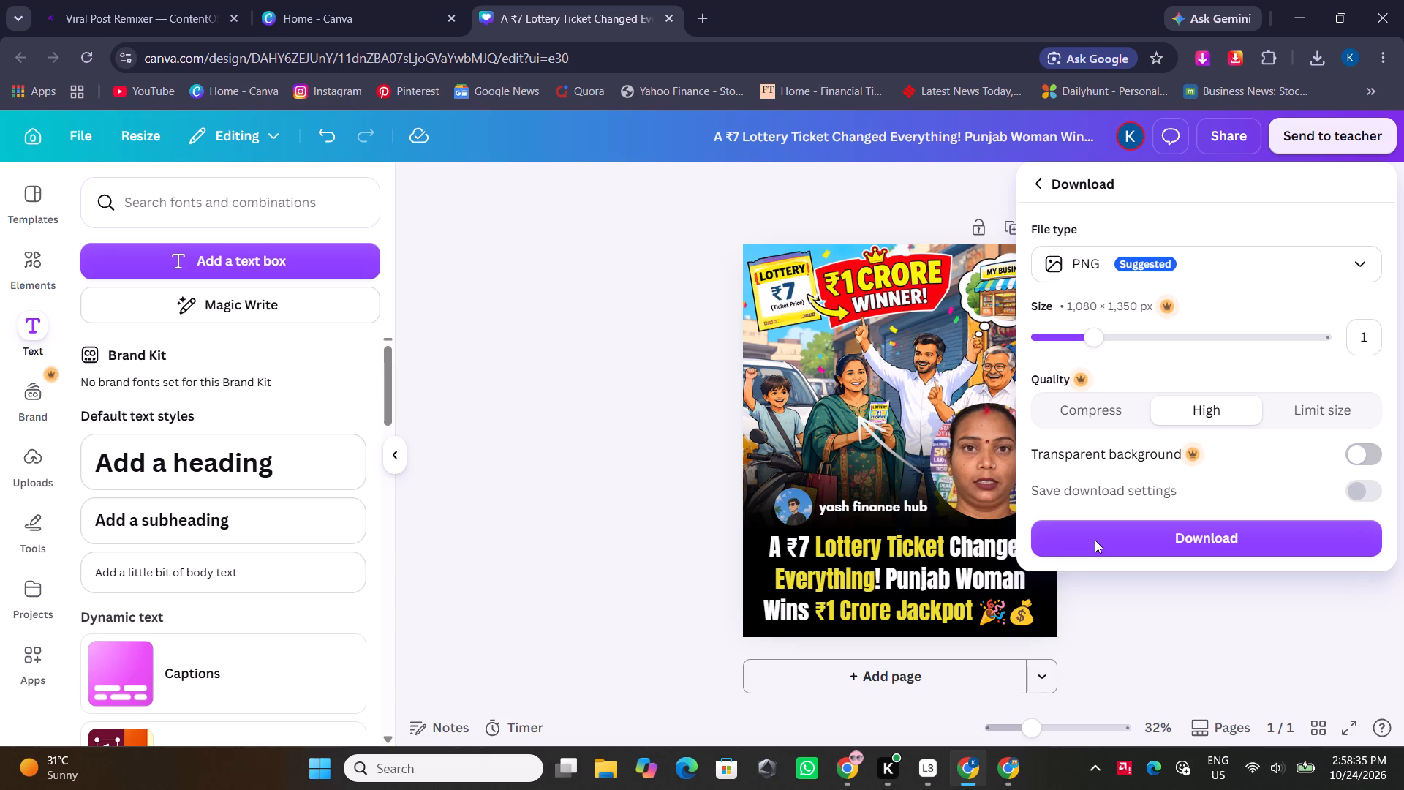
left_click(1095, 540)
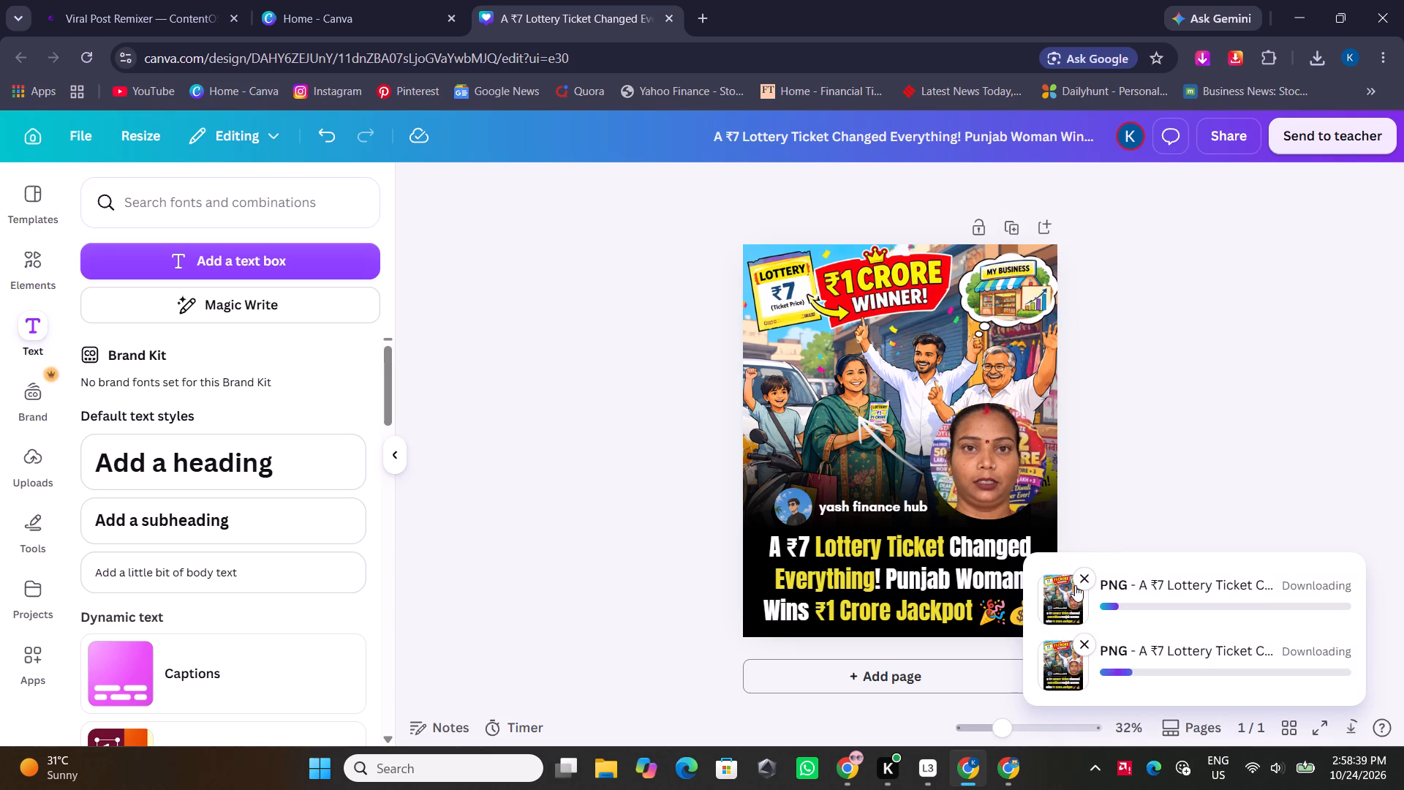
left_click(1080, 574)
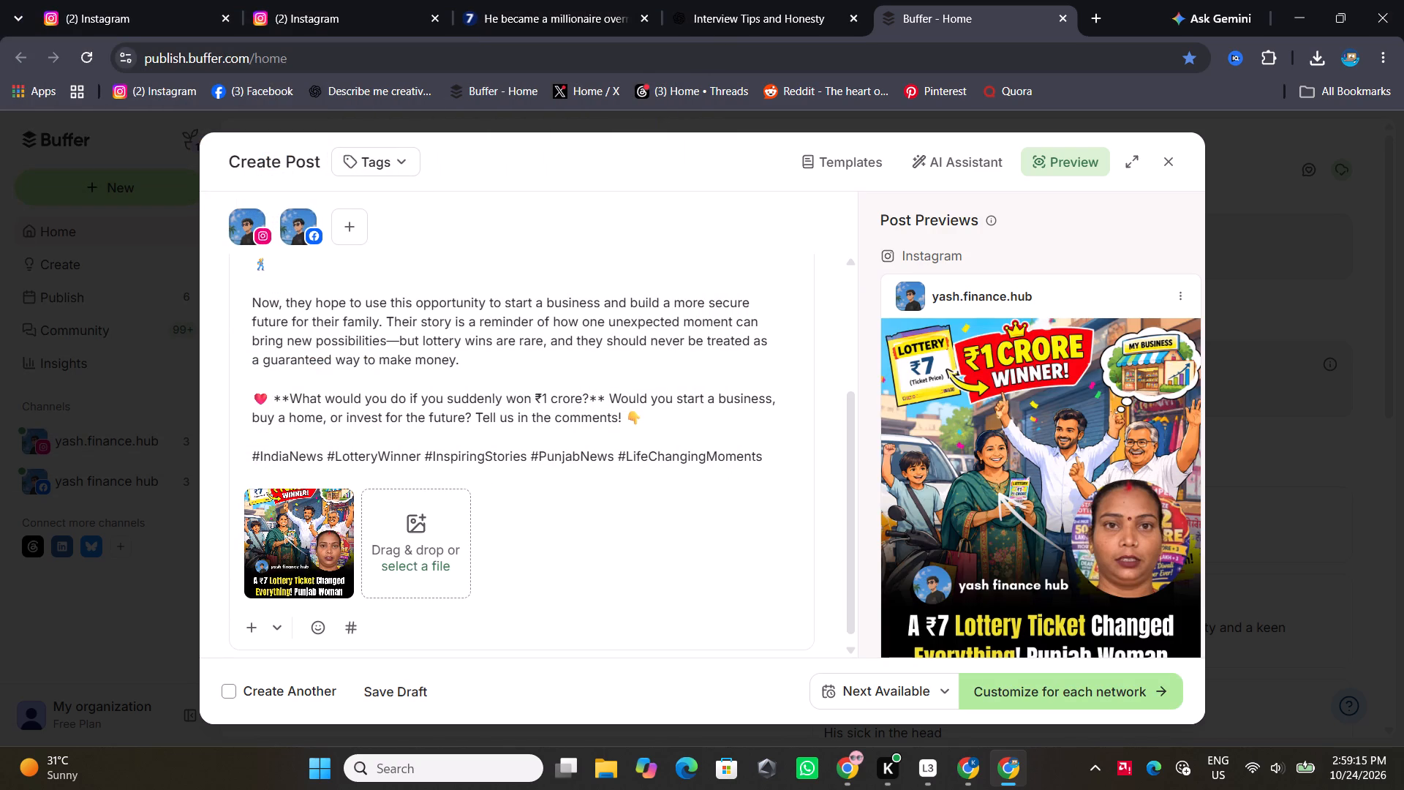
Delete the double asterisks on both sides of the caption question "What would you do if you suddenly won ₹1 crore?".
left_click(605, 395)
key("BackSpace")
key("BackSpace")
left_click(286, 395)
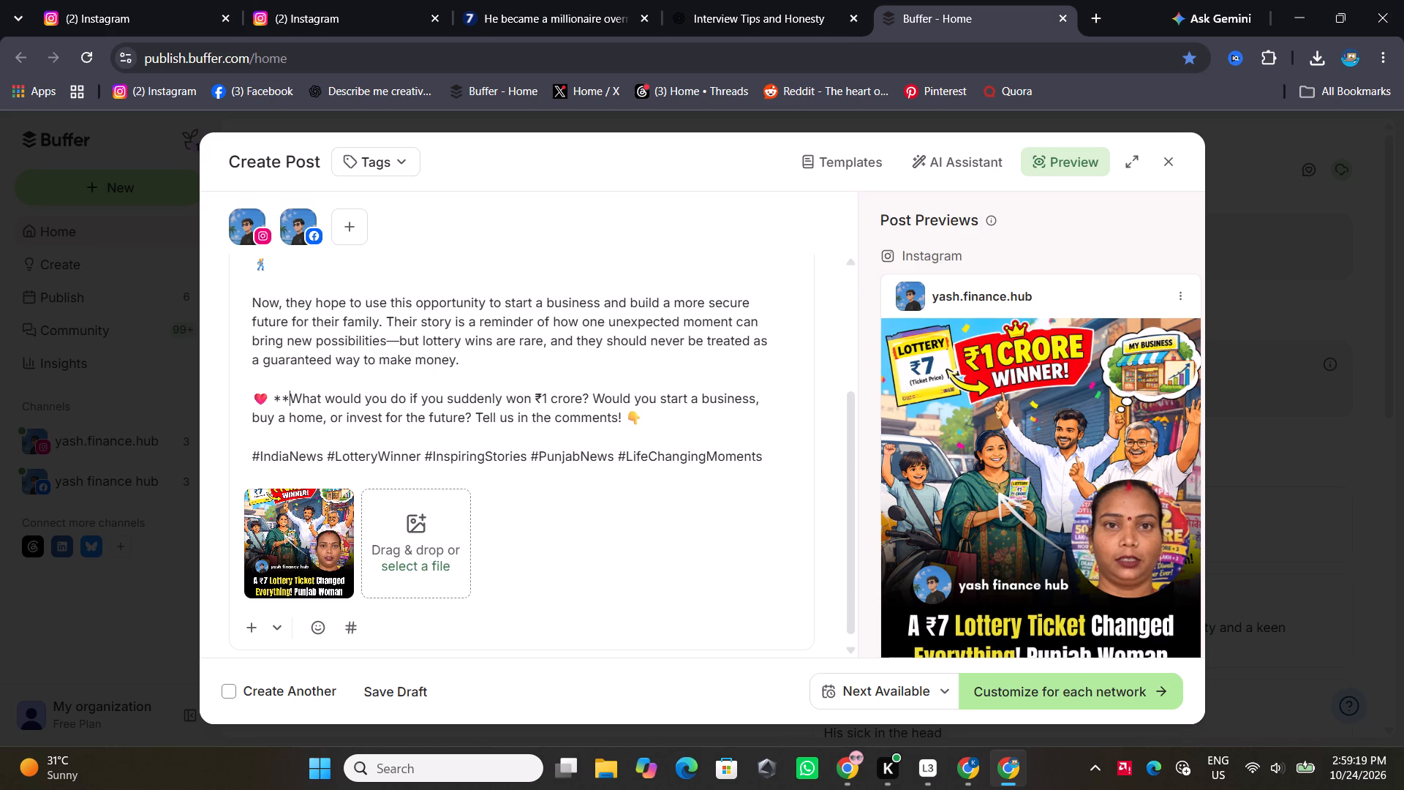
key("BackSpace")
key("BackSpace")
Review the full caption text and check how the post looks in the Instagram and Facebook previews.
scroll(297, 402, "up", 2)
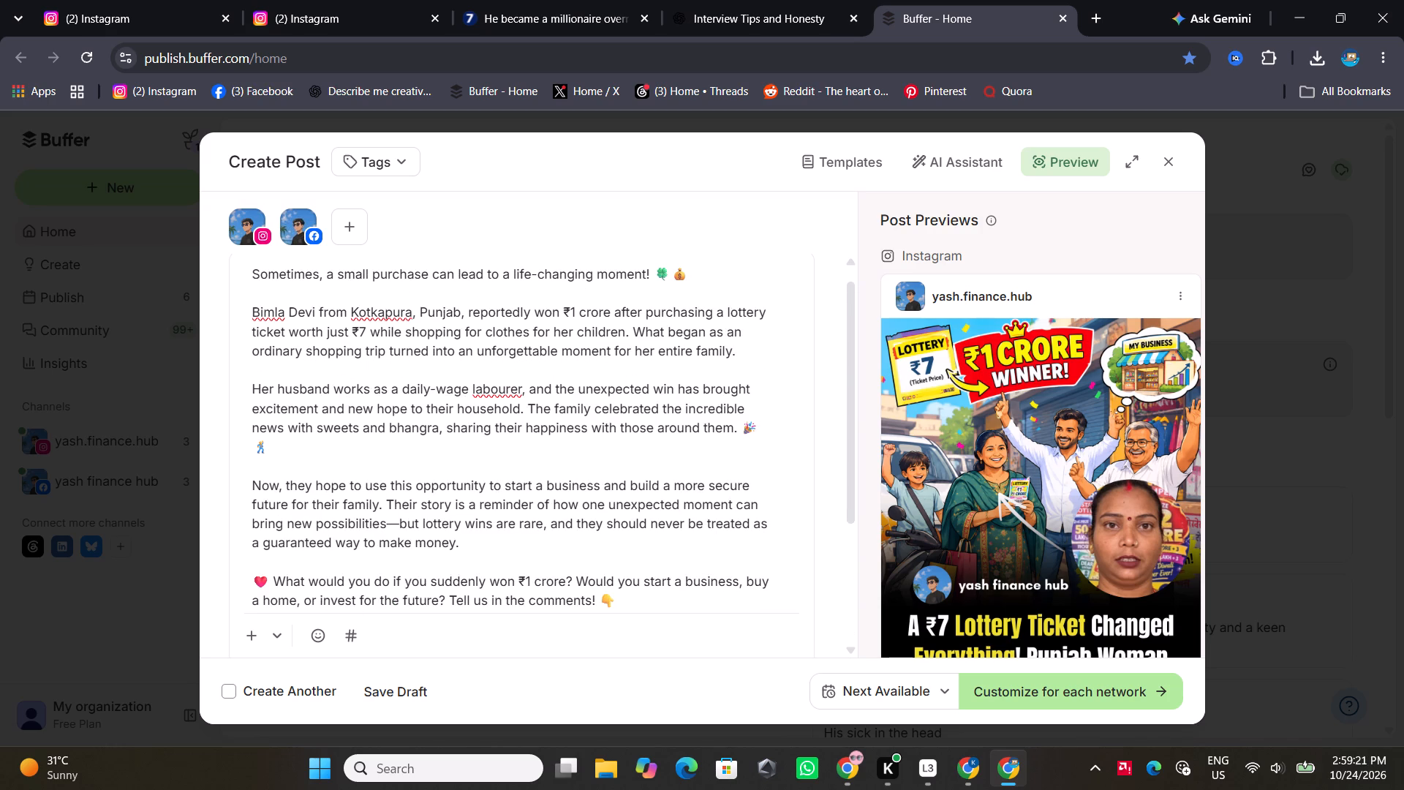
scroll(692, 429, "up", 3)
scroll(692, 429, "down", 2)
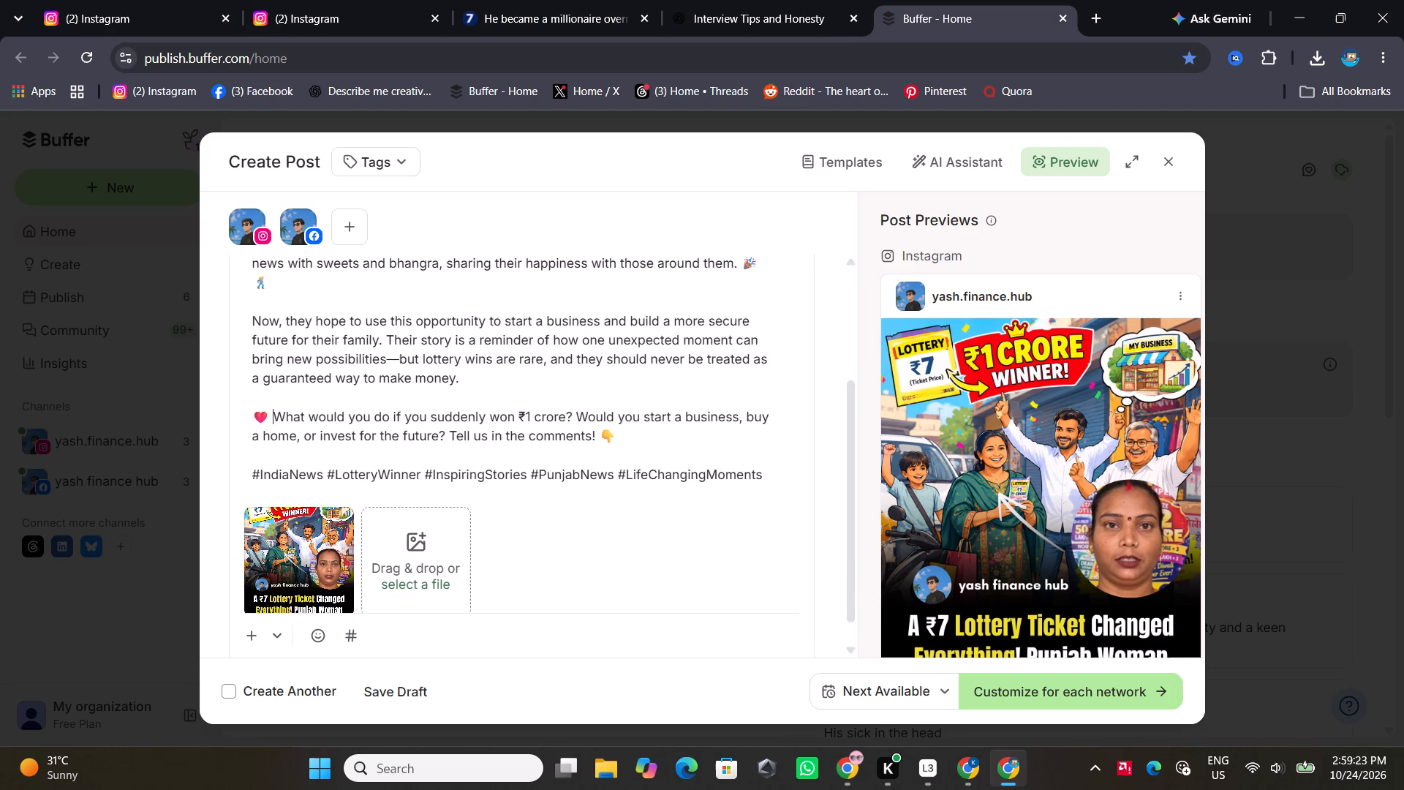
scroll(692, 429, "down", 3)
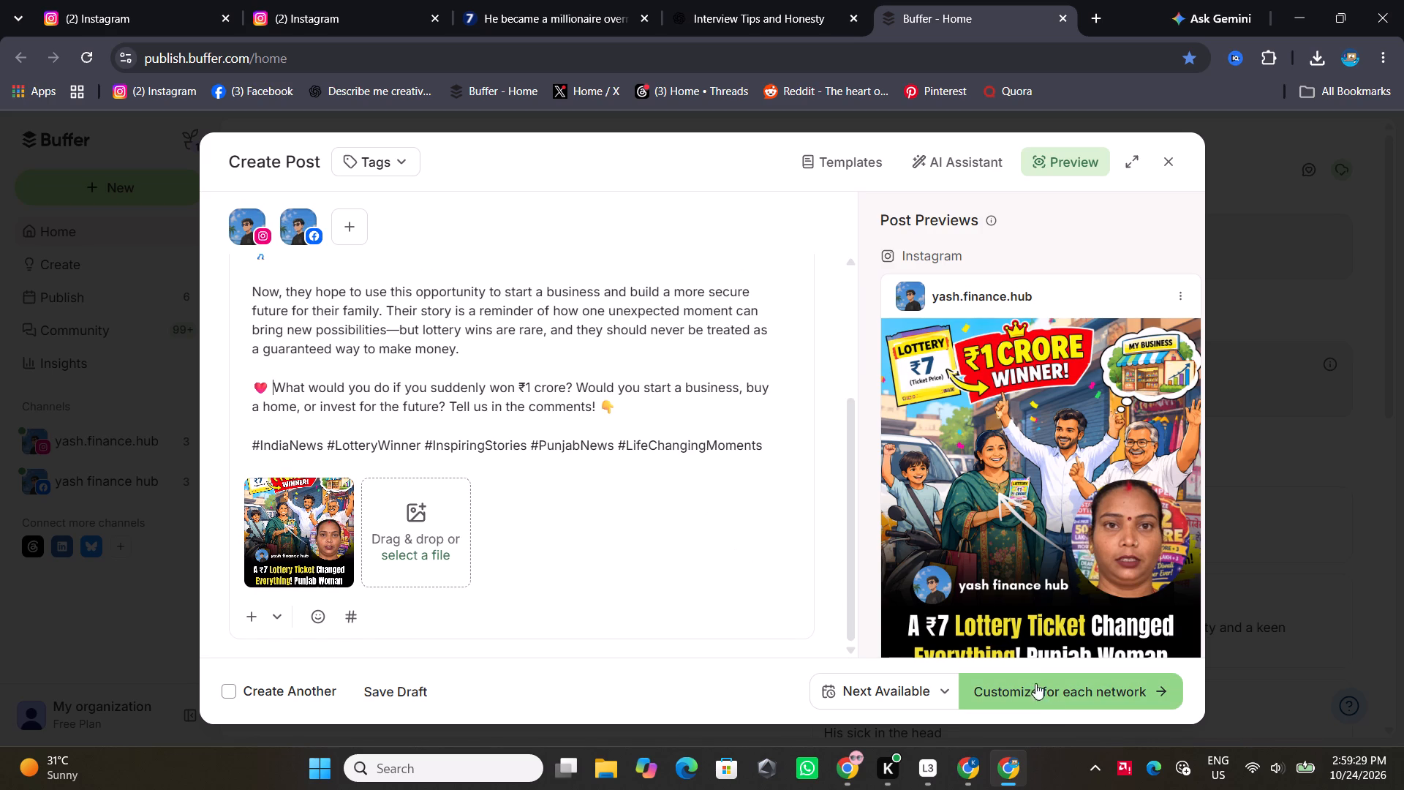
scroll(975, 537, "down", 8)
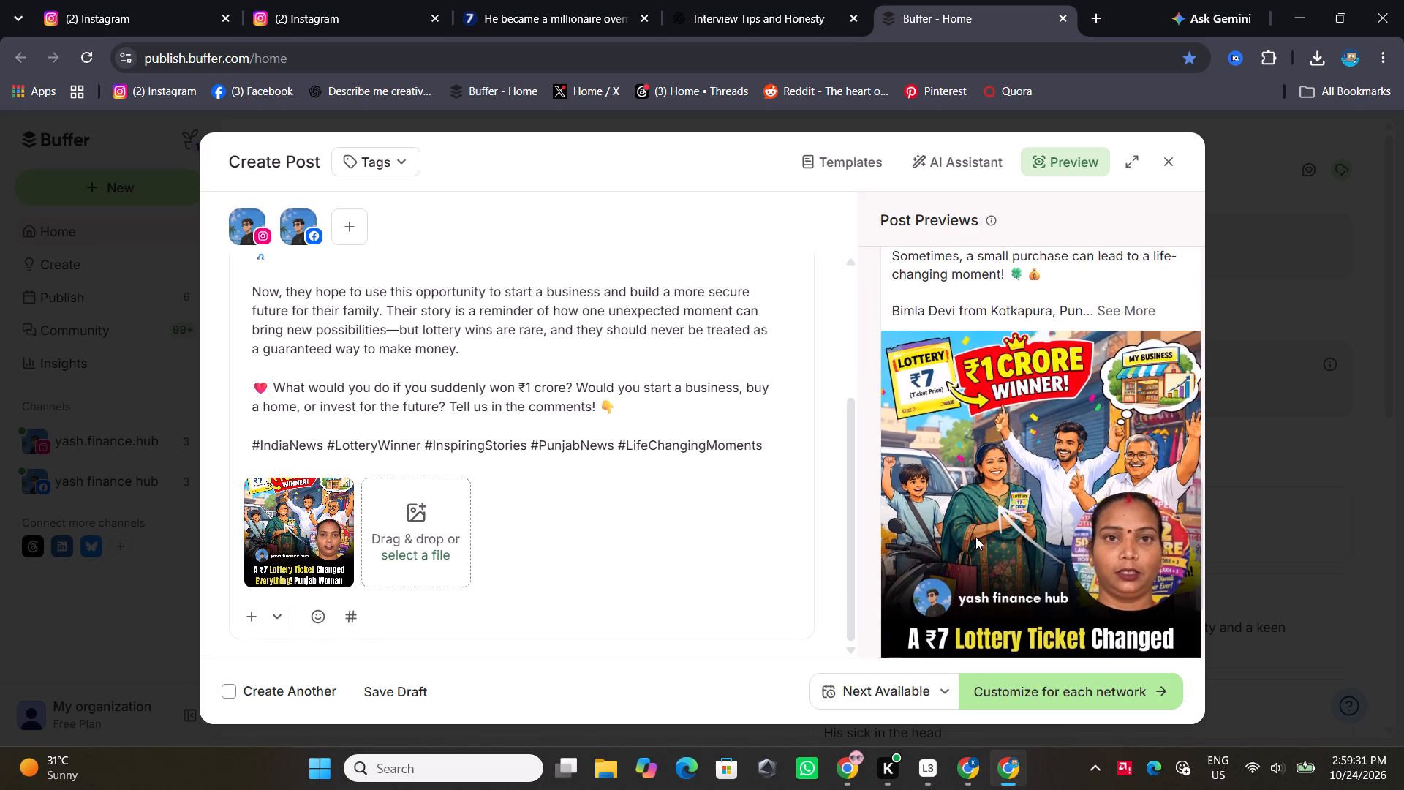
scroll(975, 537, "down", 3)
scroll(975, 537, "up", 5)
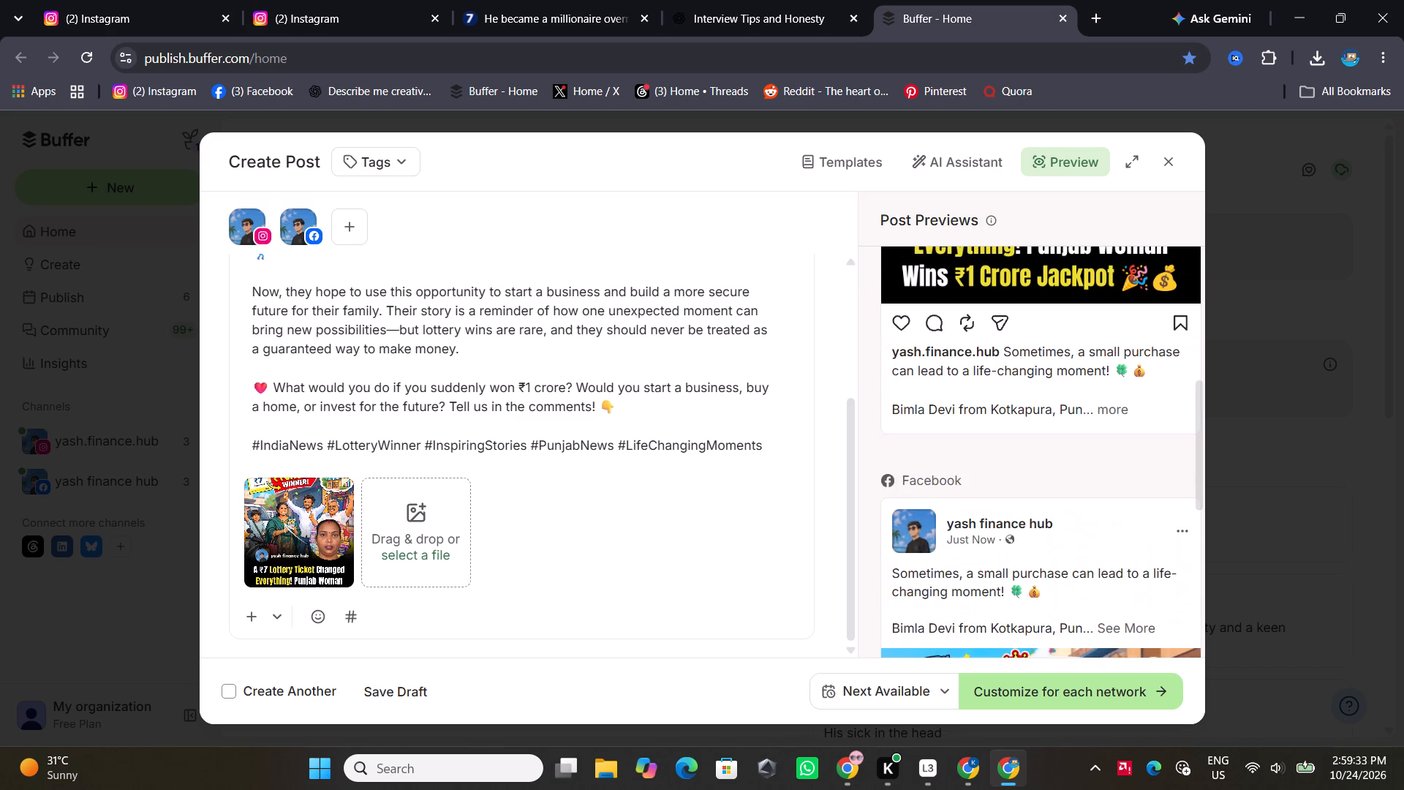
scroll(975, 537, "up", 3)
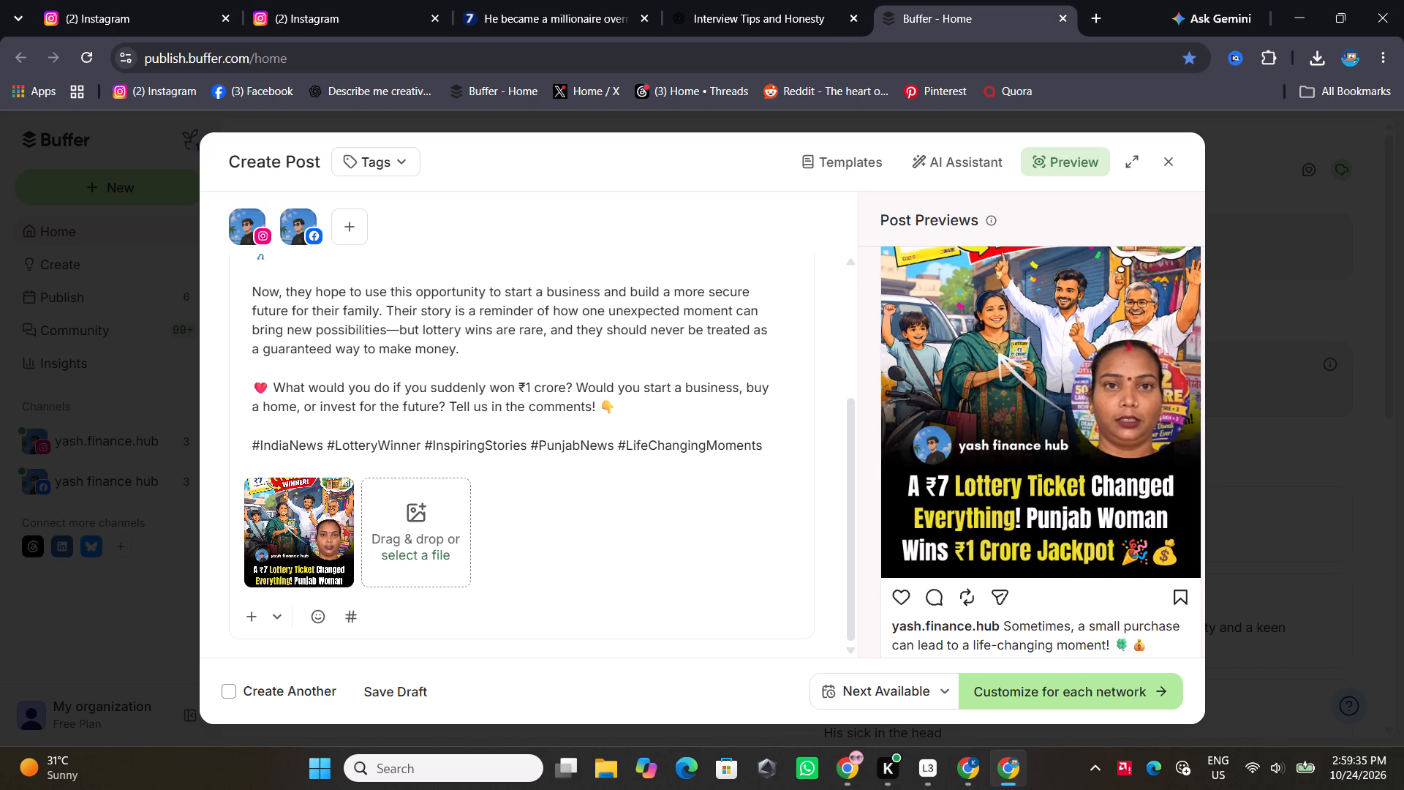
Switch the post's scheduling from Next Available to Set Date and Time and open the posting time choices for October 24, 2026.
left_click(881, 703)
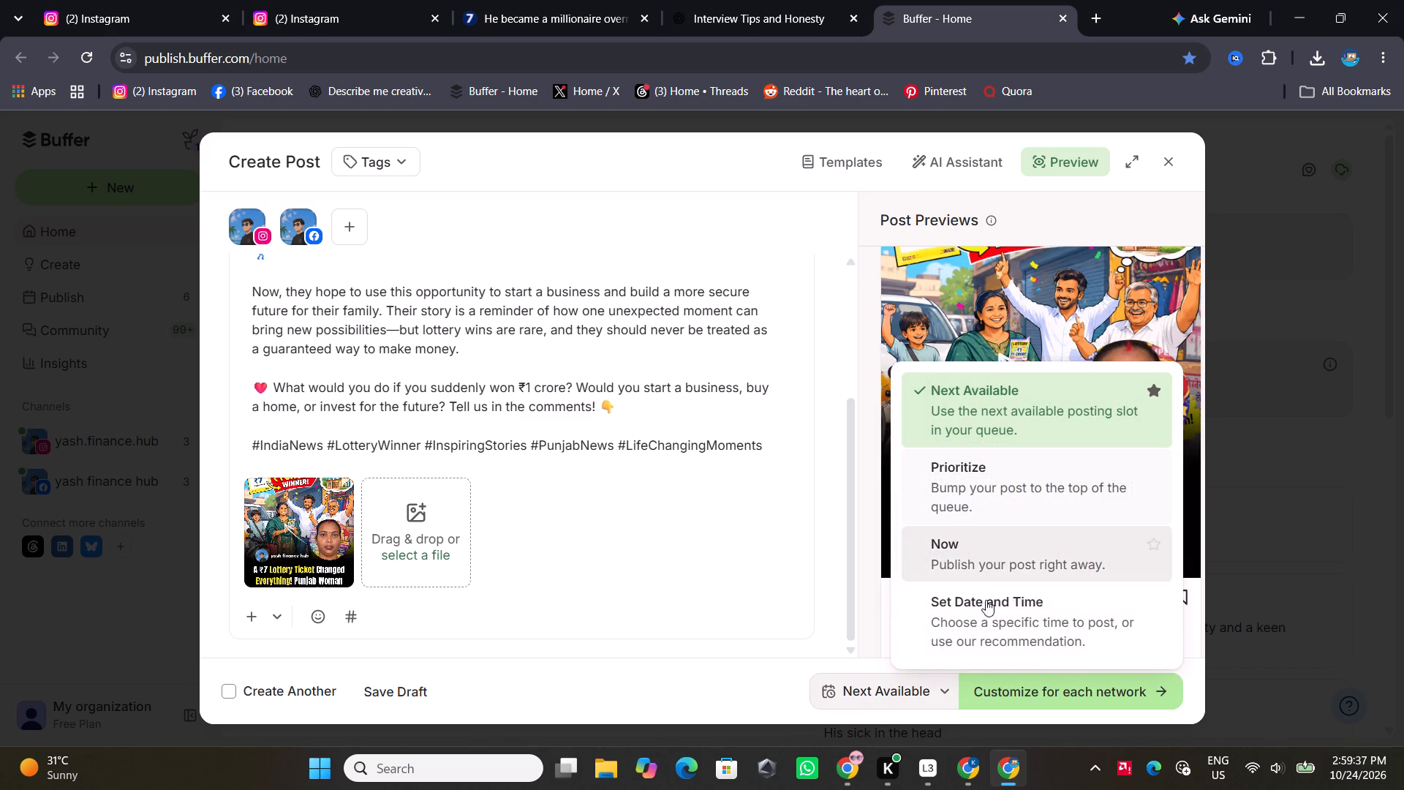
left_click(982, 617)
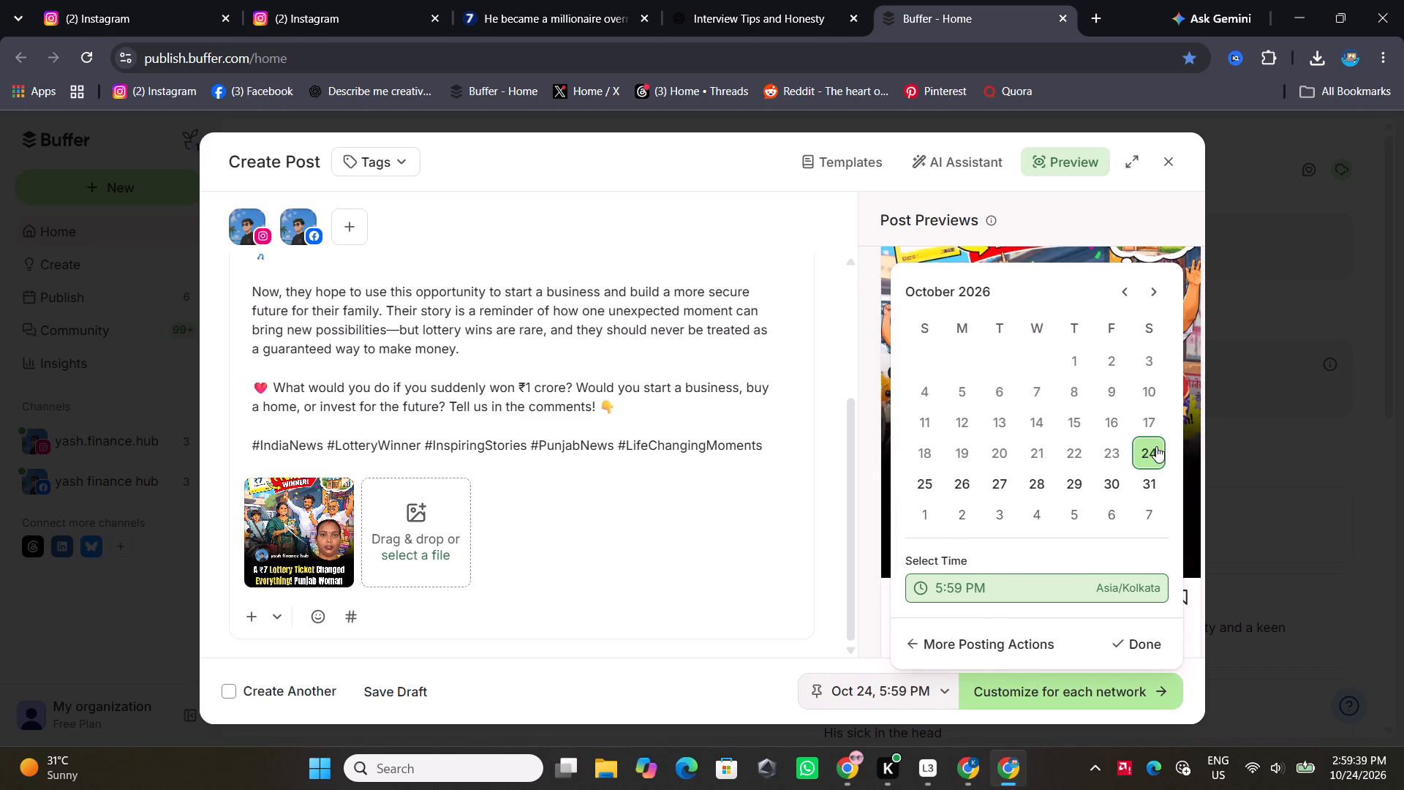
left_click(1082, 585)
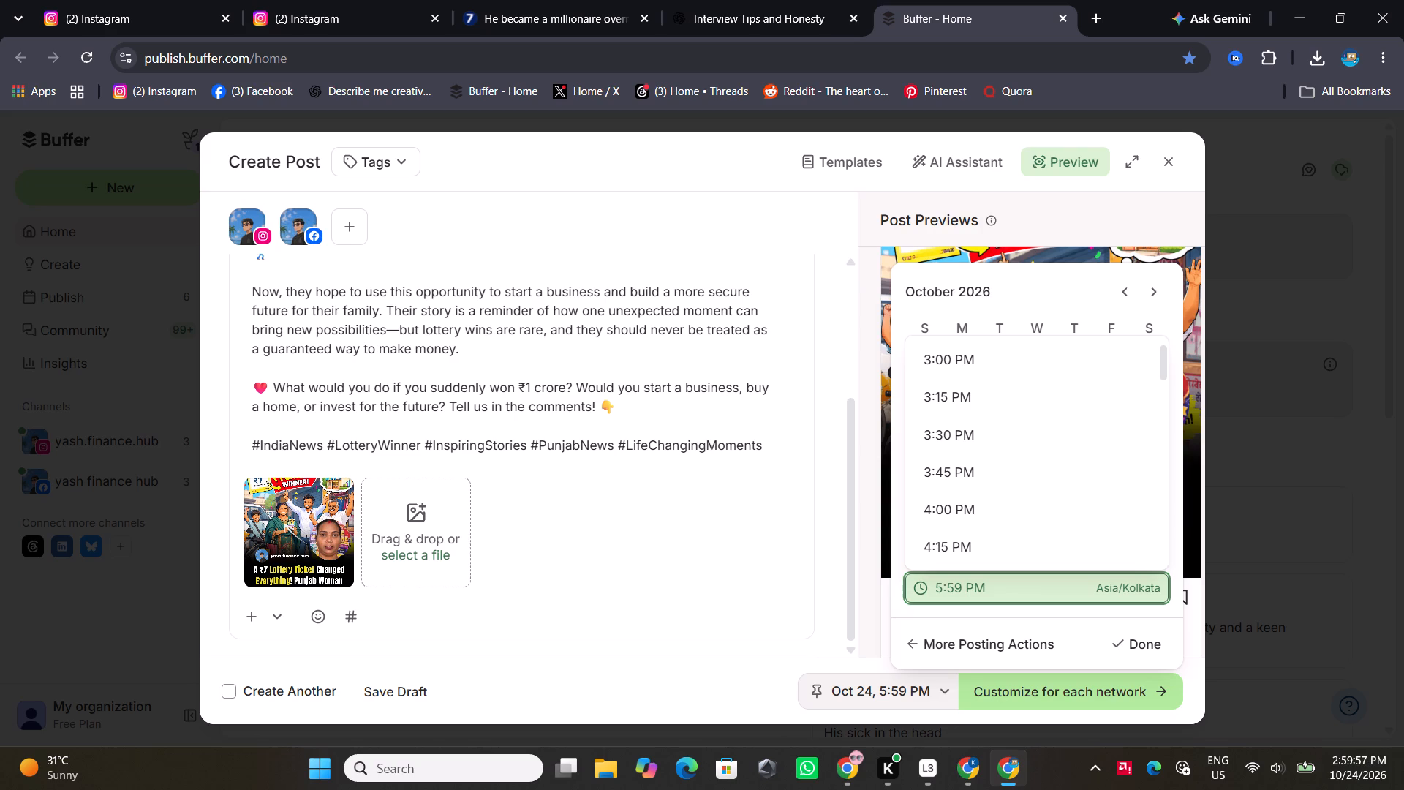
In Buffer, choose a posting time on October 24 for the lottery winner post.
scroll(994, 503, "down", 4)
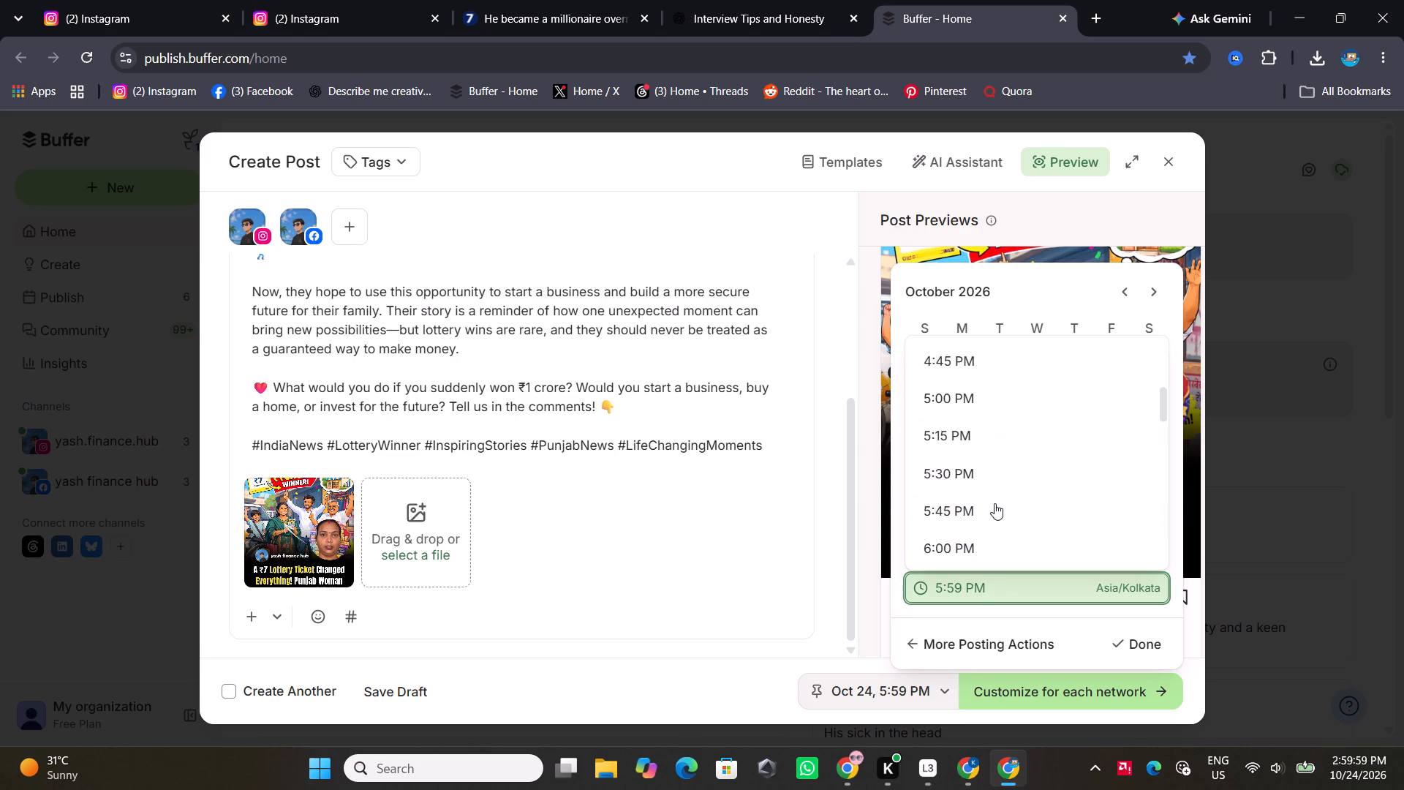
Set the lottery winner post's posting time on October 24 to 9:03 PM.
scroll(994, 503, "down", 7)
scroll(994, 503, "up", 2)
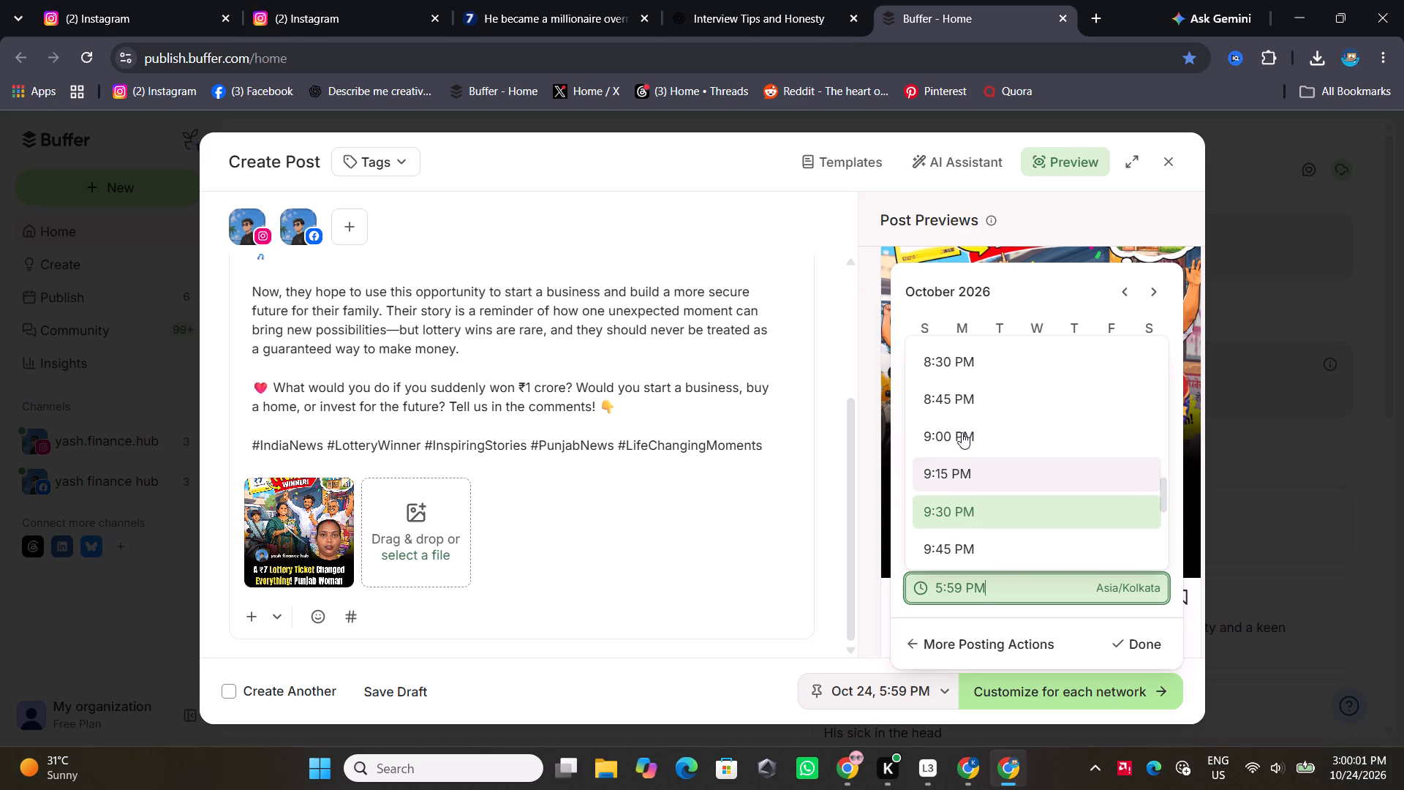
left_click(962, 420)
left_click(959, 582)
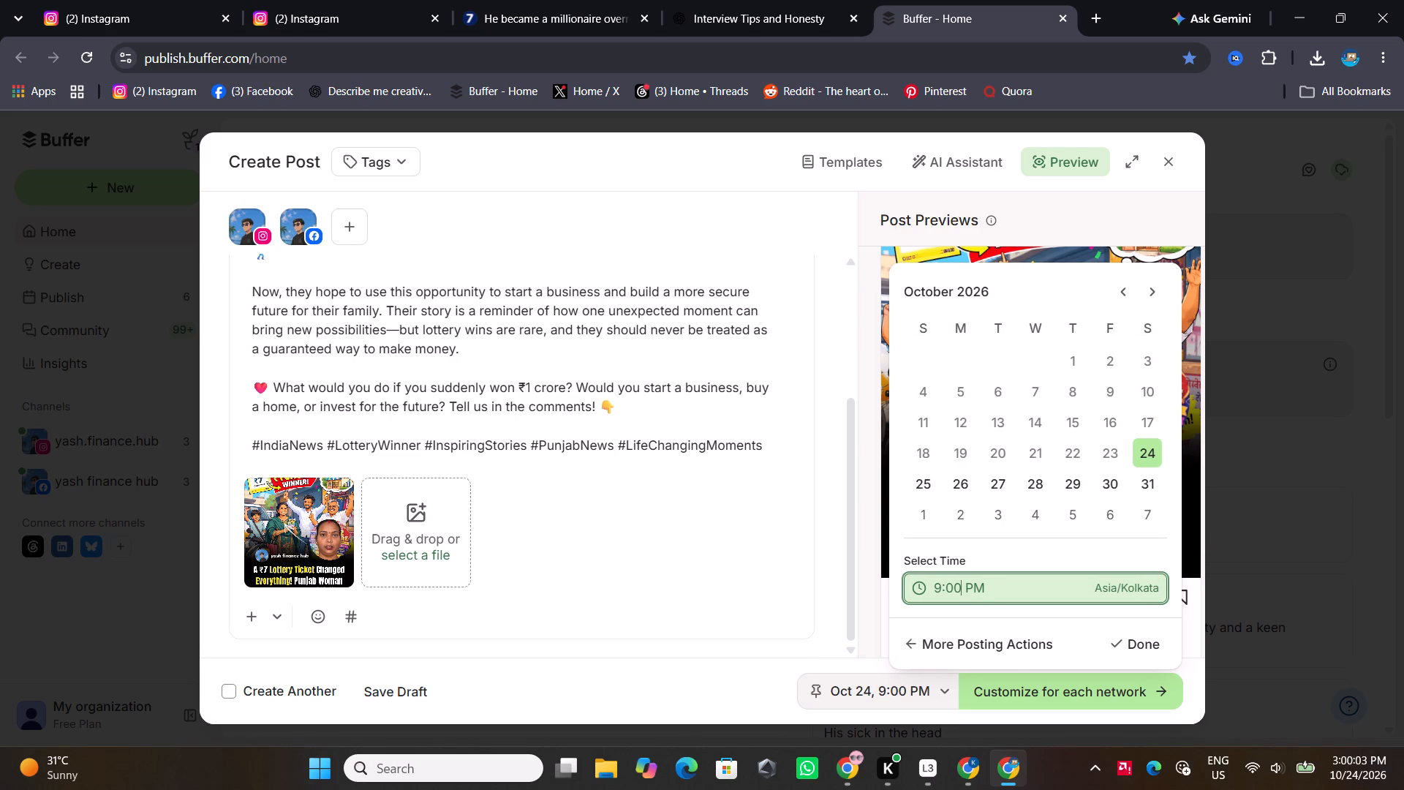
key("BackSpace")
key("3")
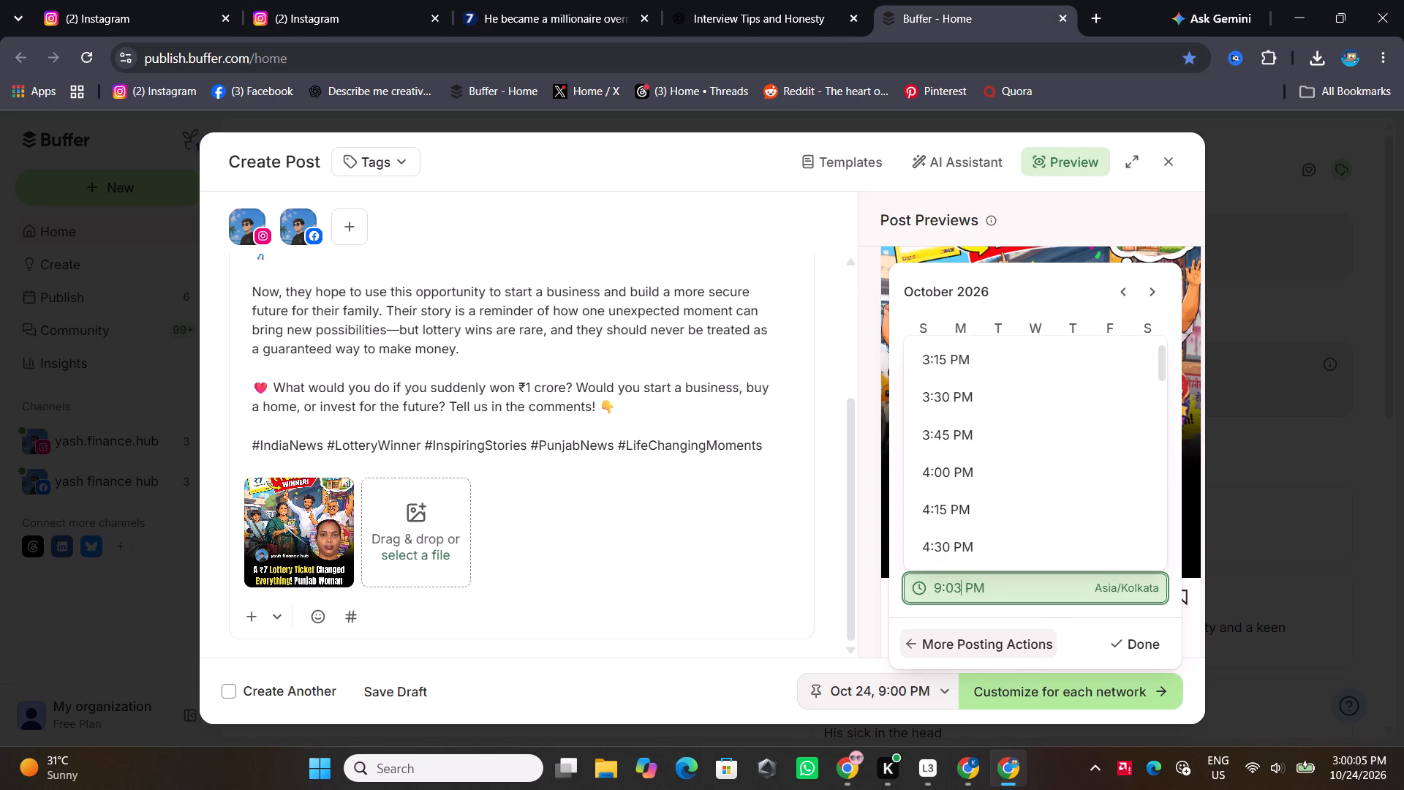
left_click(1135, 634)
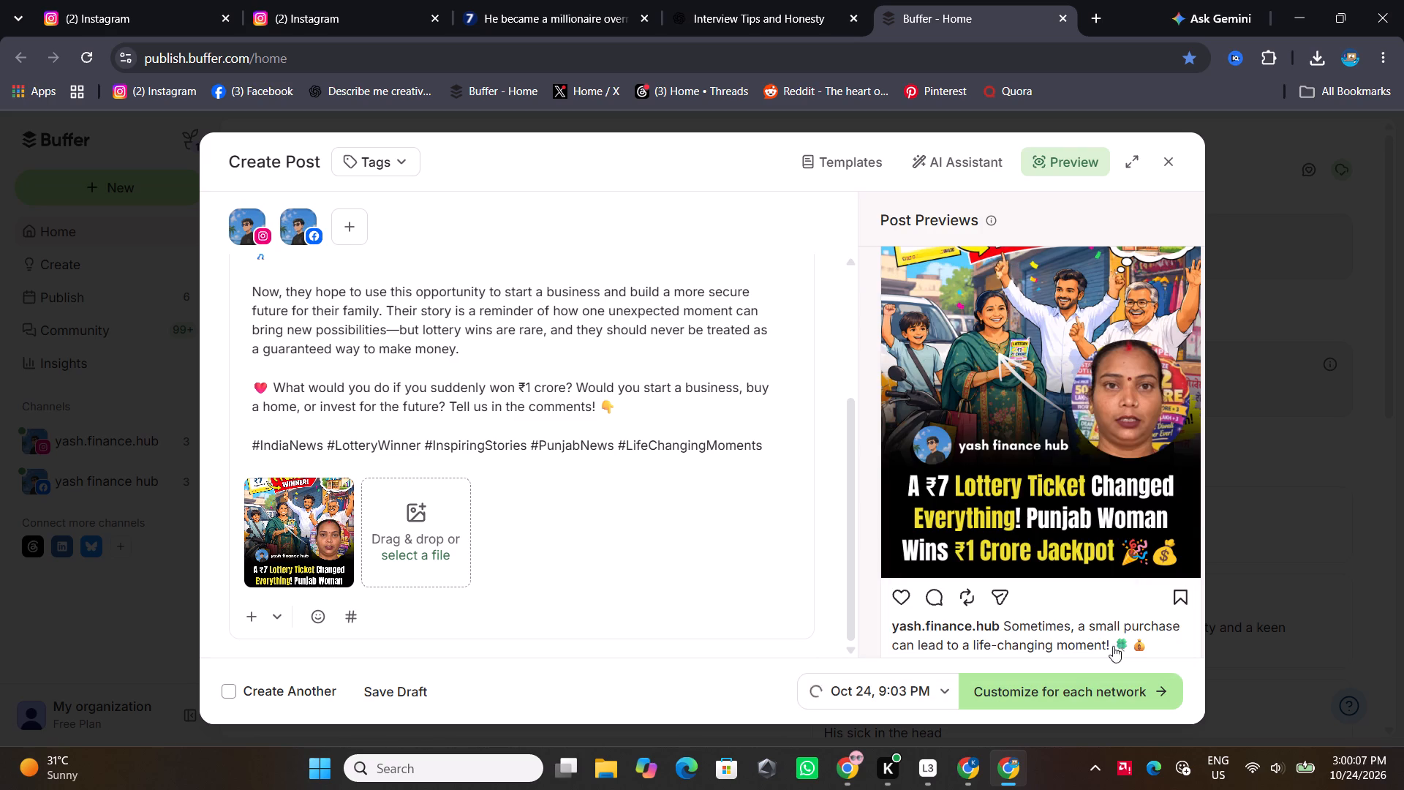
Check the post previews, proceed to the per-network versions, and schedule the lottery winner posts for Instagram and Facebook.
scroll(907, 430, "down", 4)
scroll(907, 430, "up", 1)
scroll(907, 430, "down", 4)
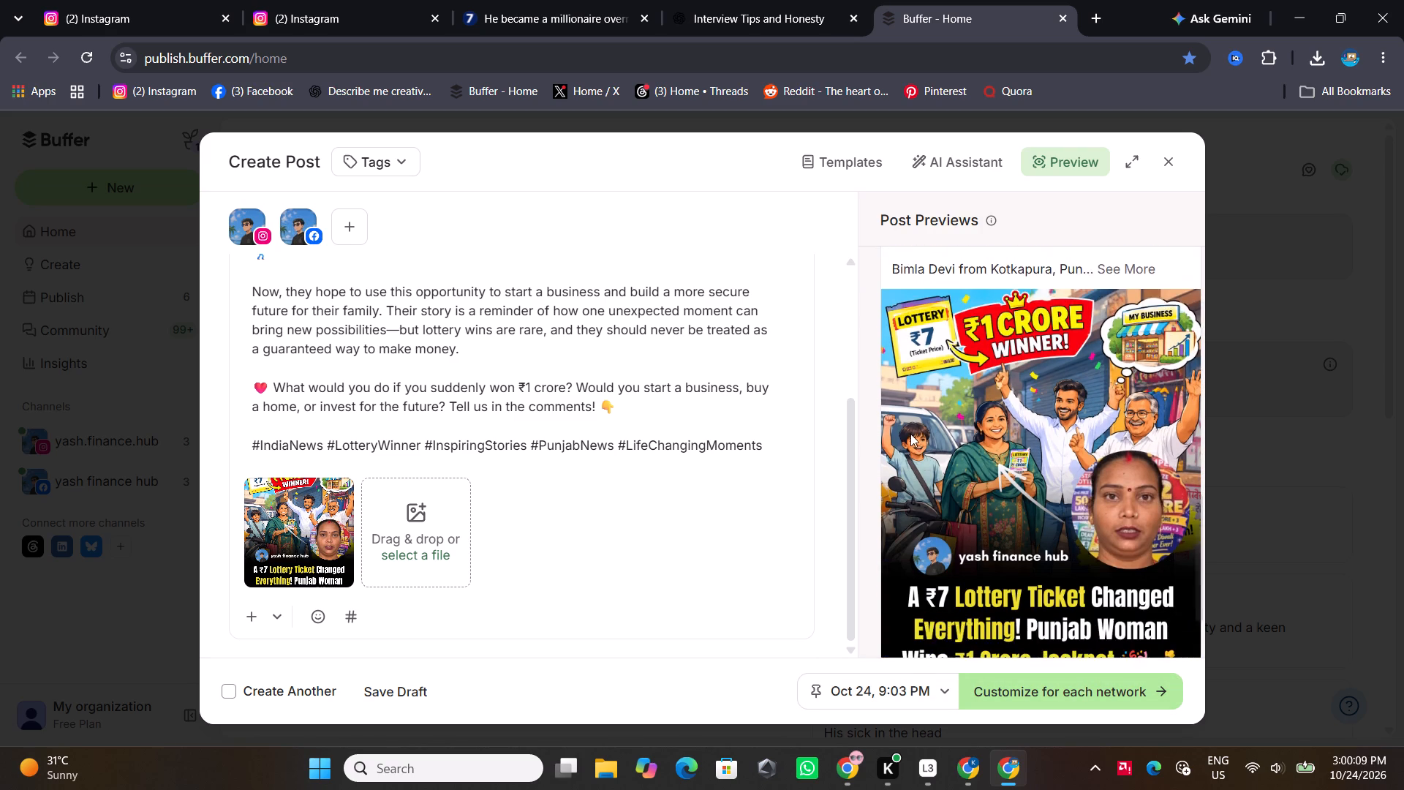
scroll(913, 437, "down", 4)
left_click(1003, 697)
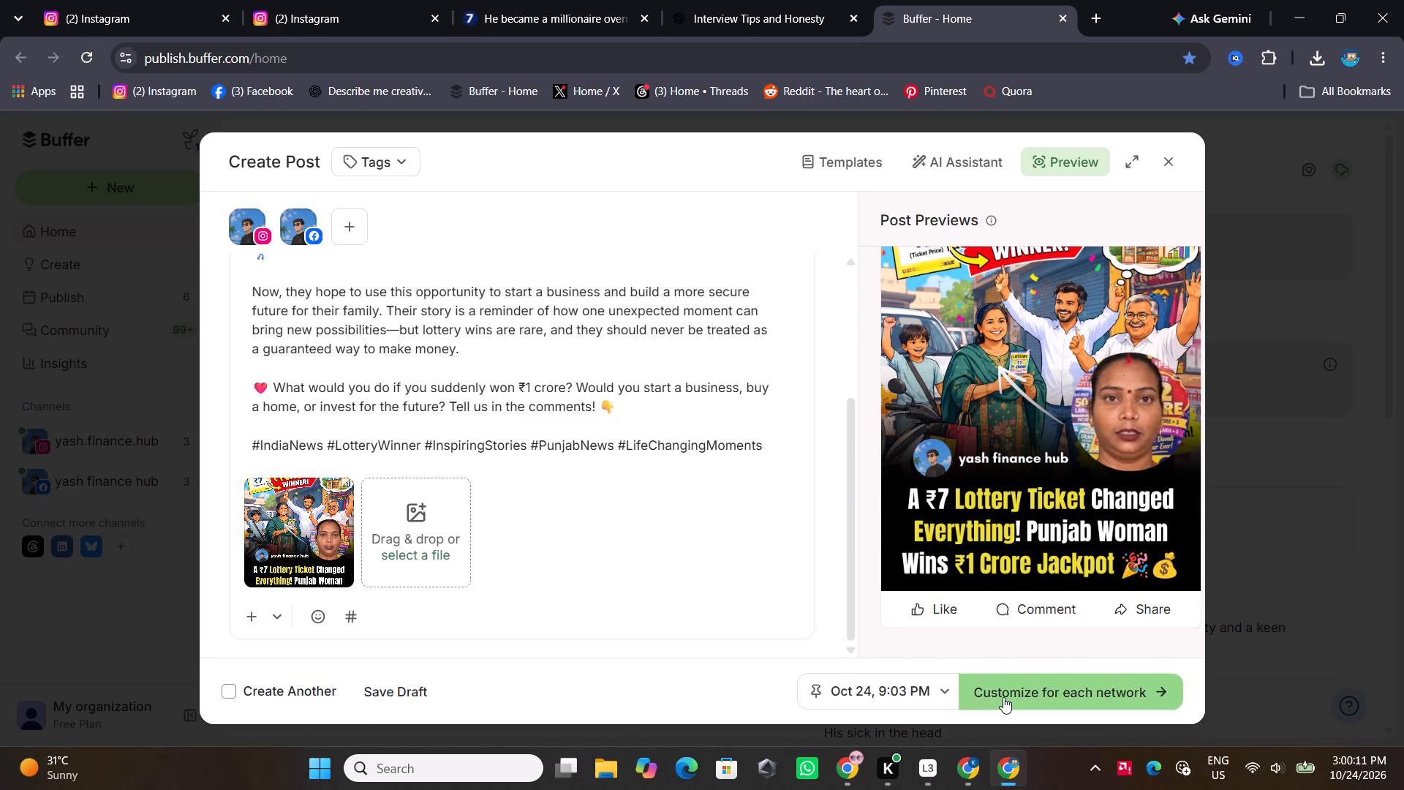
left_click(1098, 688)
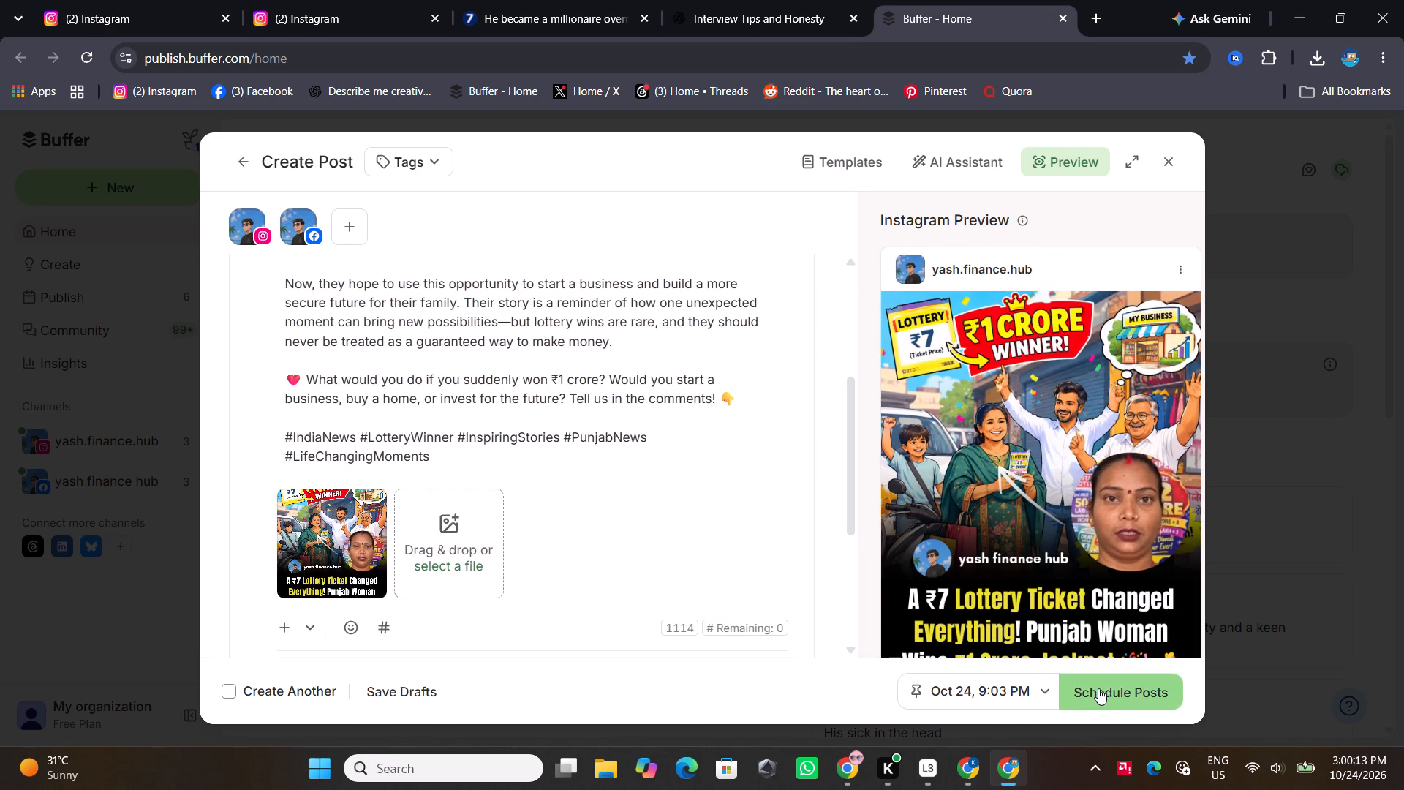